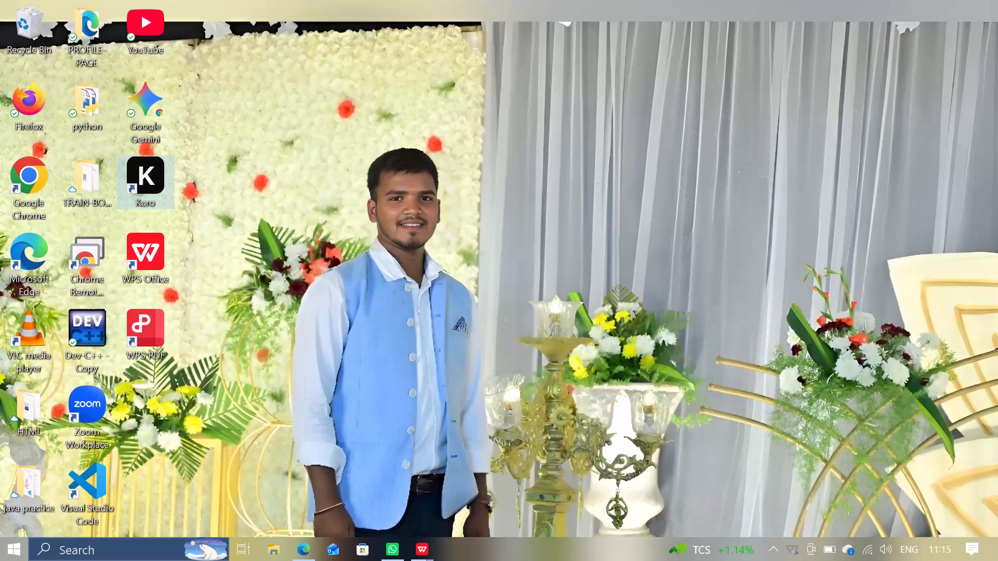
Switch to the WPS Office window with the iqoo_device_sales_2026 workbook.
{"action": "left_click", "coordinate": [423, 544]}
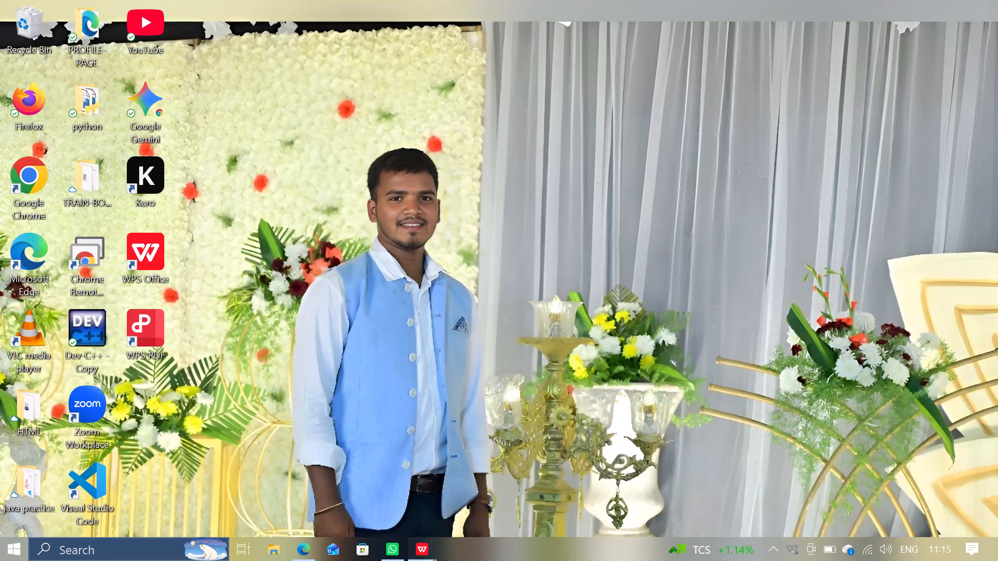
{"action": "left_click", "coordinate": [495, 478]}
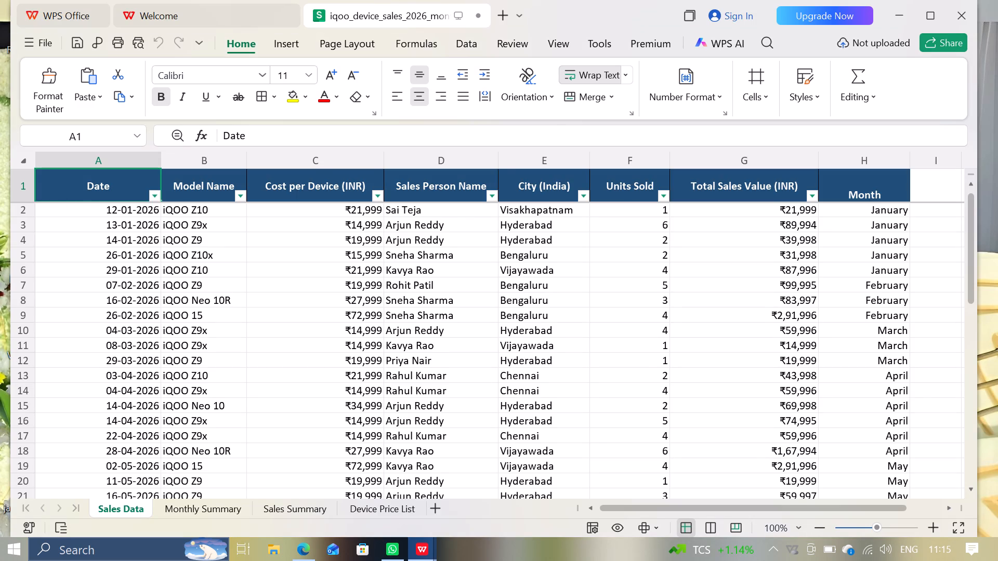
Look through the iQOO sales records on the Sales Data sheet, down to the end of the data.
{"action": "scroll", "coordinate": [681, 273], "scroll_direction": "up", "scroll_amount": 2}
{"action": "scroll", "coordinate": [681, 273], "scroll_direction": "down", "scroll_amount": 14}
{"action": "scroll", "coordinate": [681, 273], "scroll_direction": "up", "scroll_amount": 4}
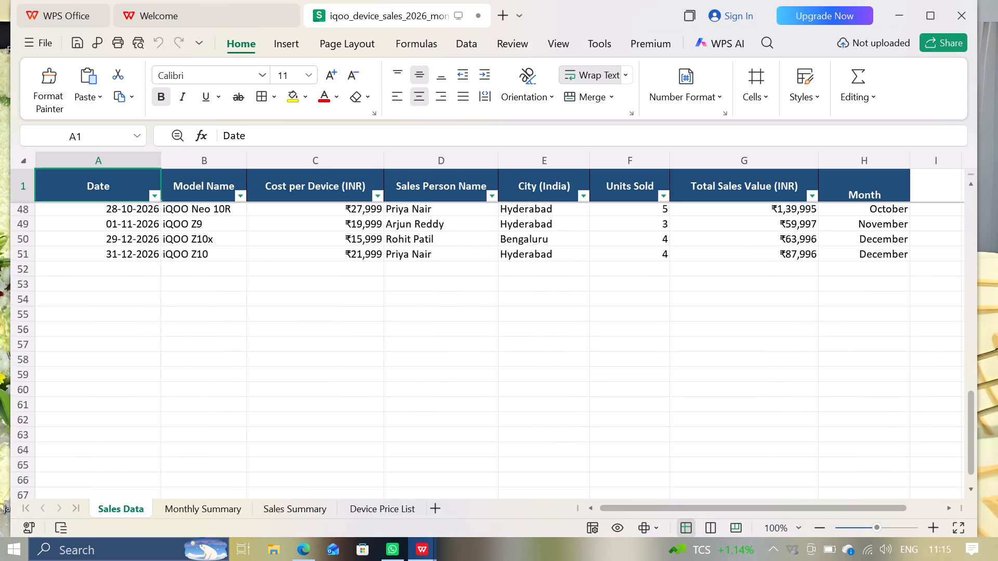
Go back to the first iQOO sales records at the start of the Sales Data sheet.
{"action": "scroll", "coordinate": [681, 273], "scroll_direction": "up", "scroll_amount": 17}
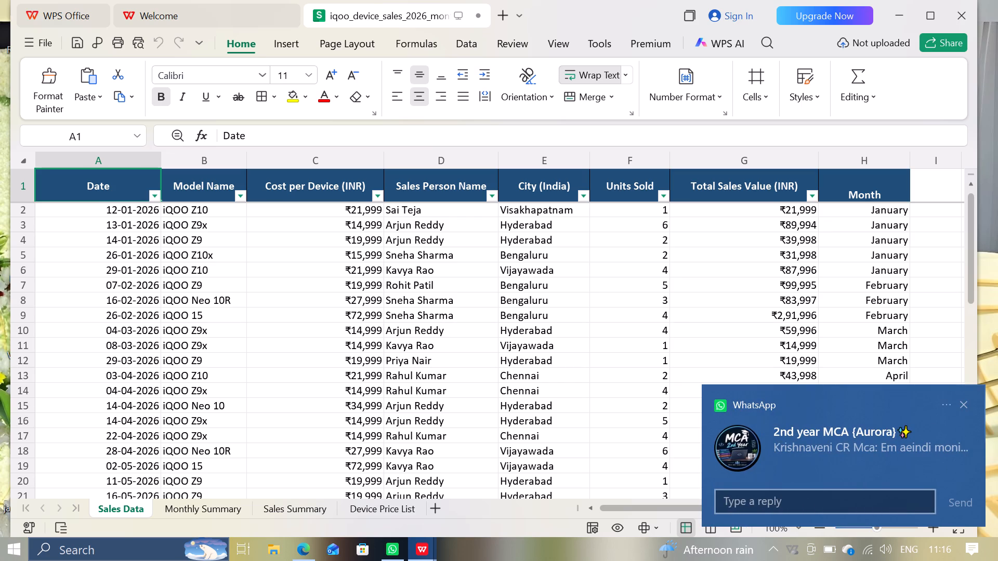
Dismiss the WhatsApp notification covering the Sales Data sheet.
{"action": "left_click", "coordinate": [966, 406]}
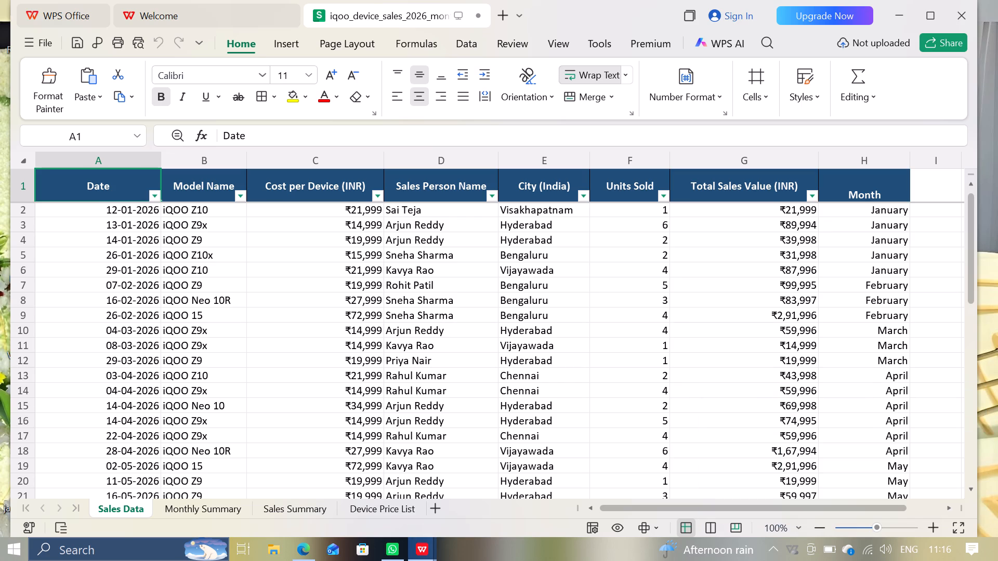
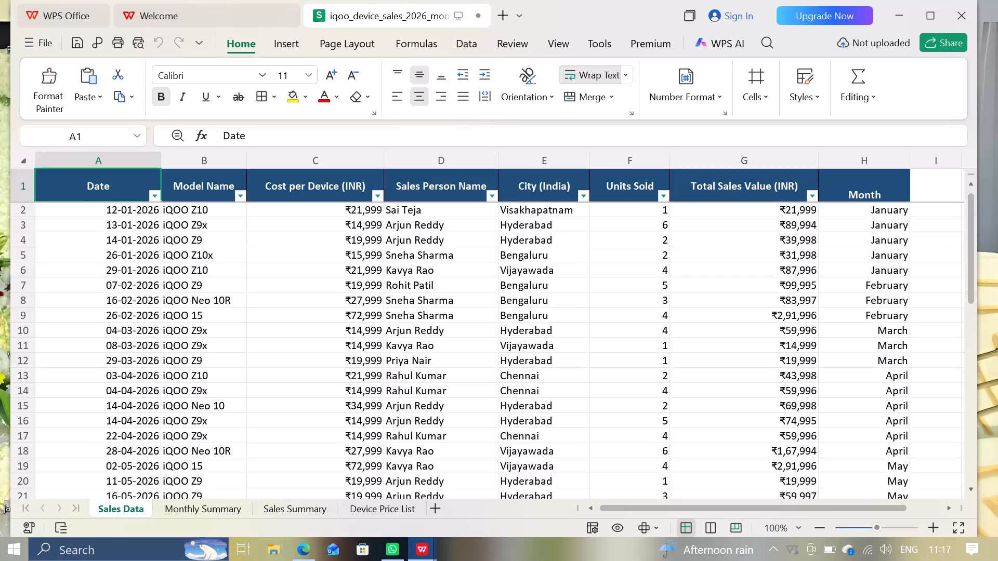
Review the Cost per Device values and the other sales records on the Sales Data sheet through the last row and back to the start.
{"action": "left_click", "coordinate": [306, 290]}
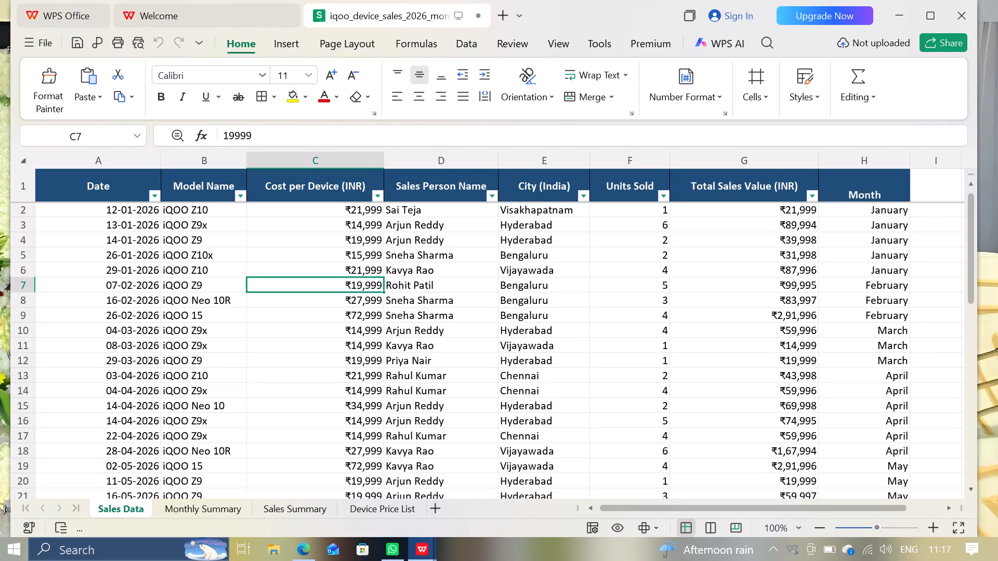
{"action": "left_click_drag", "start_coordinate": [321, 284], "coordinate": [323, 320]}
{"action": "left_click", "coordinate": [323, 320]}
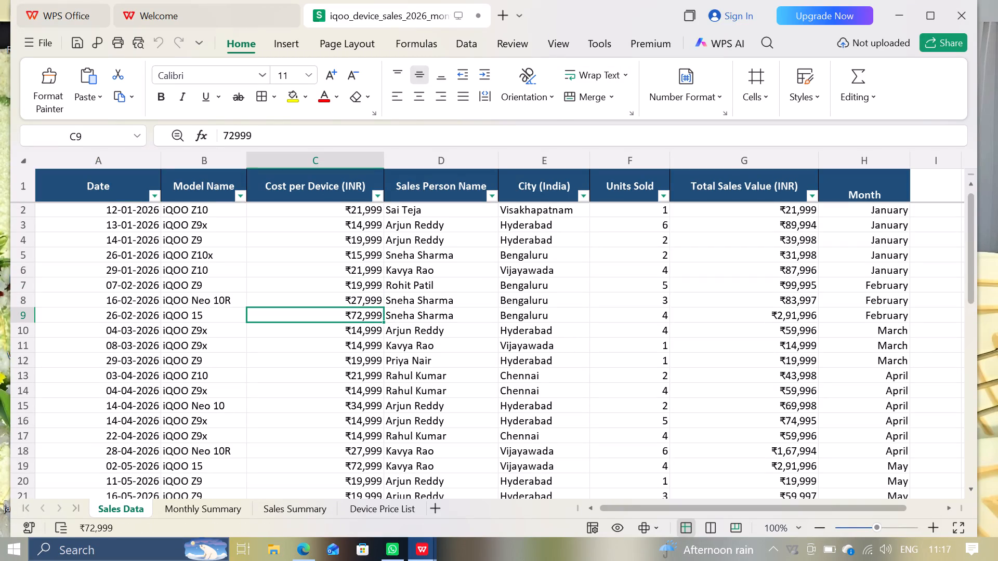
{"action": "left_click", "coordinate": [322, 303]}
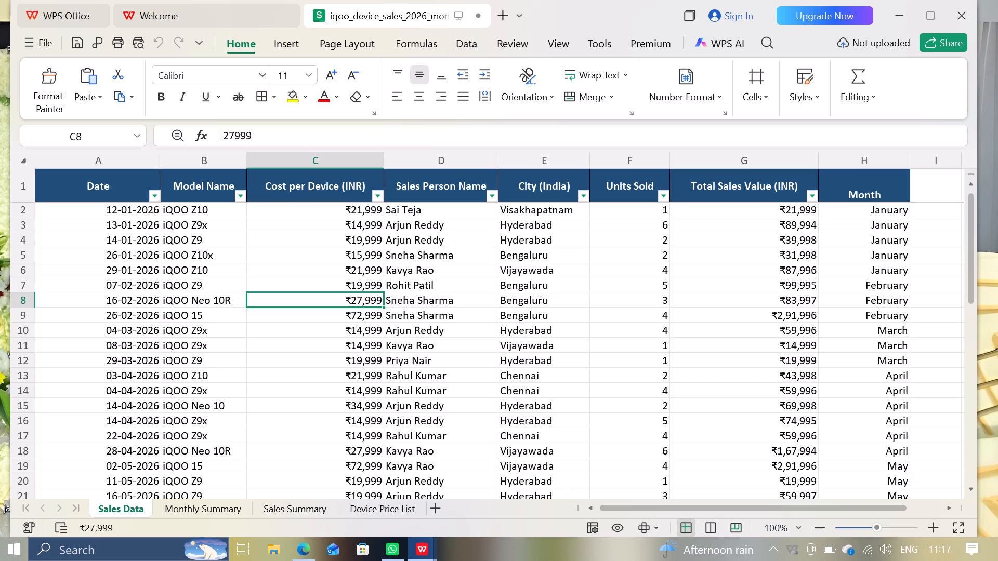
{"action": "scroll", "coordinate": [322, 303], "scroll_direction": "down", "scroll_amount": 3}
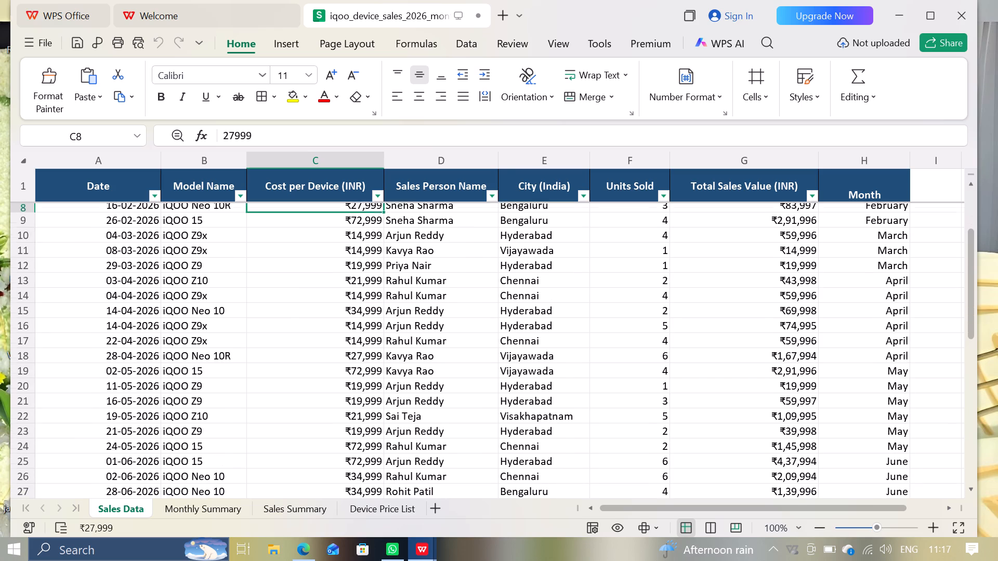
{"action": "scroll", "coordinate": [322, 303], "scroll_direction": "down", "scroll_amount": 5}
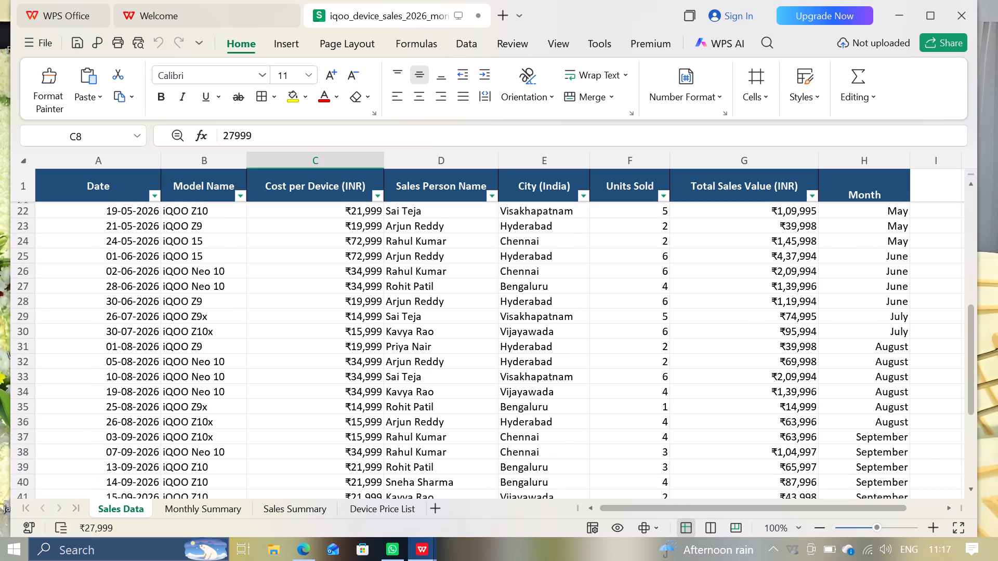
{"action": "scroll", "coordinate": [322, 303], "scroll_direction": "down", "scroll_amount": 4}
{"action": "scroll", "coordinate": [322, 303], "scroll_direction": "up", "scroll_amount": 1}
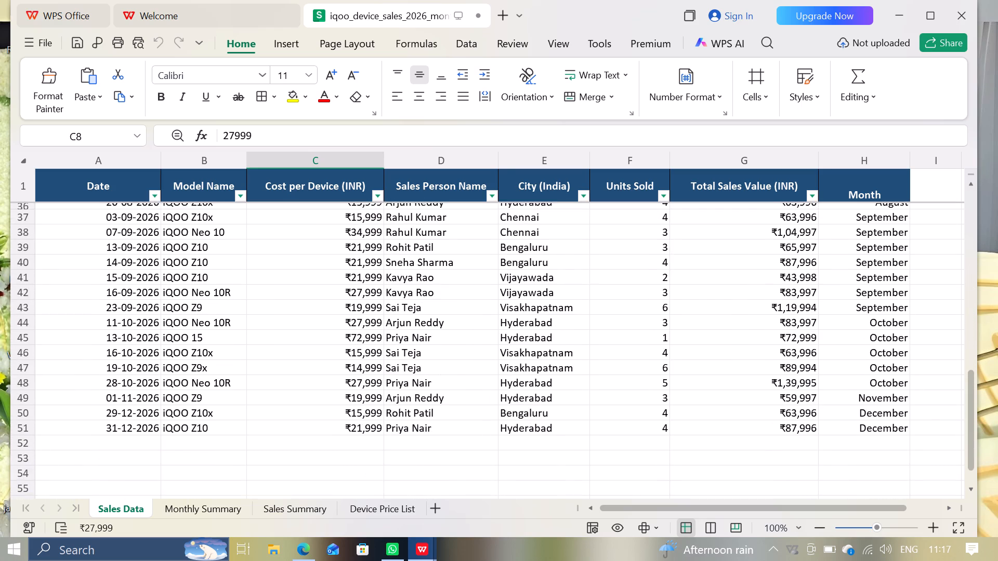
{"action": "scroll", "coordinate": [322, 303], "scroll_direction": "up", "scroll_amount": 7}
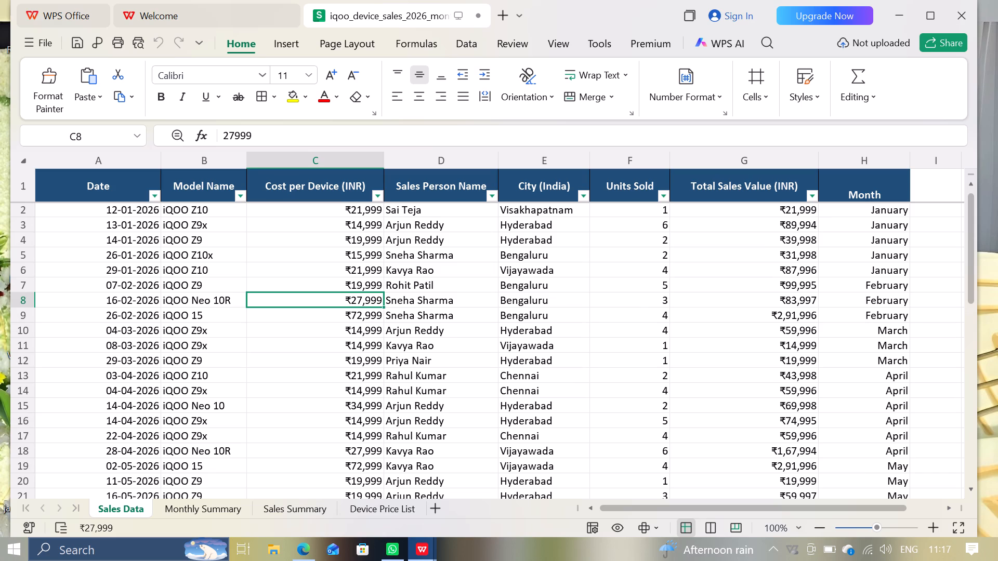
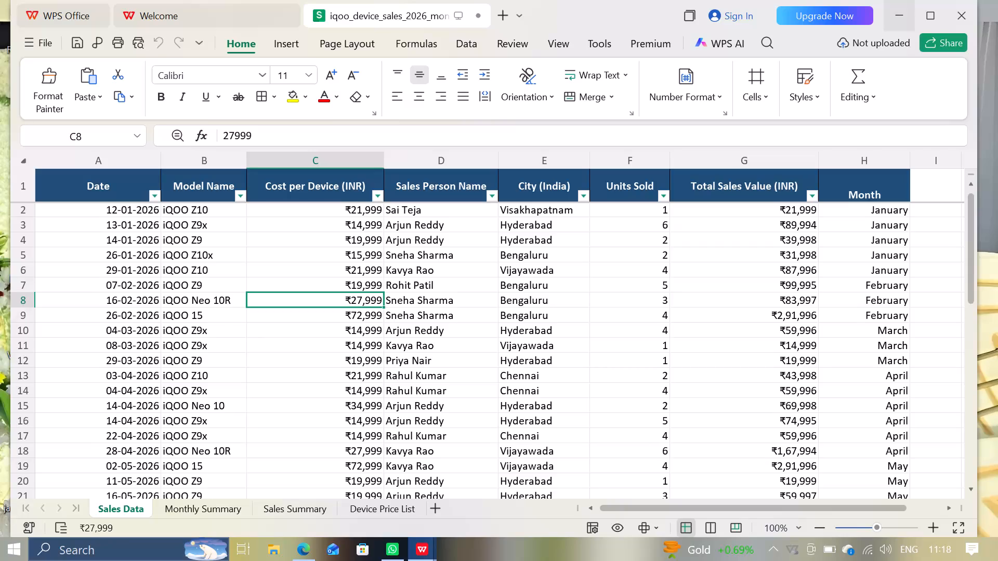
Create a PivotTable on a new worksheet from the full Sales Data range A1:H51.
{"action": "left_click", "coordinate": [922, 16]}
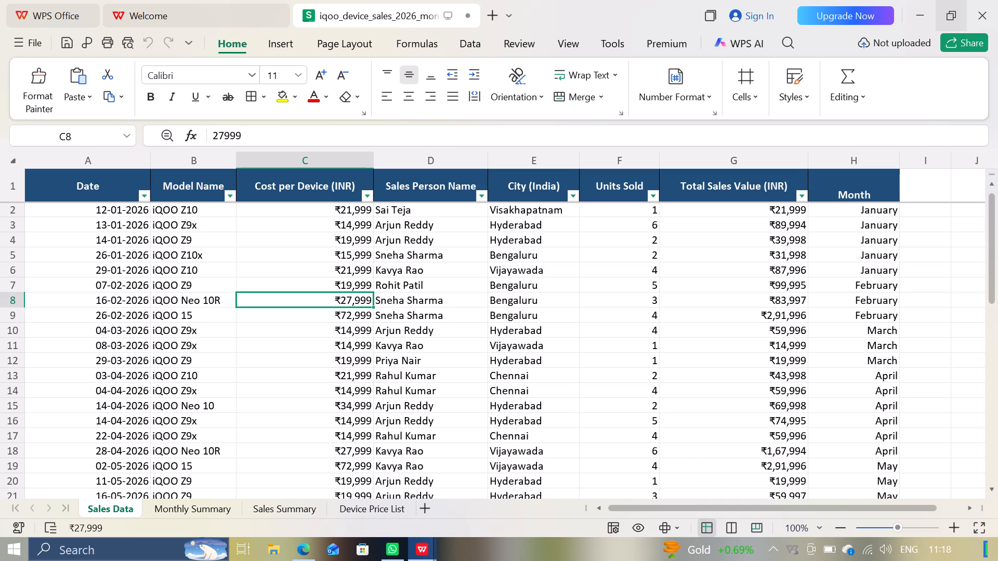
{"action": "key", "text": "ctrl+a"}
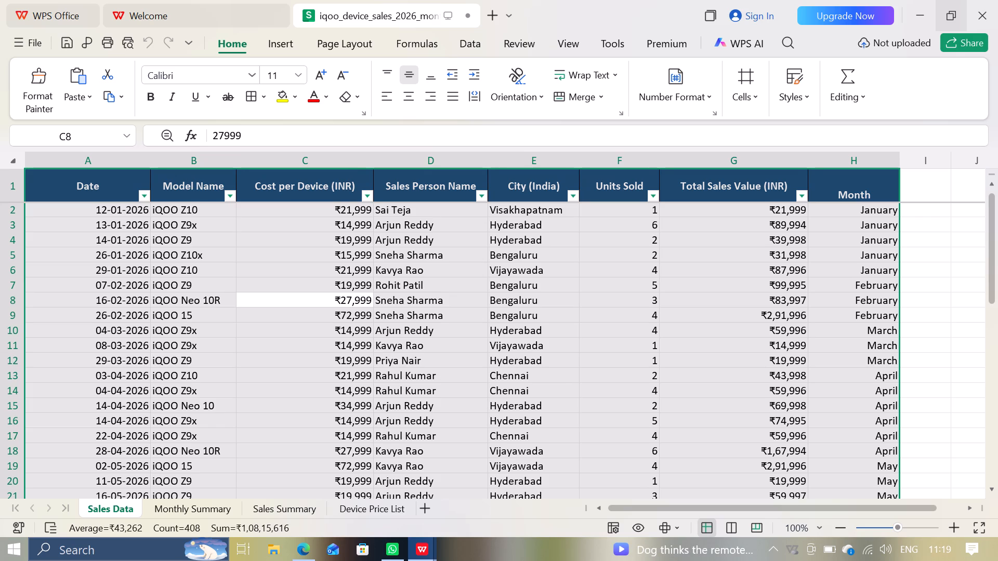
{"action": "left_click", "coordinate": [277, 33]}
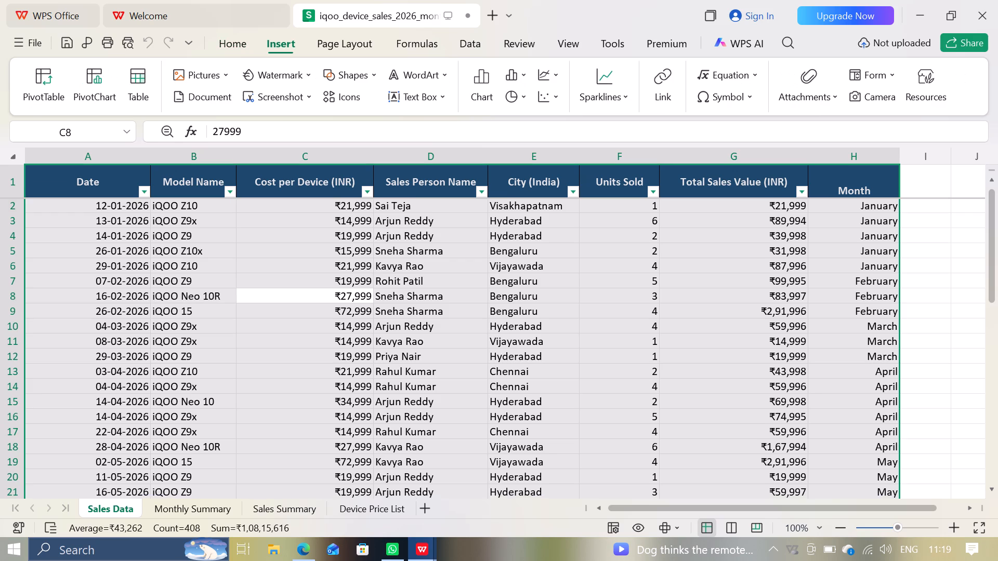
{"action": "right_click", "coordinate": [277, 33]}
{"action": "left_click", "coordinate": [56, 85]}
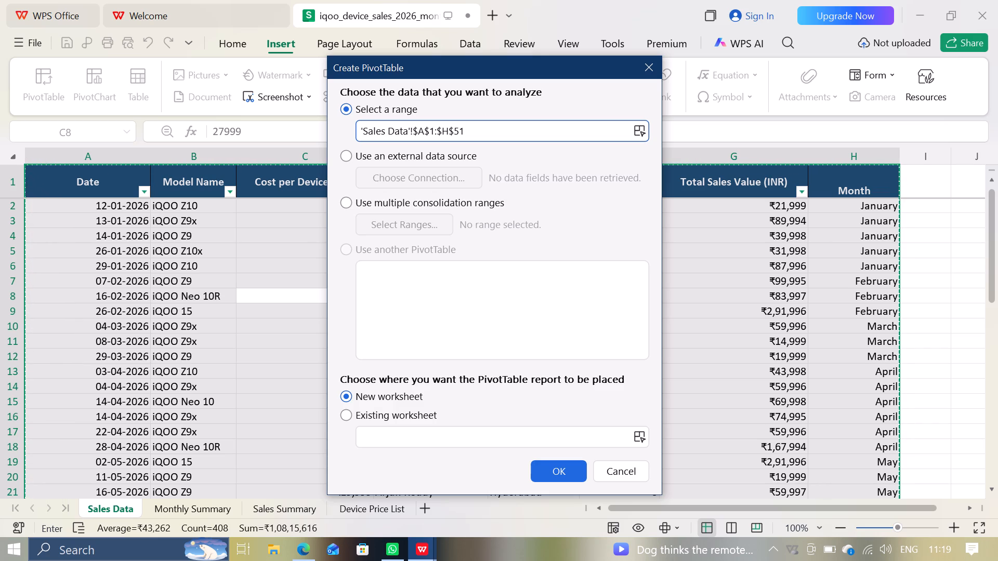
{"action": "left_click", "coordinate": [567, 467]}
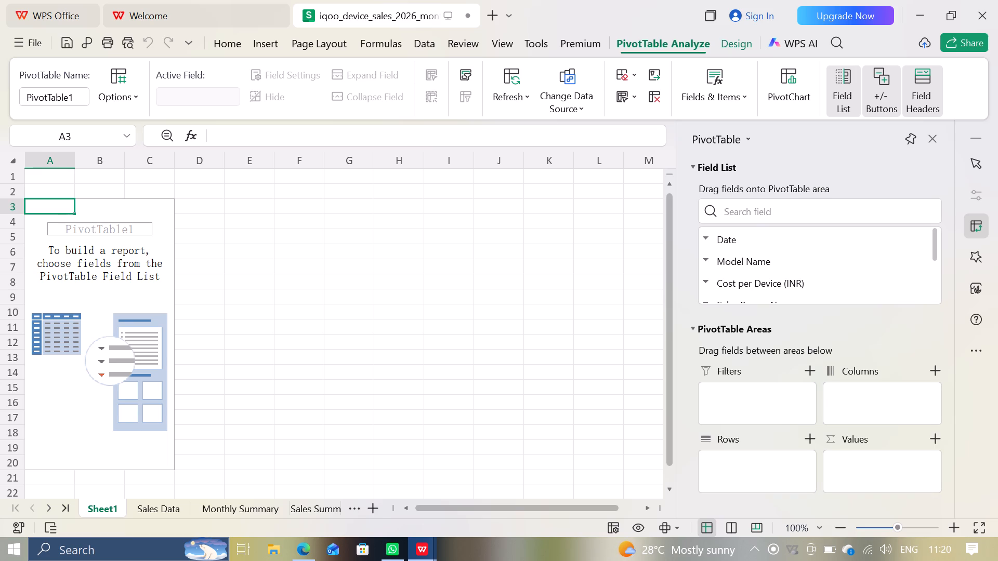
Rename the new worksheet holding the empty PivotTable as pivots.
{"action": "right_click", "coordinate": [418, 332]}
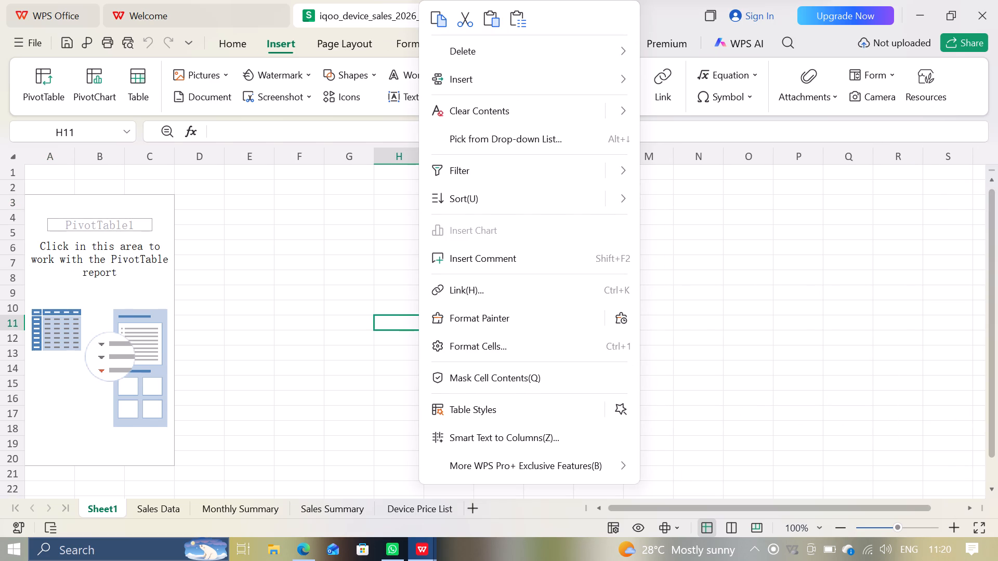
{"action": "right_click", "coordinate": [141, 456]}
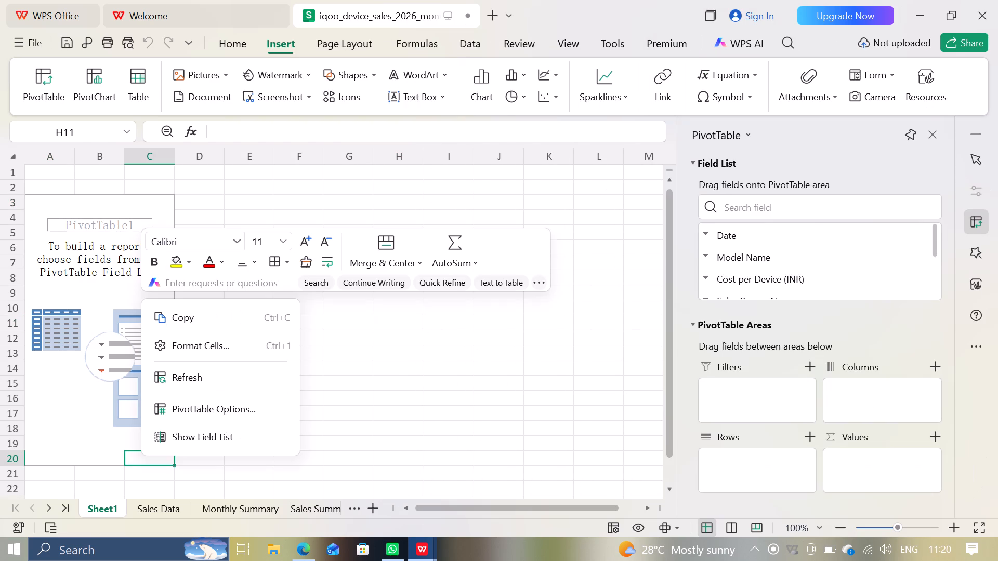
{"action": "left_click", "coordinate": [301, 452]}
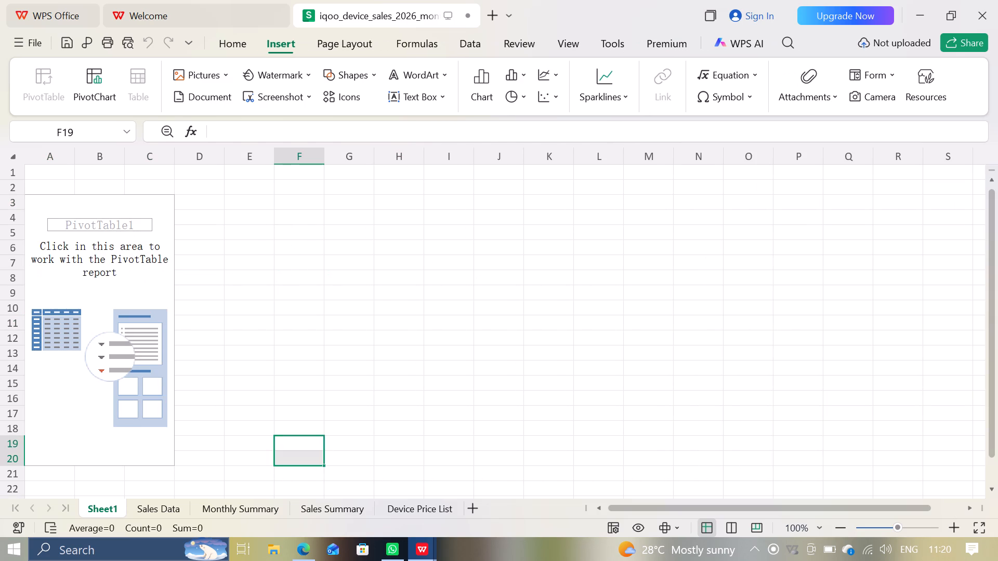
{"action": "right_click", "coordinate": [217, 423]}
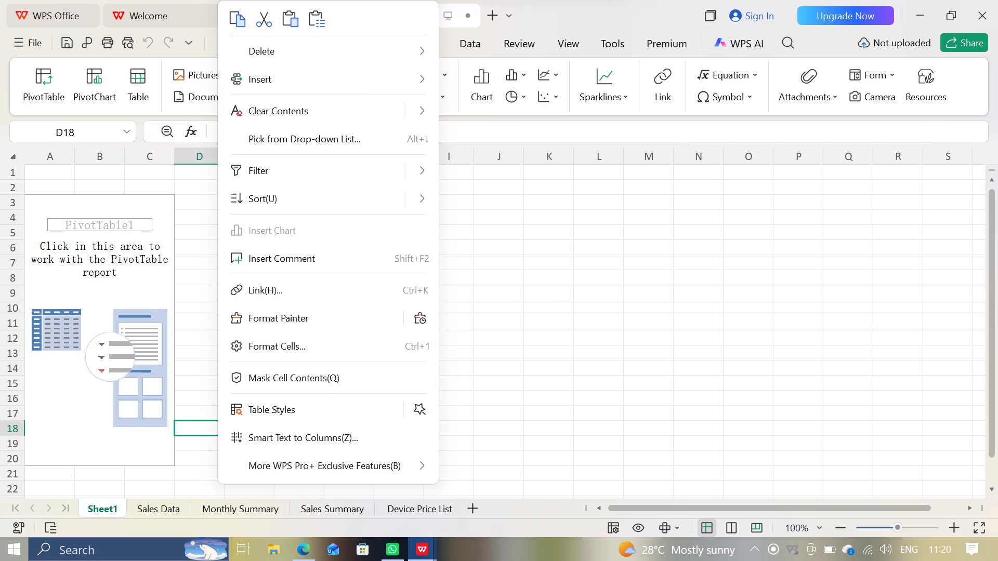
{"action": "left_click", "coordinate": [40, 209]}
{"action": "right_click", "coordinate": [40, 209]}
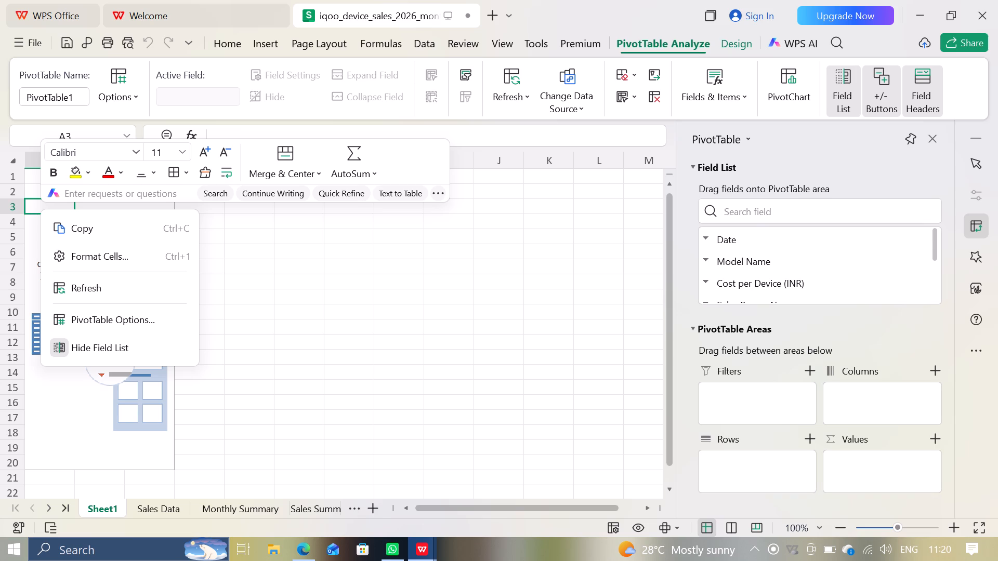
{"action": "left_click", "coordinate": [73, 493]}
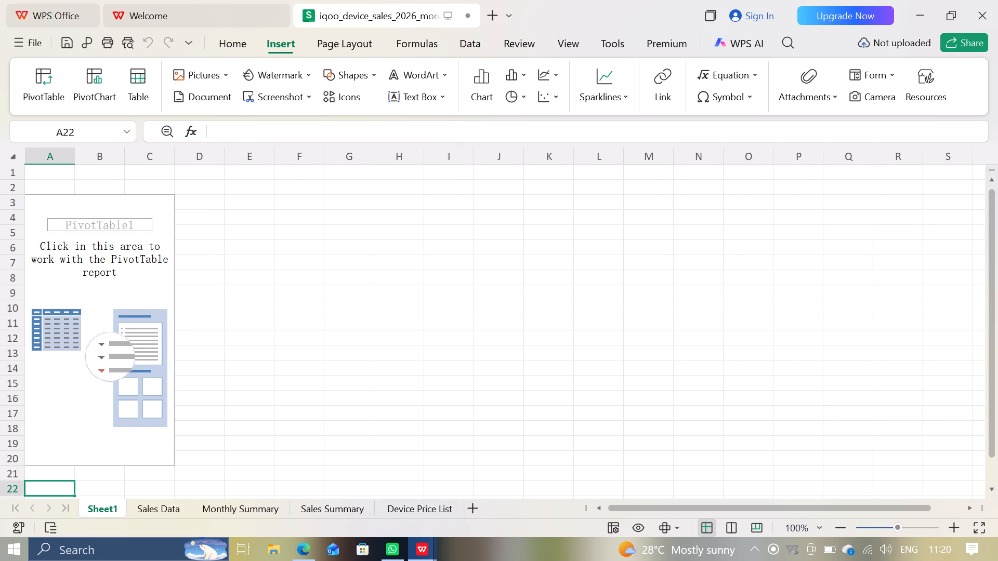
{"action": "left_click", "coordinate": [238, 382]}
{"action": "right_click", "coordinate": [238, 382]}
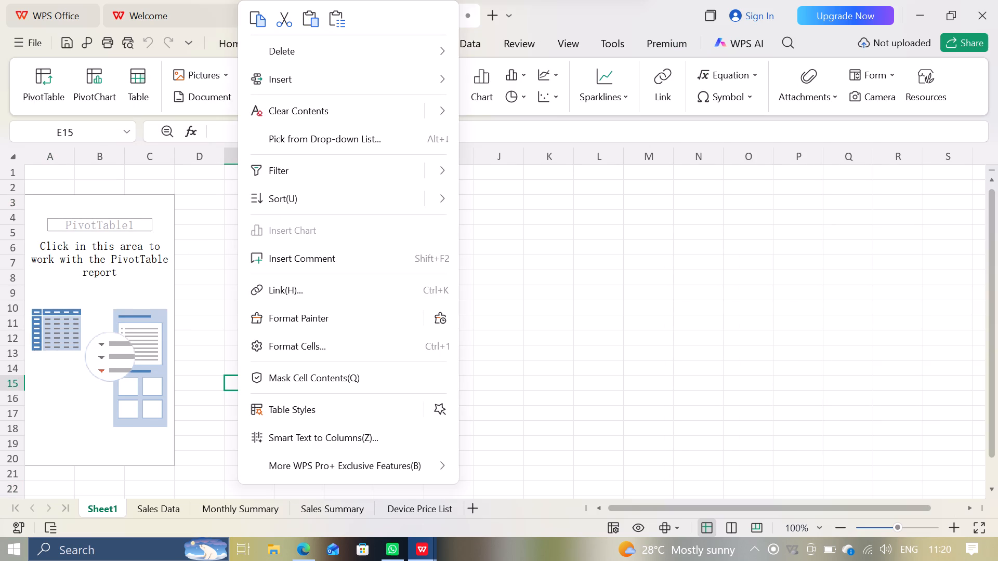
Rename the new worksheet holding the empty PivotTable as pivots.
{"action": "right_click", "coordinate": [97, 504]}
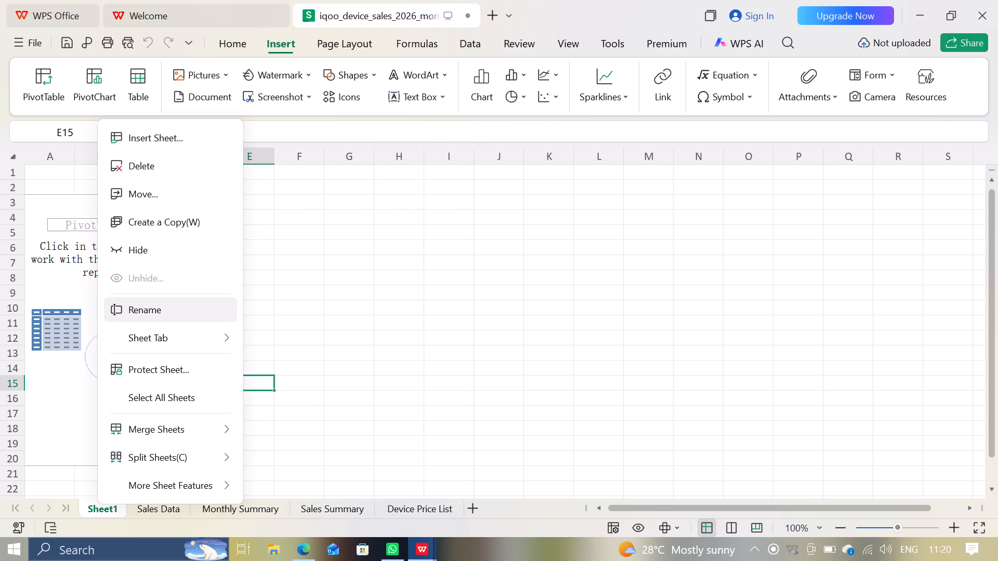
{"action": "left_click", "coordinate": [156, 314]}
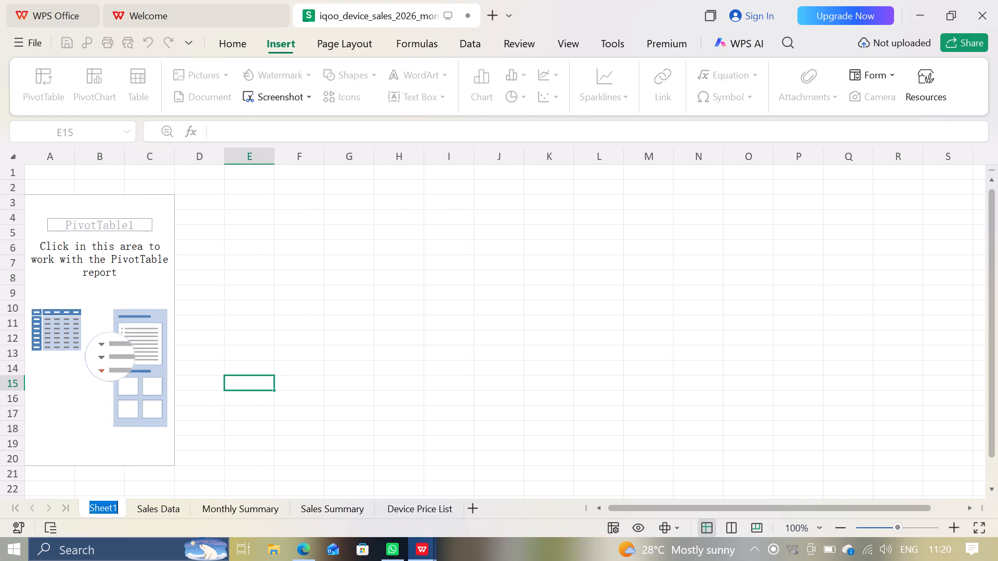
{"action": "key", "text": "BackSpace"}
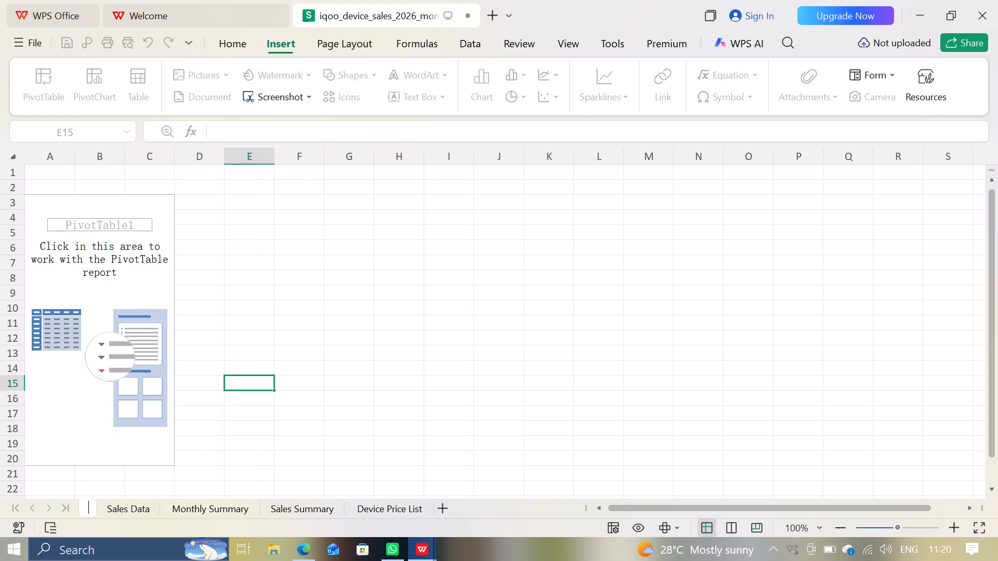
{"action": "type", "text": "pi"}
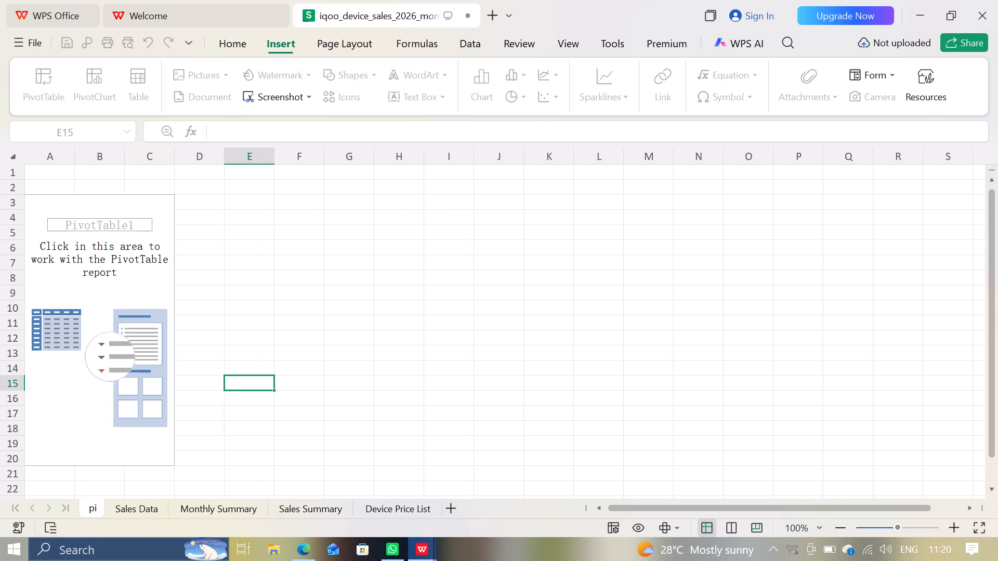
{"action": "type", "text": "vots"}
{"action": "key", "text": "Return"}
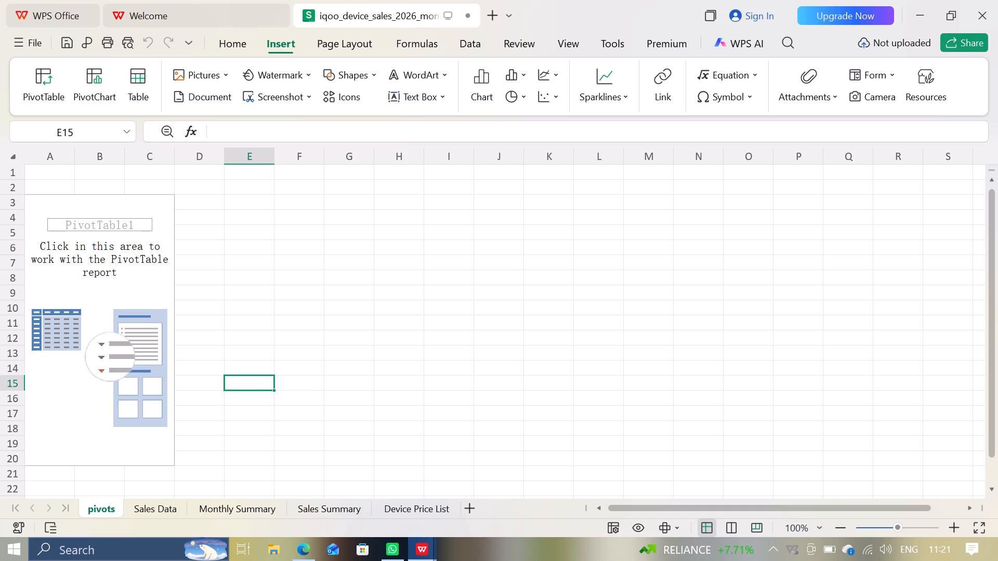
Activate the empty PivotTable on the pivots sheet so its field list is available for building the report.
{"action": "left_click", "coordinate": [189, 240]}
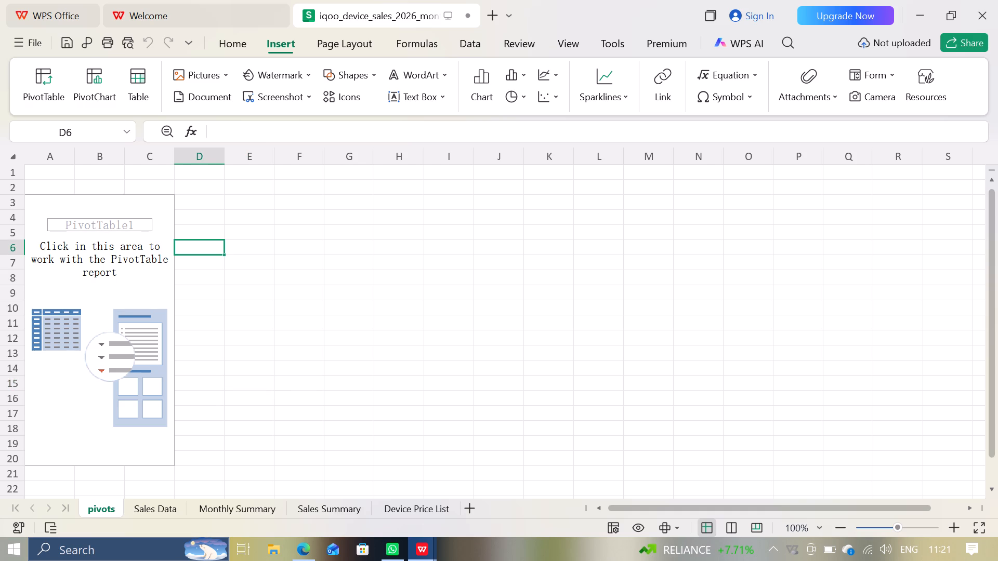
{"action": "left_click", "coordinate": [189, 240]}
{"action": "left_click", "coordinate": [155, 280]}
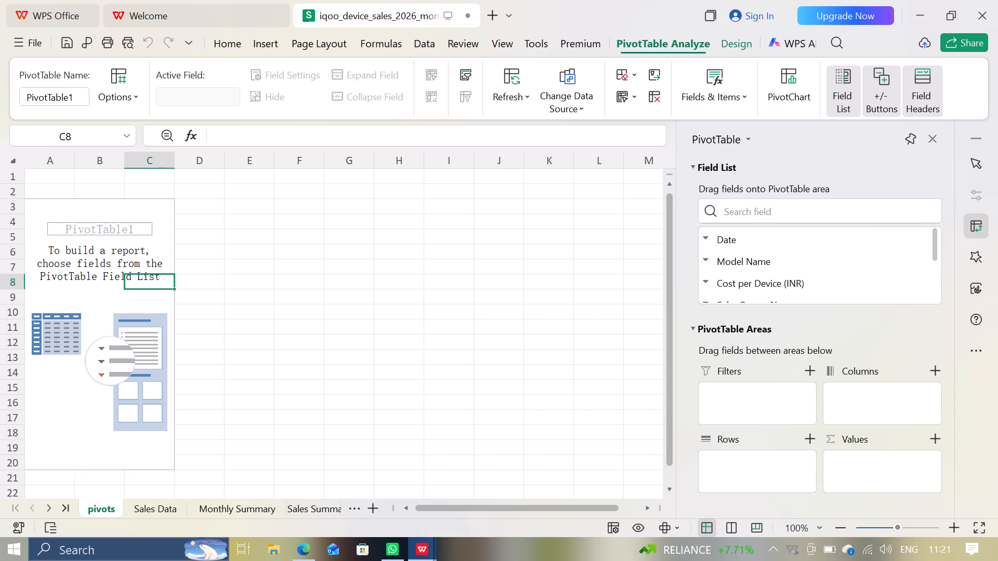
Add the Sales Person Name field to the Rows area of the PivotTable on the pivots sheet.
{"action": "scroll", "coordinate": [752, 283], "scroll_direction": "up", "scroll_amount": 1}
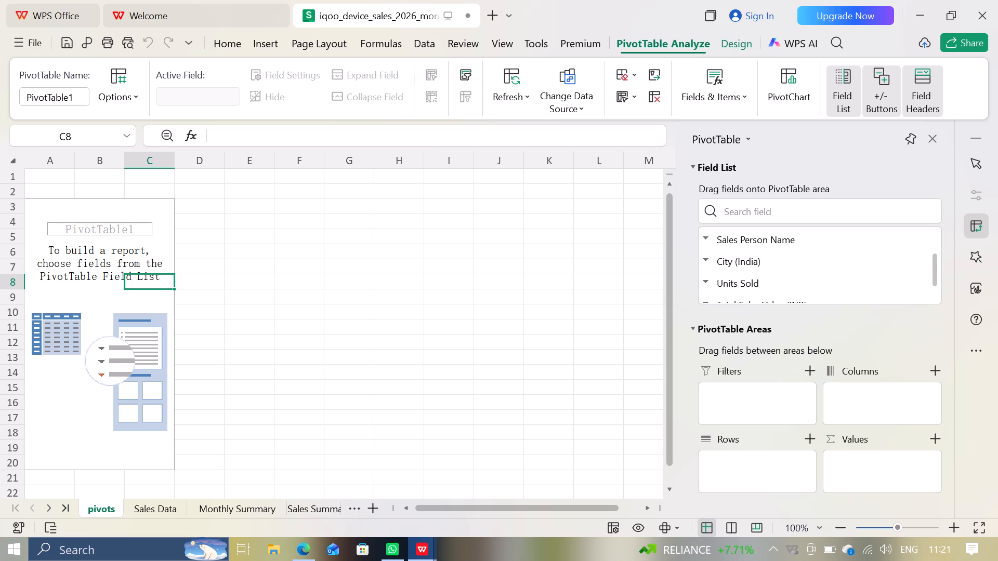
{"action": "scroll", "coordinate": [752, 283], "scroll_direction": "up", "scroll_amount": 1}
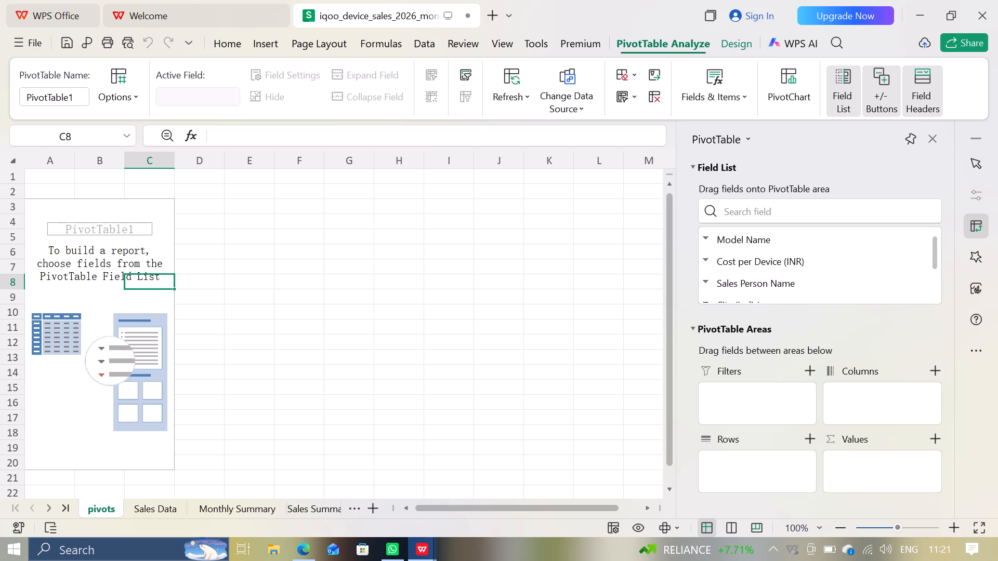
{"action": "scroll", "coordinate": [752, 283], "scroll_direction": "down", "scroll_amount": 2}
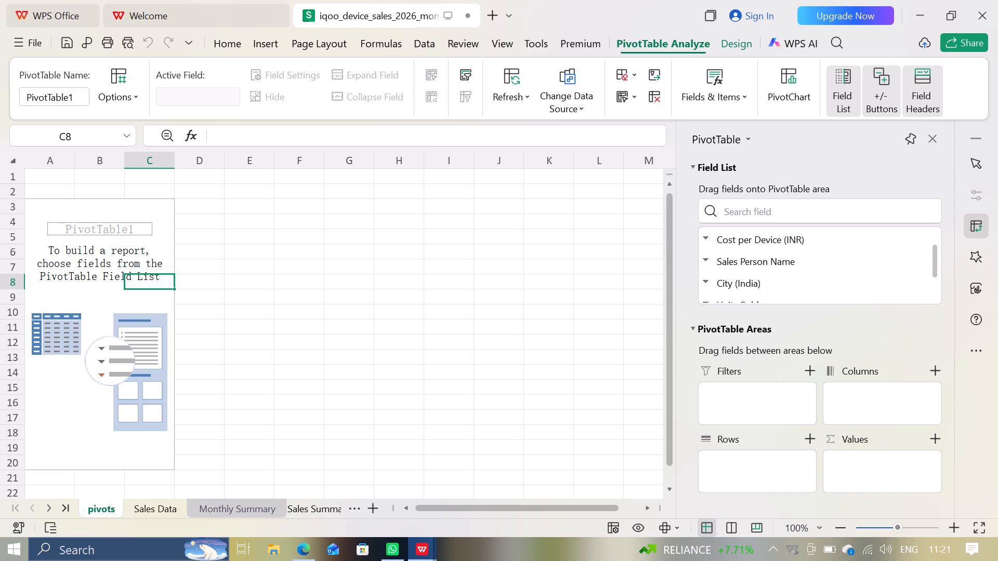
{"action": "left_click", "coordinate": [164, 509]}
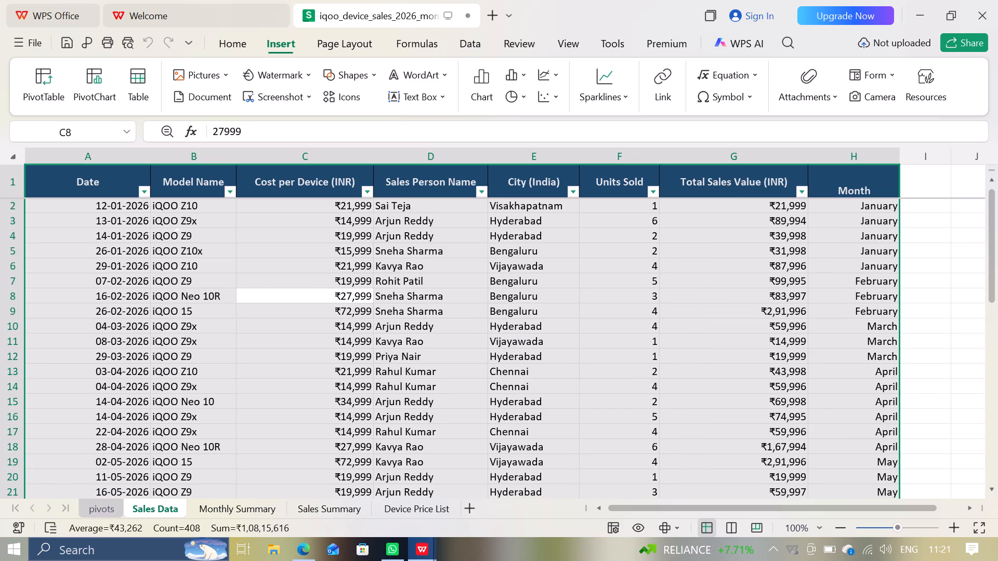
{"action": "left_click", "coordinate": [112, 507]}
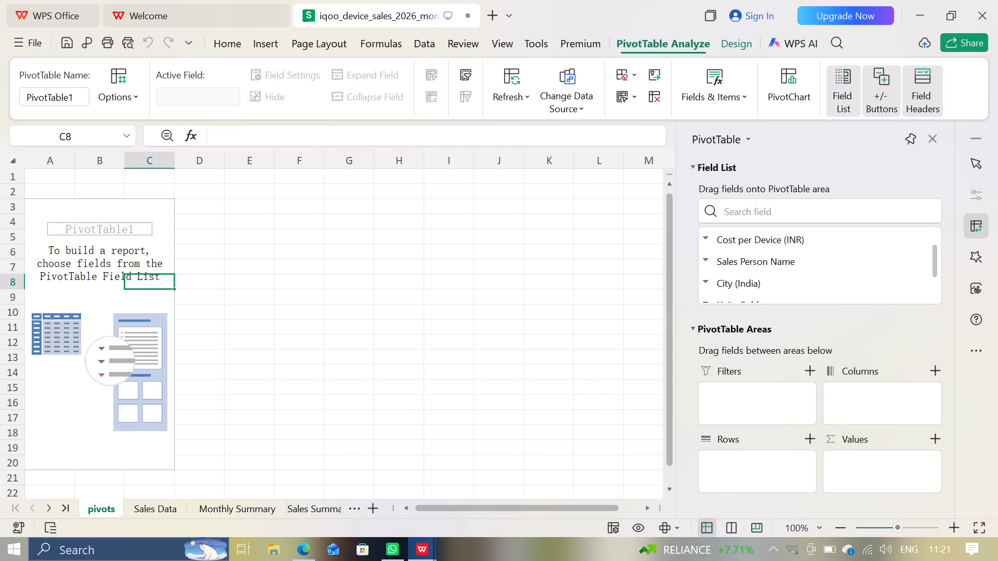
{"action": "left_click_drag", "start_coordinate": [747, 261], "coordinate": [736, 454]}
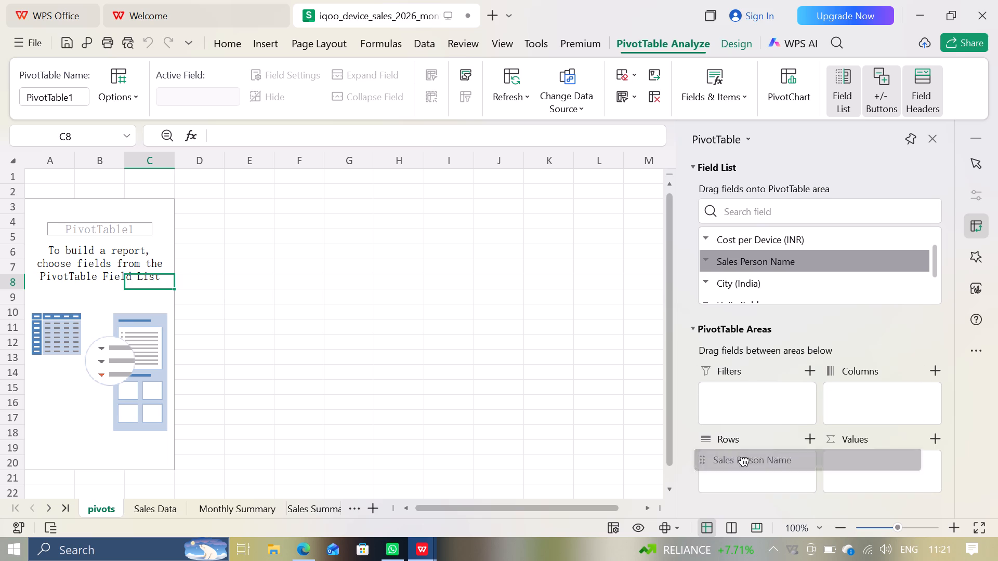
{"action": "left_click_drag", "start_coordinate": [736, 454], "coordinate": [734, 461]}
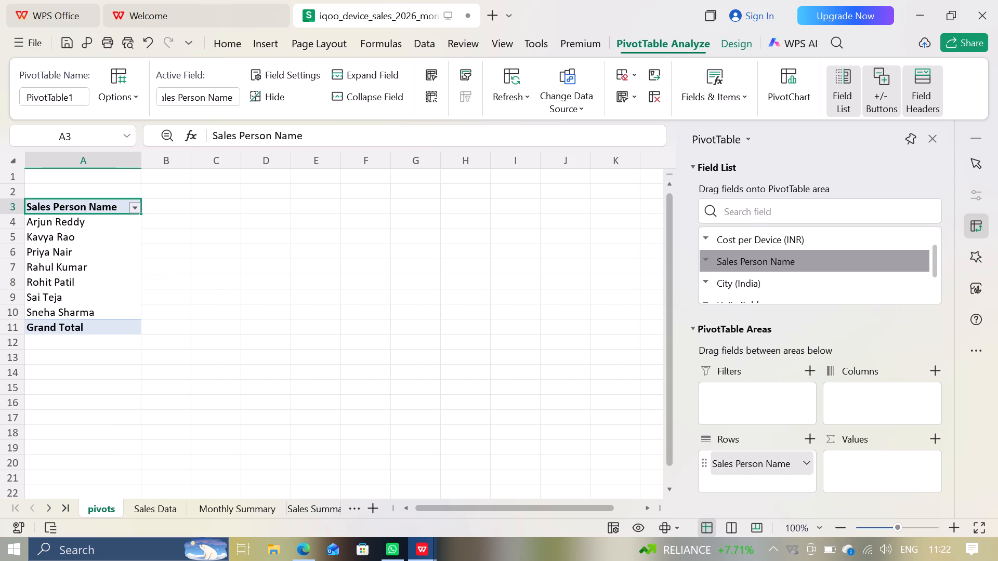
Delete the Sales Summary, Monthly Summary and Device Price List sheets from the workbook.
{"action": "right_click", "coordinate": [307, 506]}
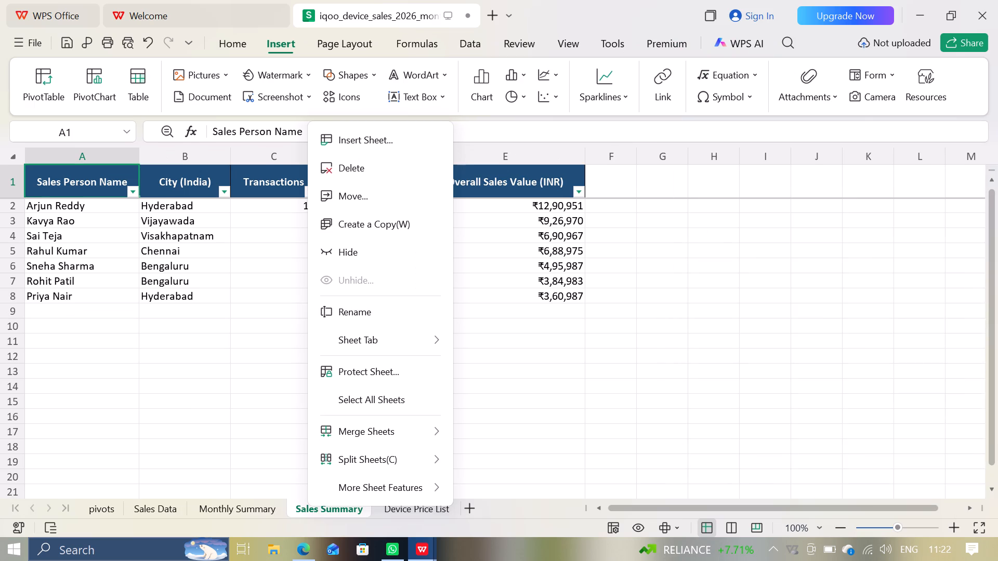
{"action": "left_click", "coordinate": [360, 161]}
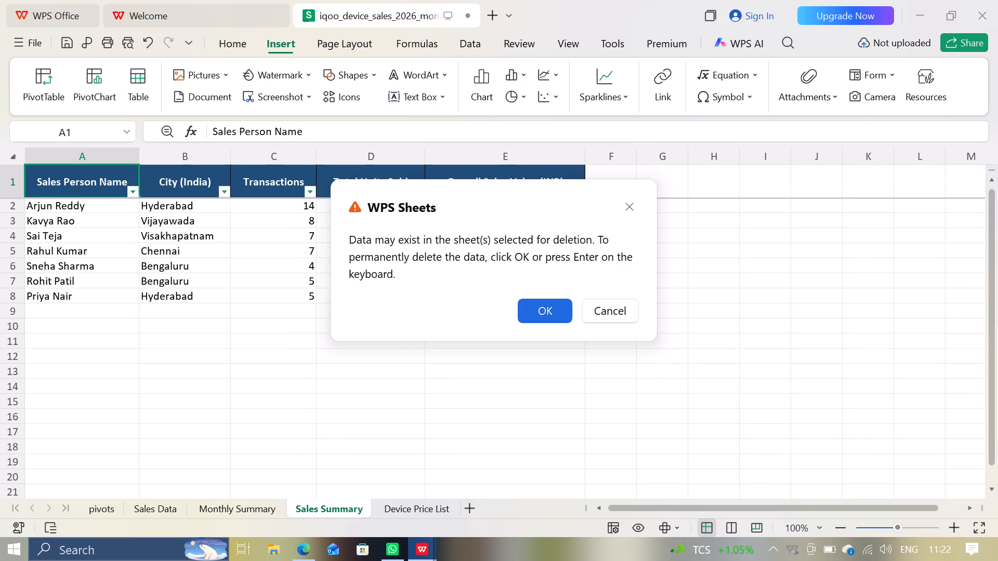
{"action": "left_click", "coordinate": [530, 314]}
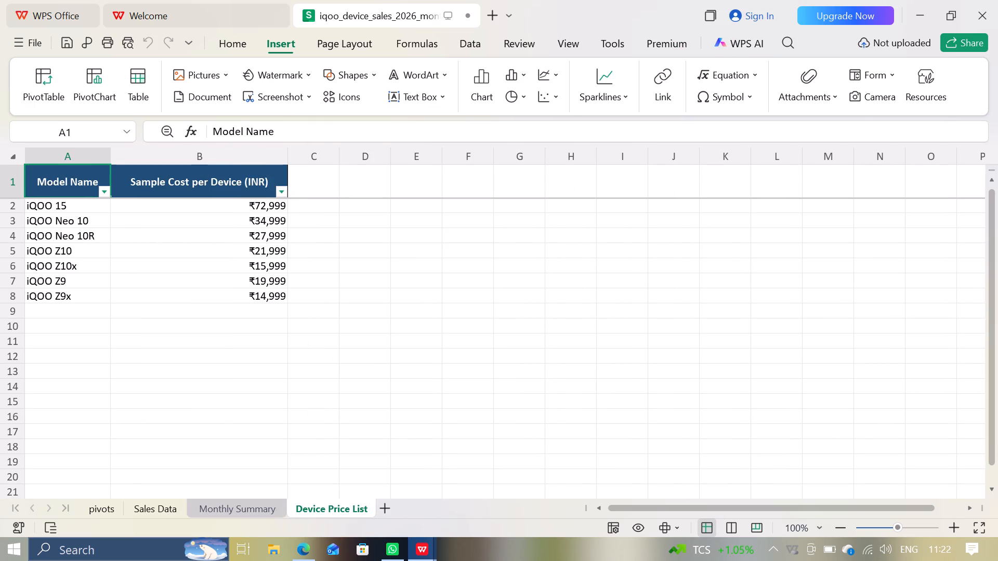
{"action": "right_click", "coordinate": [264, 505]}
{"action": "left_click", "coordinate": [323, 175]}
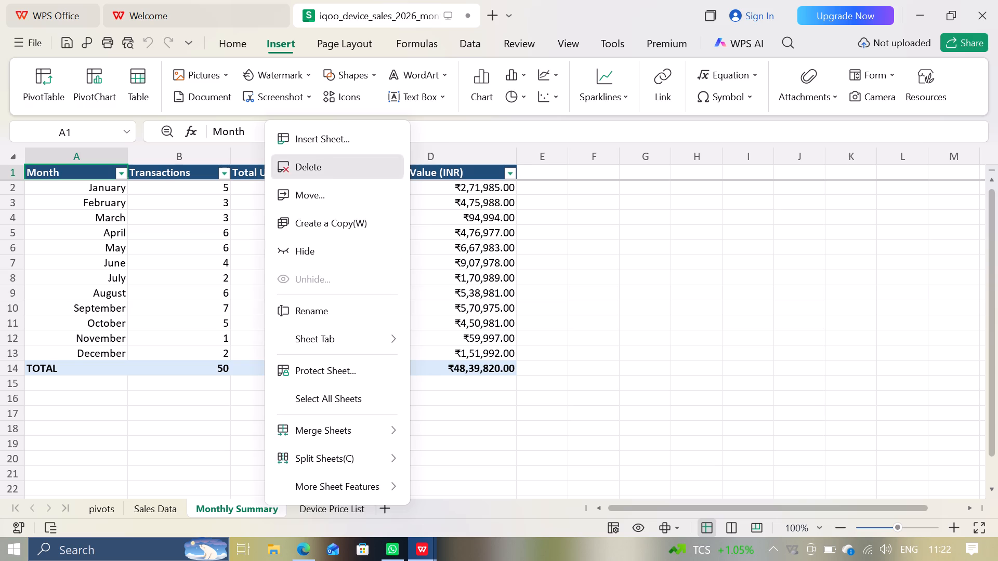
{"action": "left_click", "coordinate": [547, 316]}
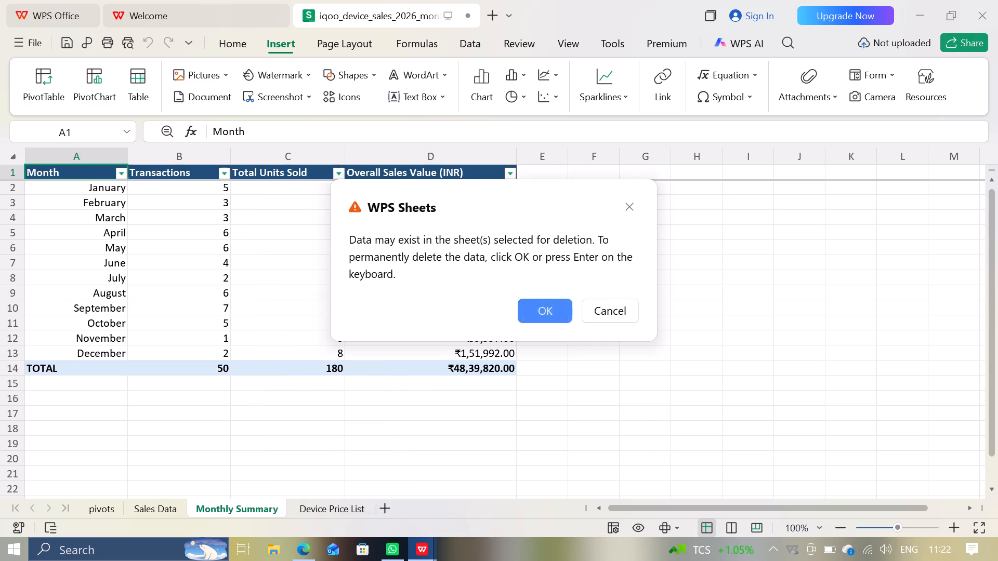
{"action": "right_click", "coordinate": [244, 505]}
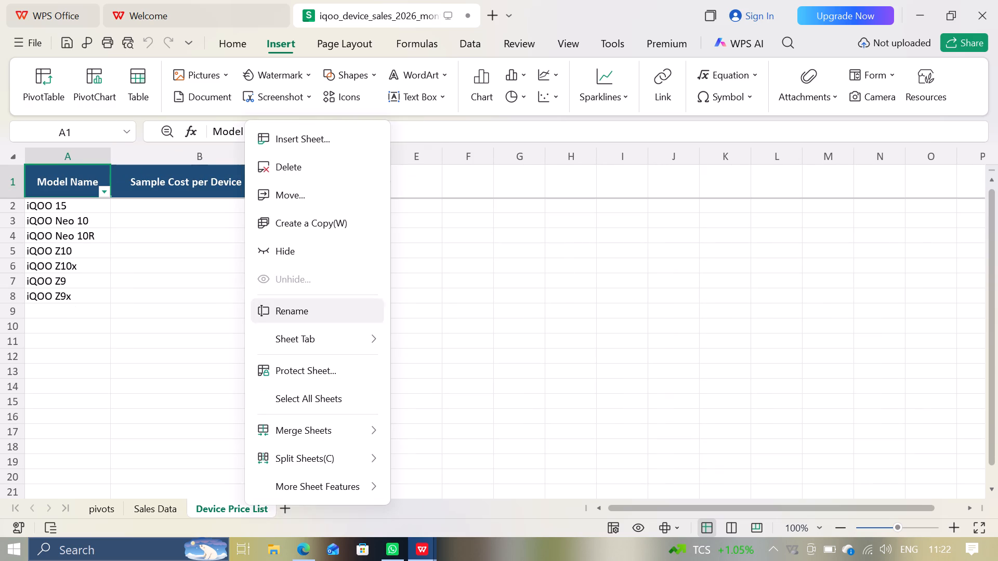
{"action": "left_click", "coordinate": [296, 172]}
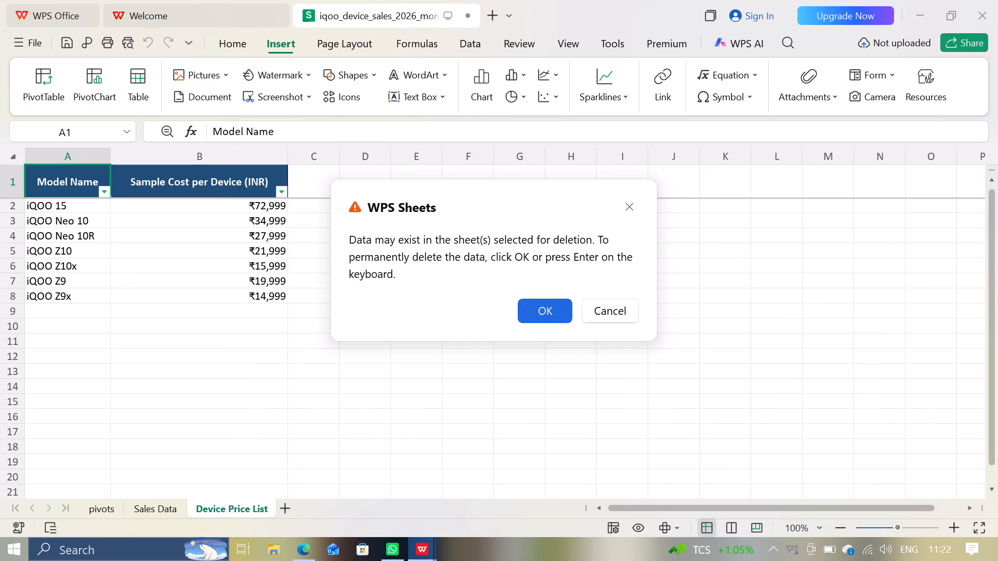
{"action": "left_click", "coordinate": [545, 307]}
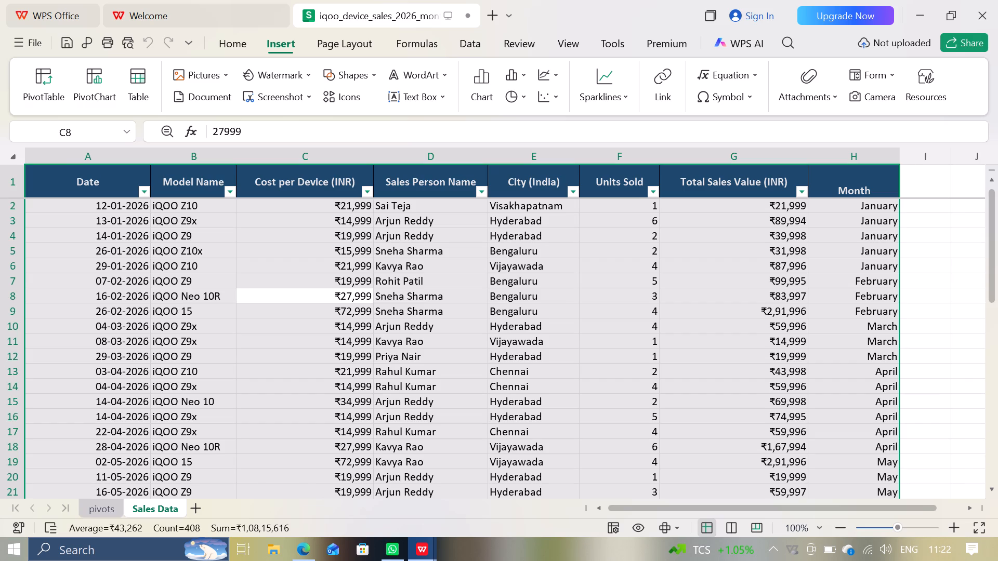
Add the Total Sales Value (INR) field to the Values area of the PivotTable on the pivots sheet.
{"action": "left_click", "coordinate": [113, 512]}
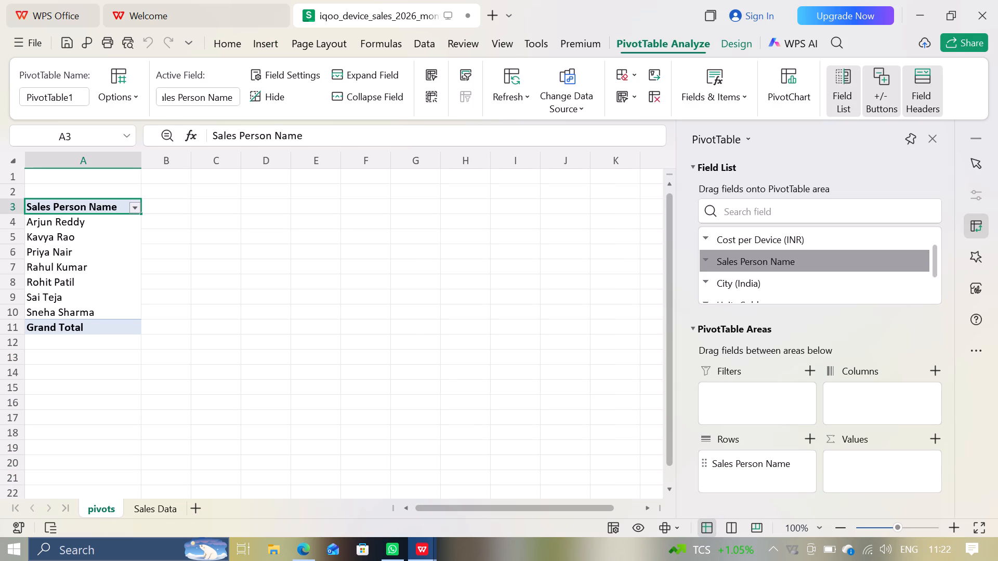
{"action": "scroll", "coordinate": [842, 264], "scroll_direction": "down", "scroll_amount": 3}
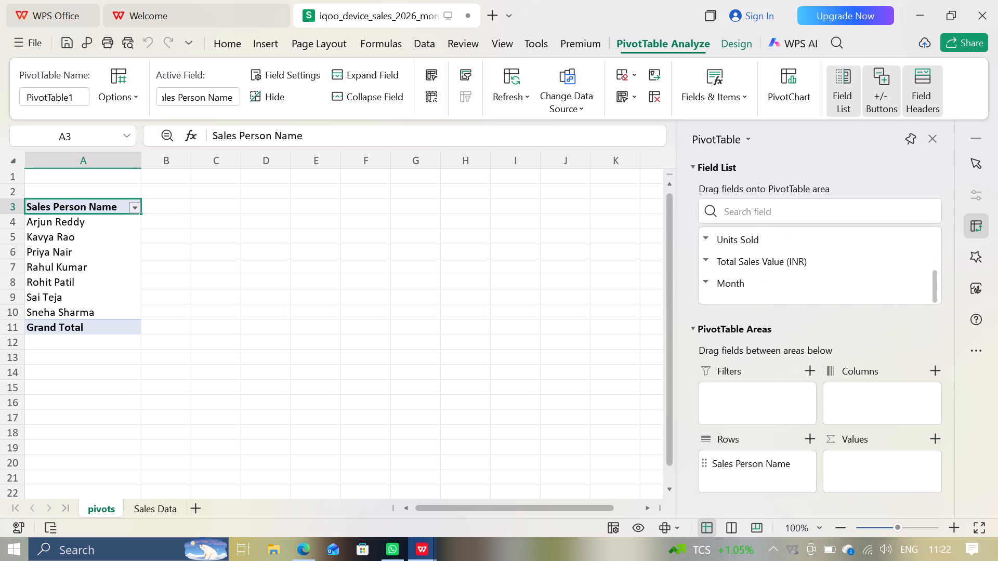
{"action": "left_click_drag", "start_coordinate": [773, 263], "coordinate": [795, 293]}
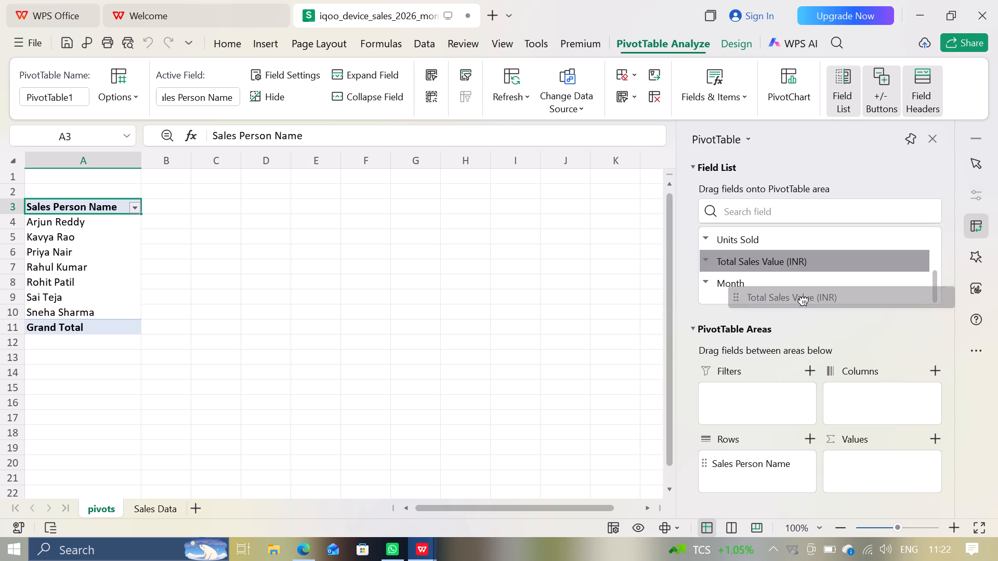
{"action": "left_click_drag", "start_coordinate": [795, 293], "coordinate": [862, 472]}
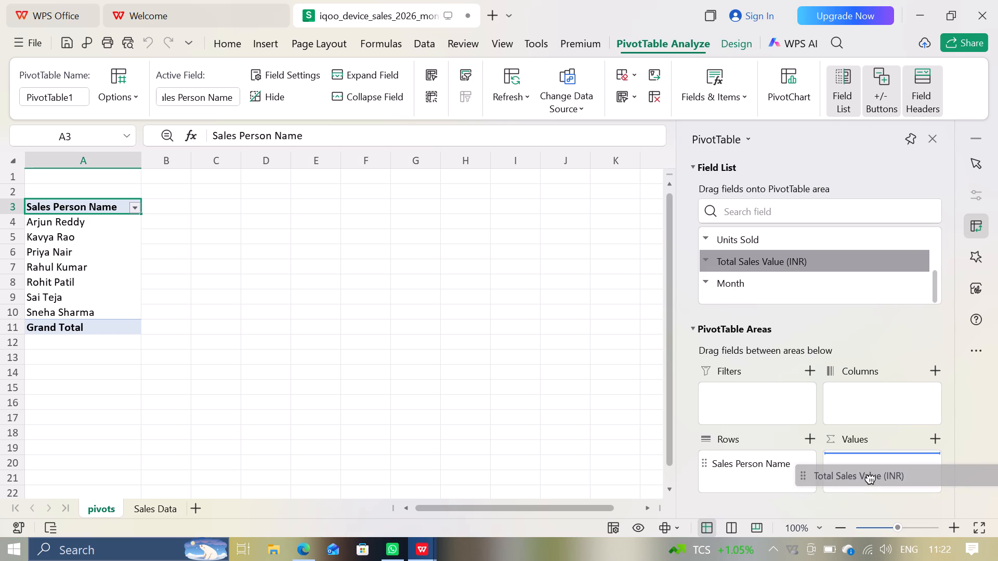
{"action": "left_click_drag", "start_coordinate": [862, 472], "coordinate": [862, 470]}
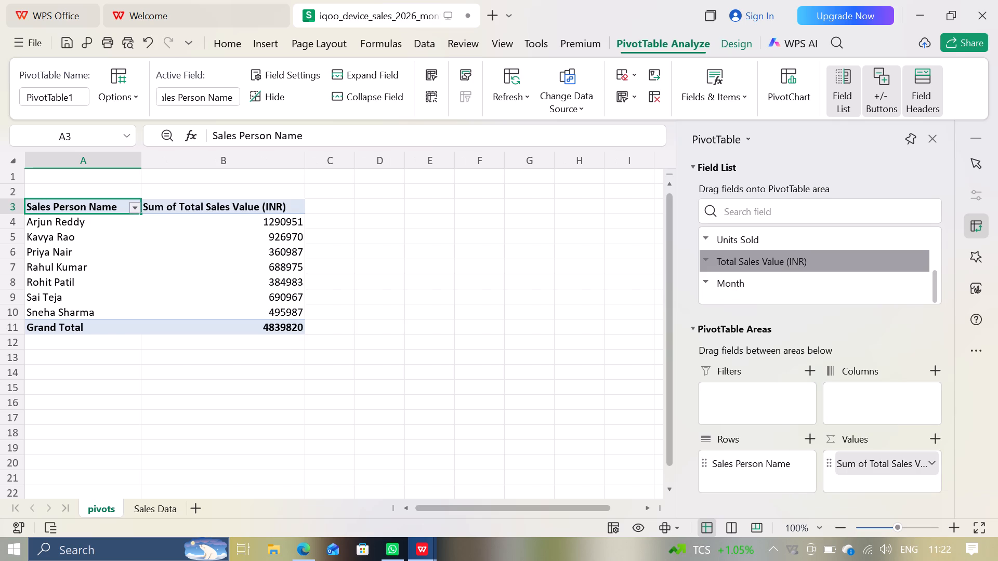
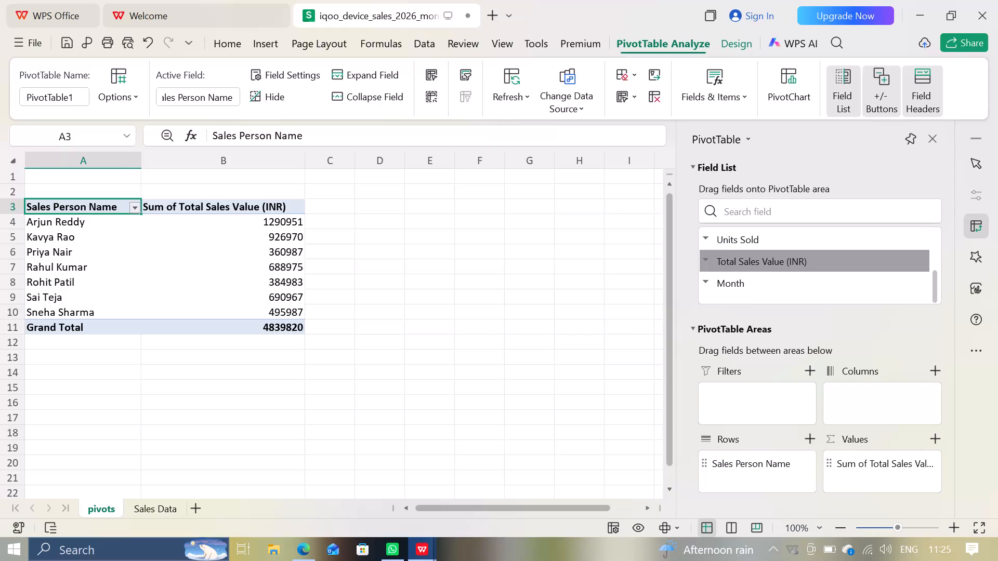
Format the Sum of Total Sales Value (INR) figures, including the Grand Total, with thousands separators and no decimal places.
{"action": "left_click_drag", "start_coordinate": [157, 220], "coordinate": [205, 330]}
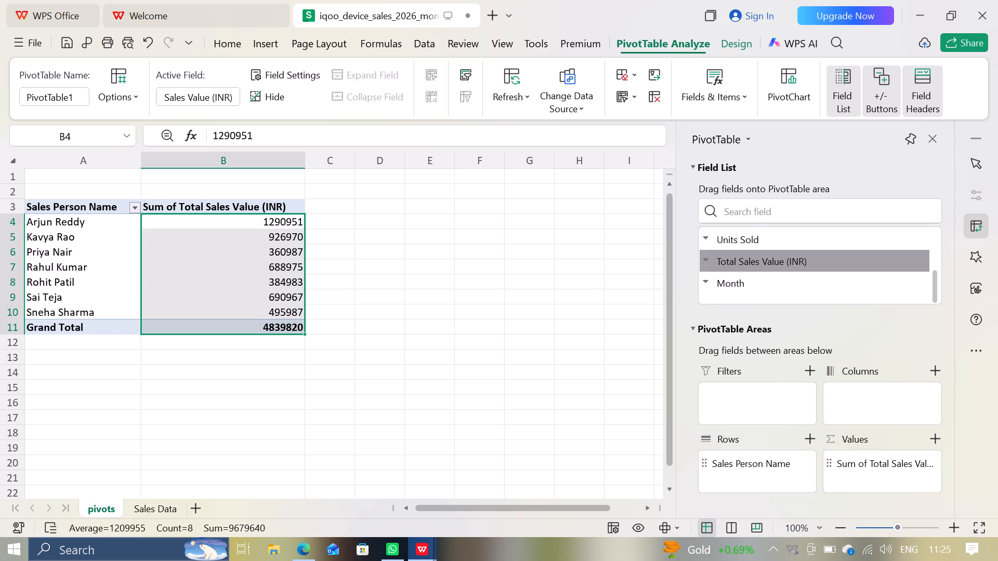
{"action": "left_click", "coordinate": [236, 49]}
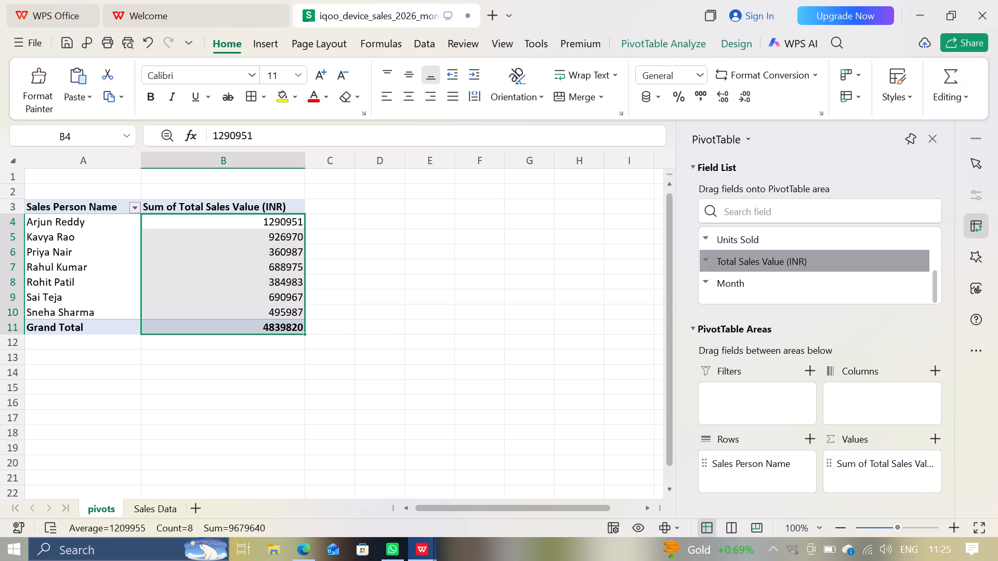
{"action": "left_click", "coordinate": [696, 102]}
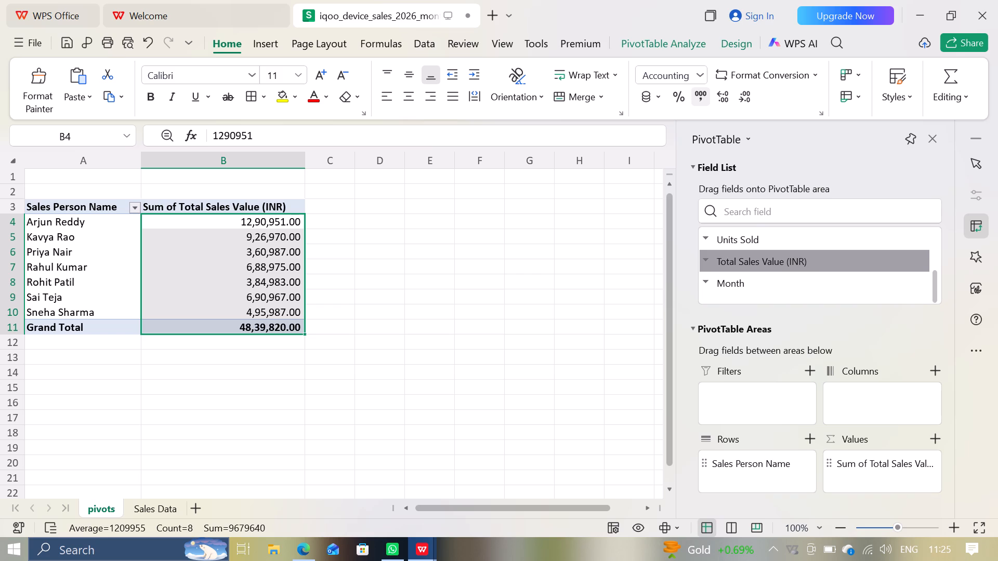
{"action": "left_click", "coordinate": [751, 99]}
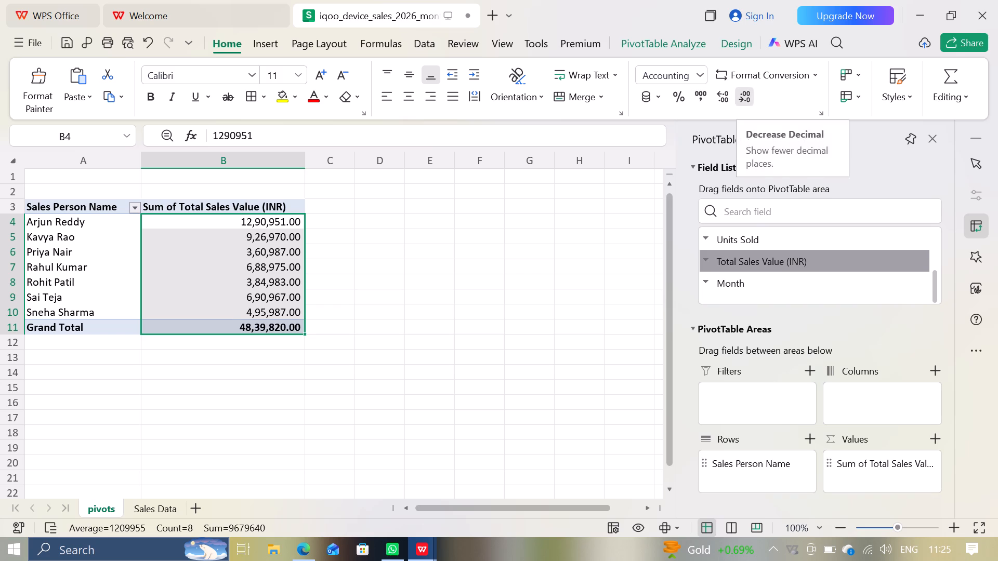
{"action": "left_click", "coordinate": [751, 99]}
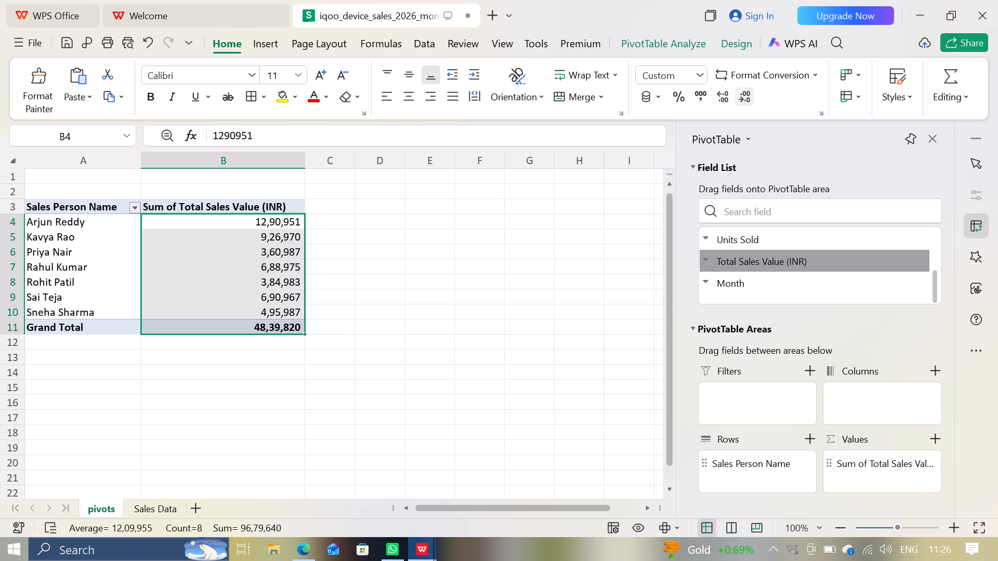
Apply the rupee (₹) currency format with two decimals to the PivotTable's total sales values and Grand Total.
{"action": "left_click", "coordinate": [659, 98]}
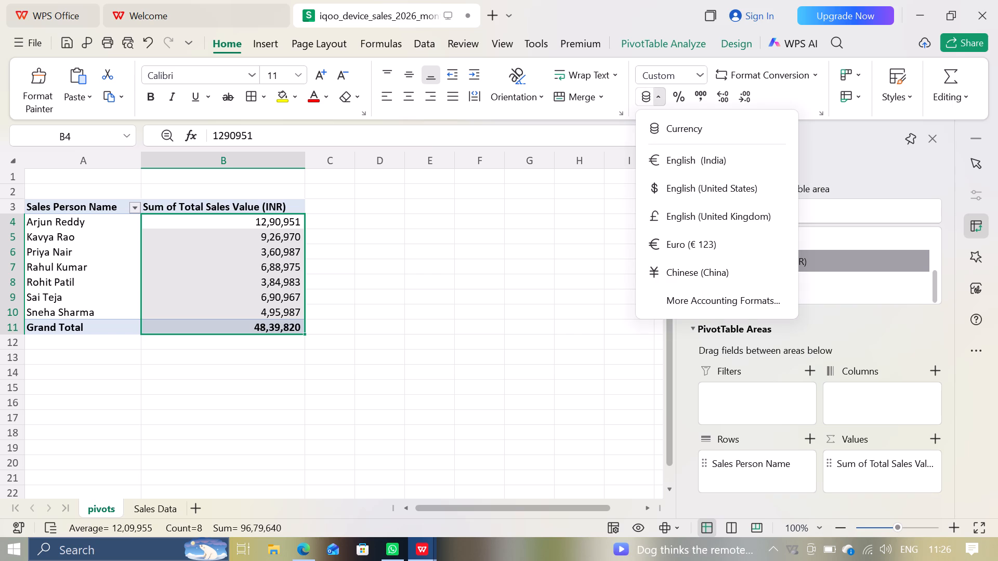
{"action": "left_click", "coordinate": [659, 98]}
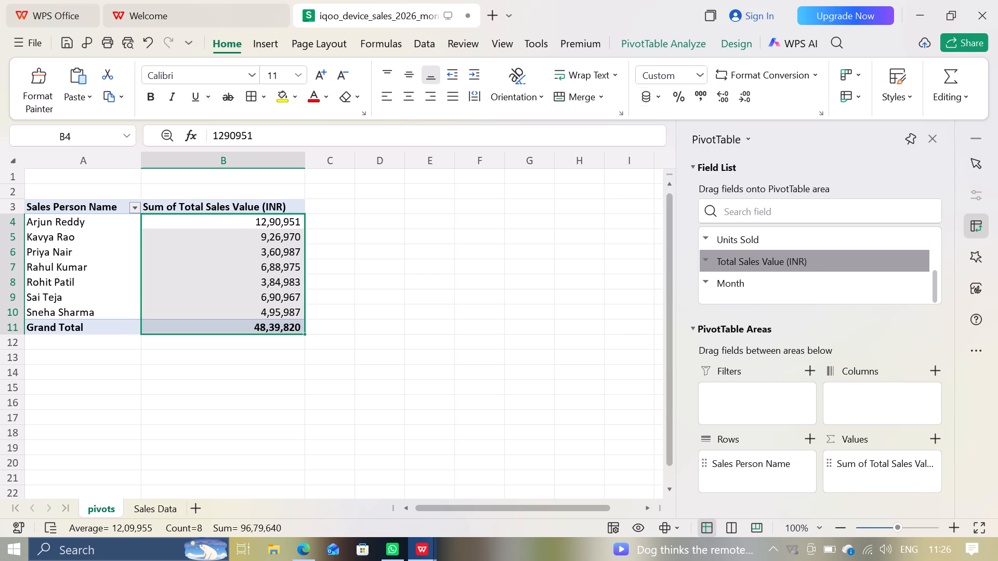
{"action": "left_click", "coordinate": [652, 97]}
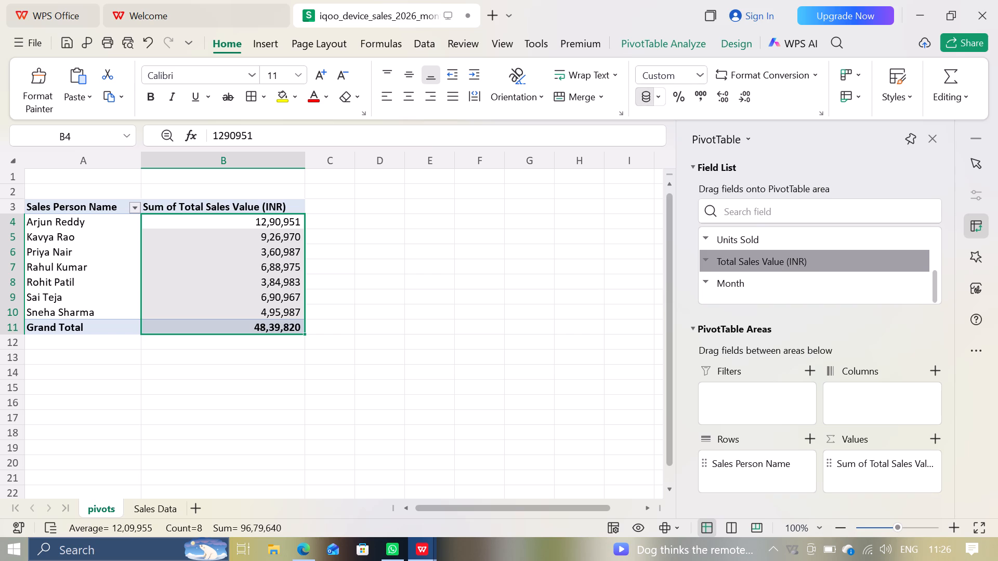
{"action": "left_click", "coordinate": [655, 97]}
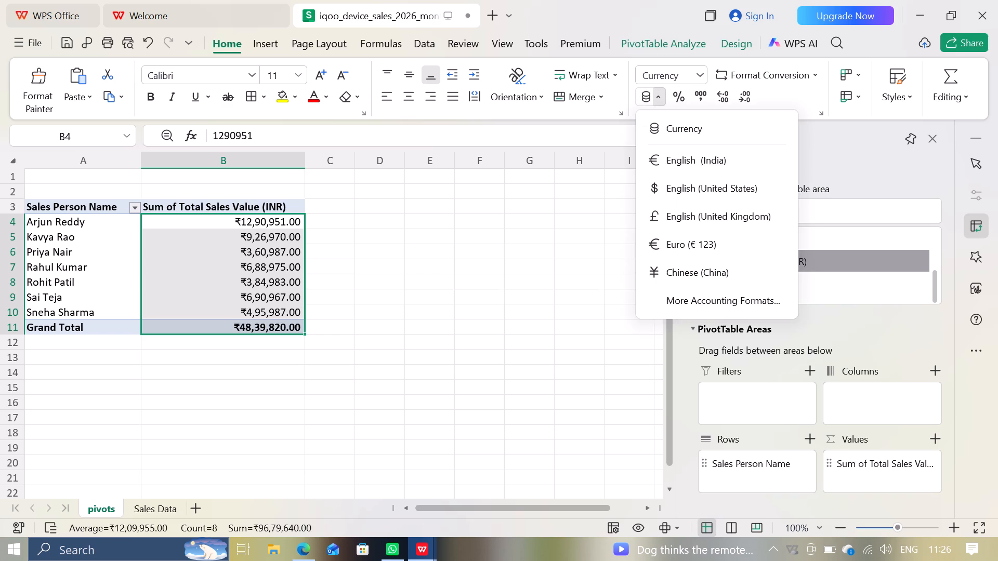
{"action": "left_click", "coordinate": [655, 97]}
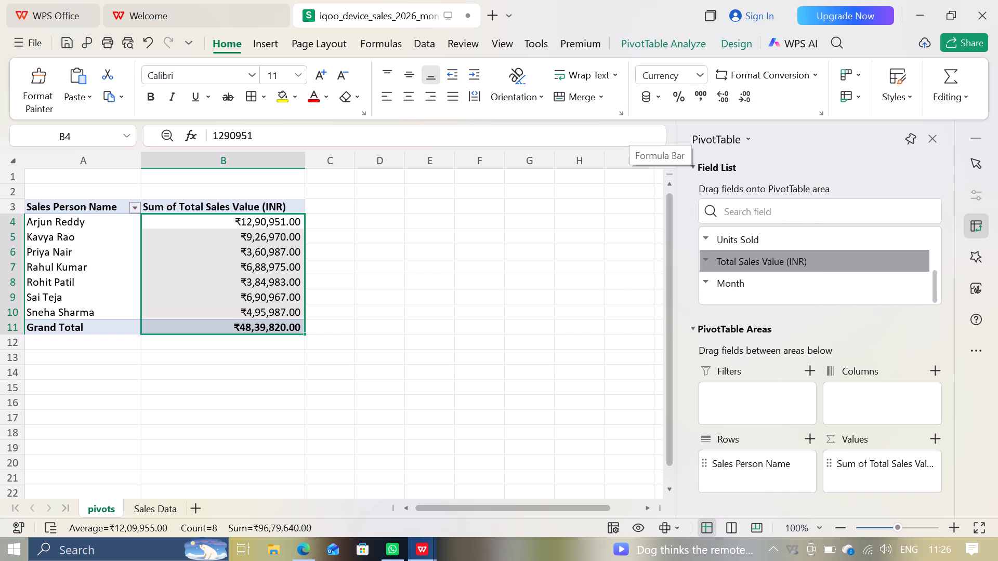
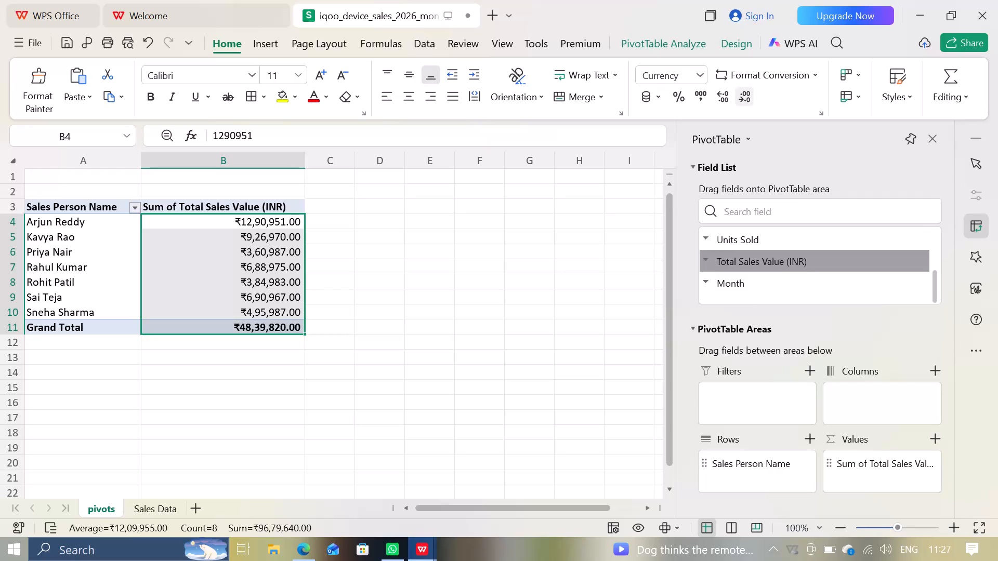
Remove both decimal places from the rupee-formatted total sales values and Grand Total.
{"action": "left_click", "coordinate": [743, 93]}
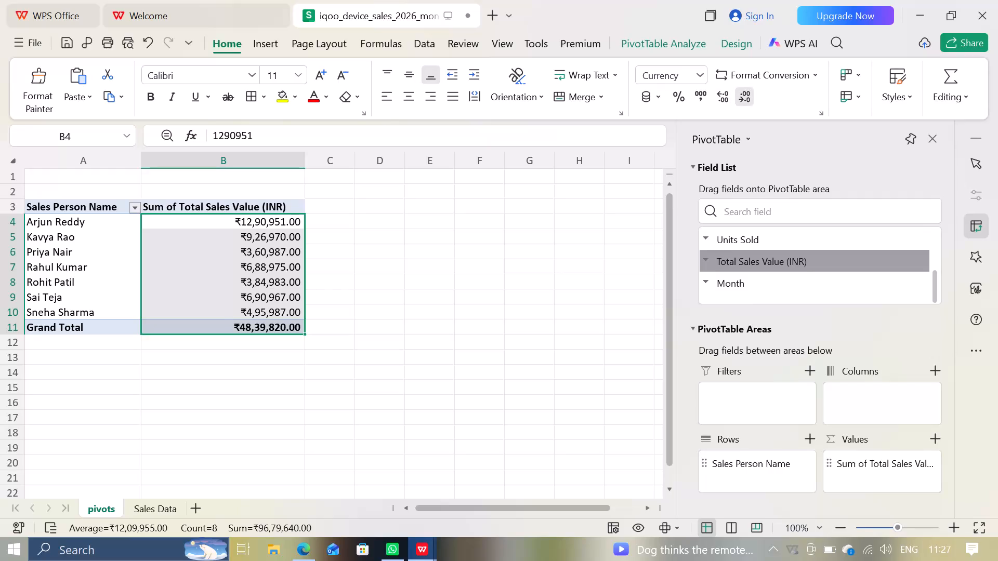
{"action": "left_click", "coordinate": [743, 93]}
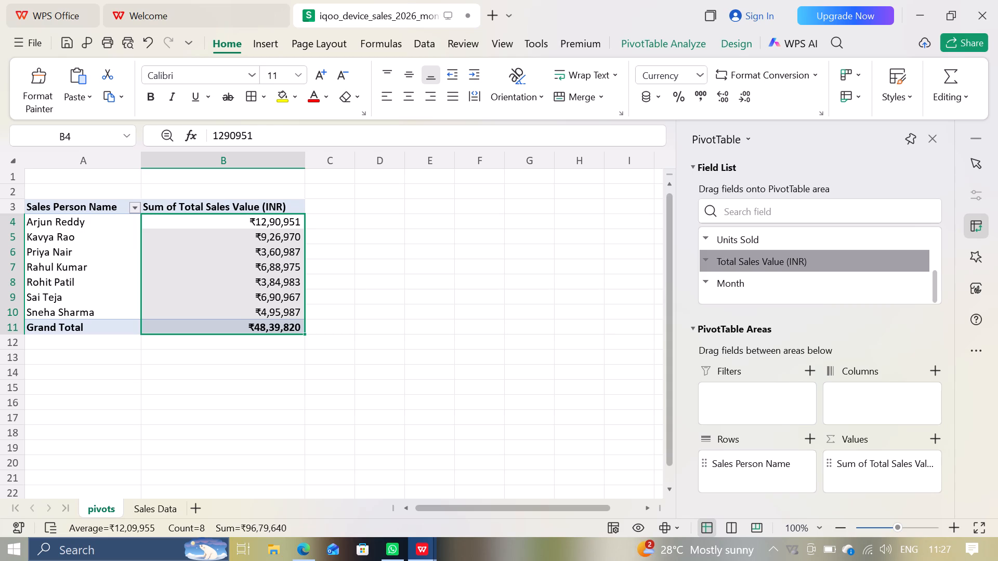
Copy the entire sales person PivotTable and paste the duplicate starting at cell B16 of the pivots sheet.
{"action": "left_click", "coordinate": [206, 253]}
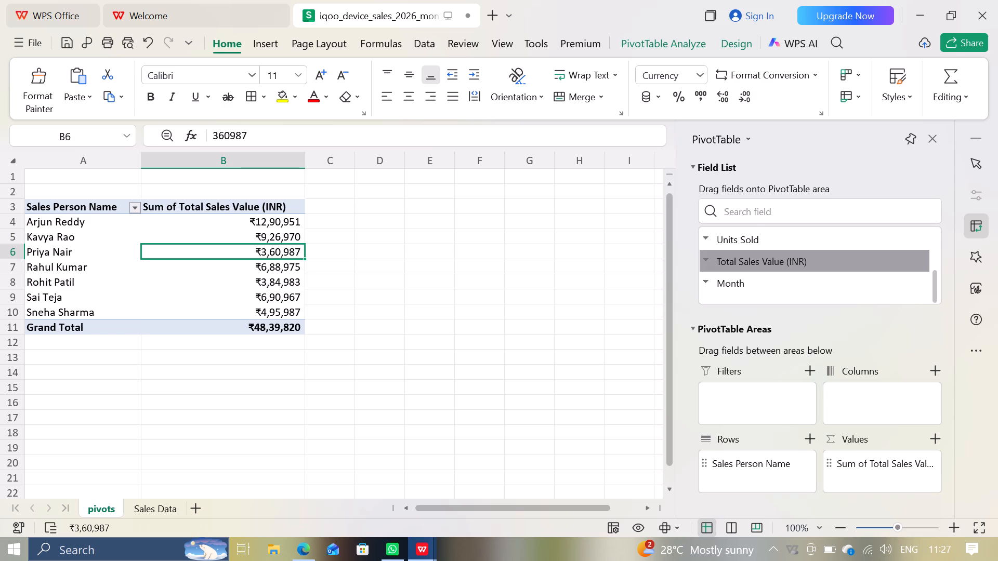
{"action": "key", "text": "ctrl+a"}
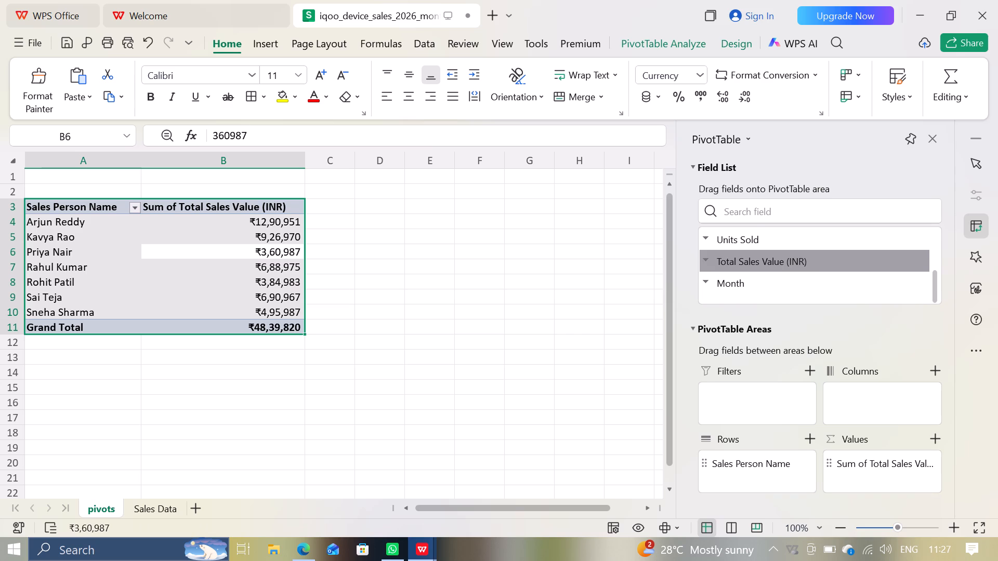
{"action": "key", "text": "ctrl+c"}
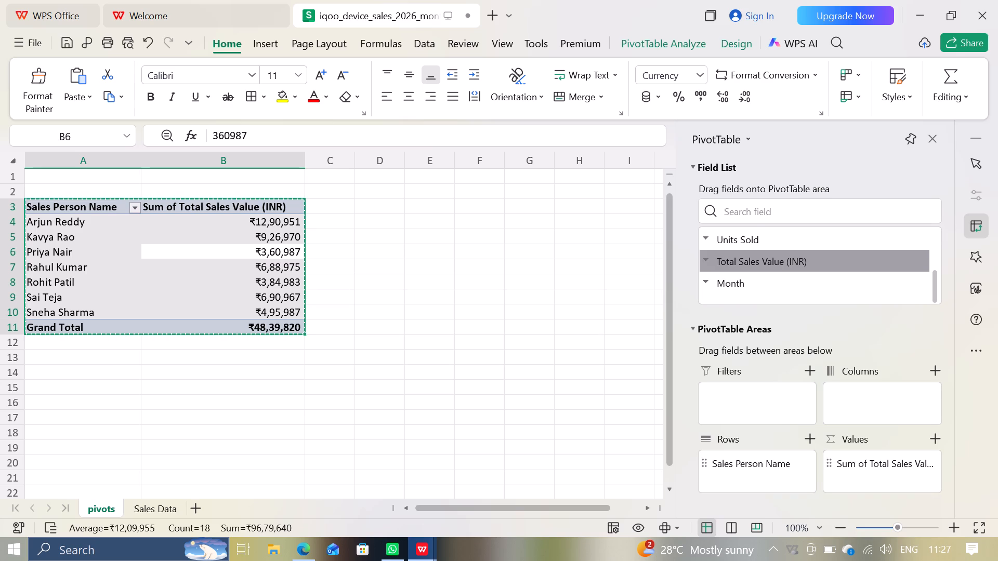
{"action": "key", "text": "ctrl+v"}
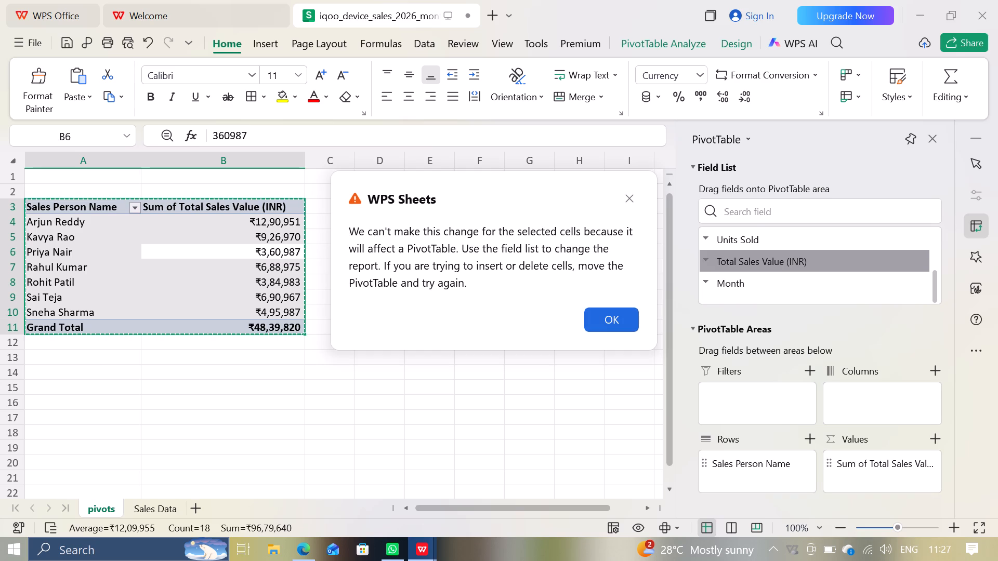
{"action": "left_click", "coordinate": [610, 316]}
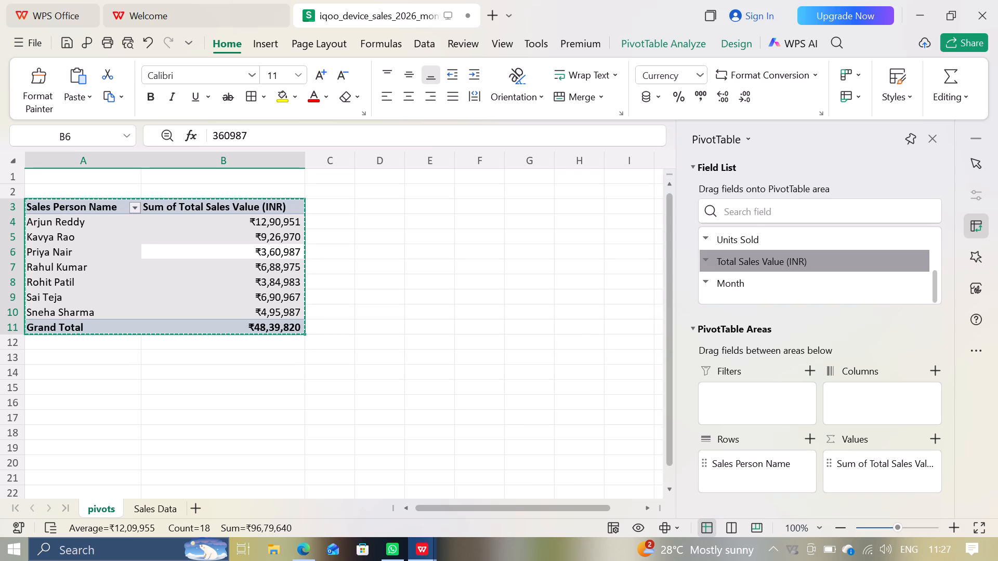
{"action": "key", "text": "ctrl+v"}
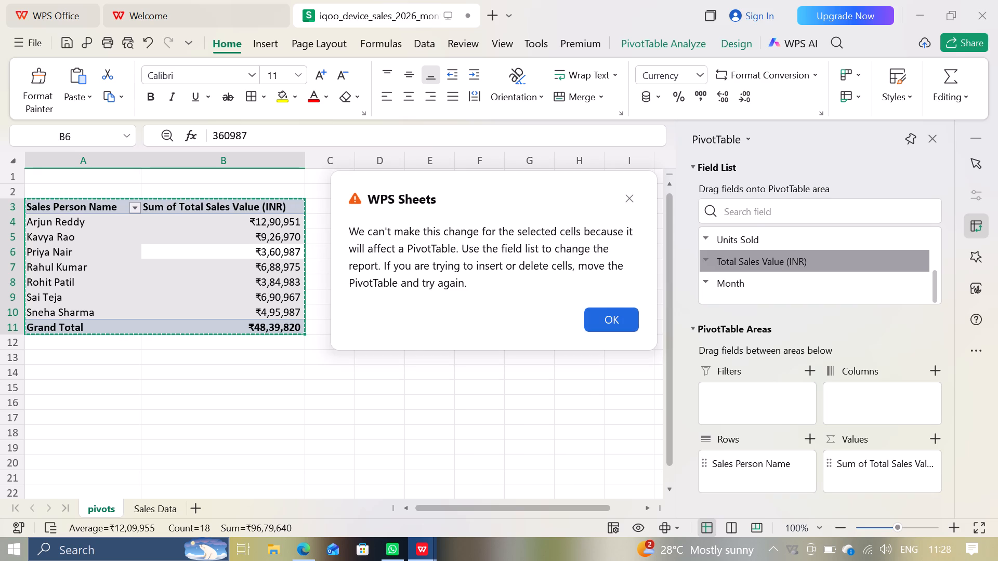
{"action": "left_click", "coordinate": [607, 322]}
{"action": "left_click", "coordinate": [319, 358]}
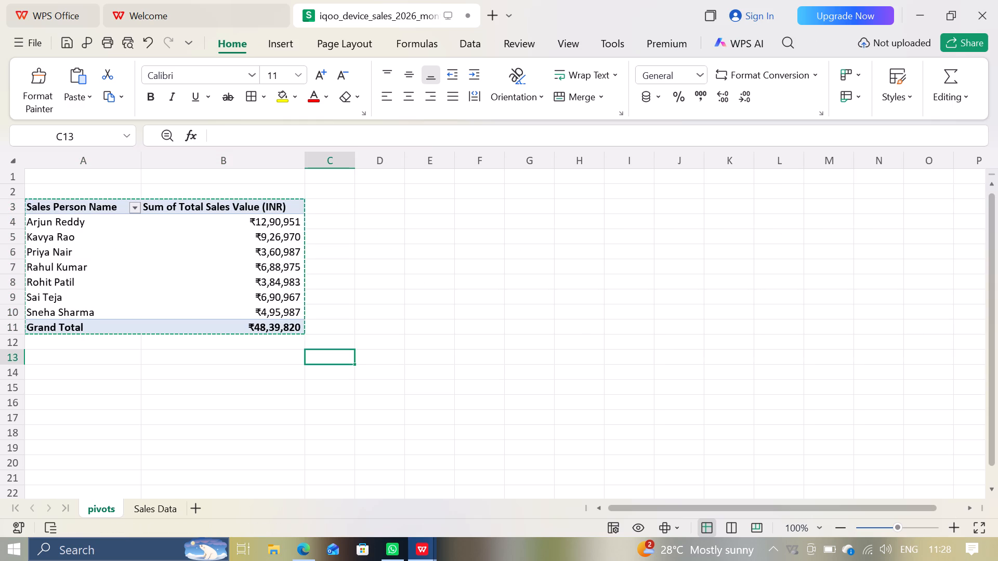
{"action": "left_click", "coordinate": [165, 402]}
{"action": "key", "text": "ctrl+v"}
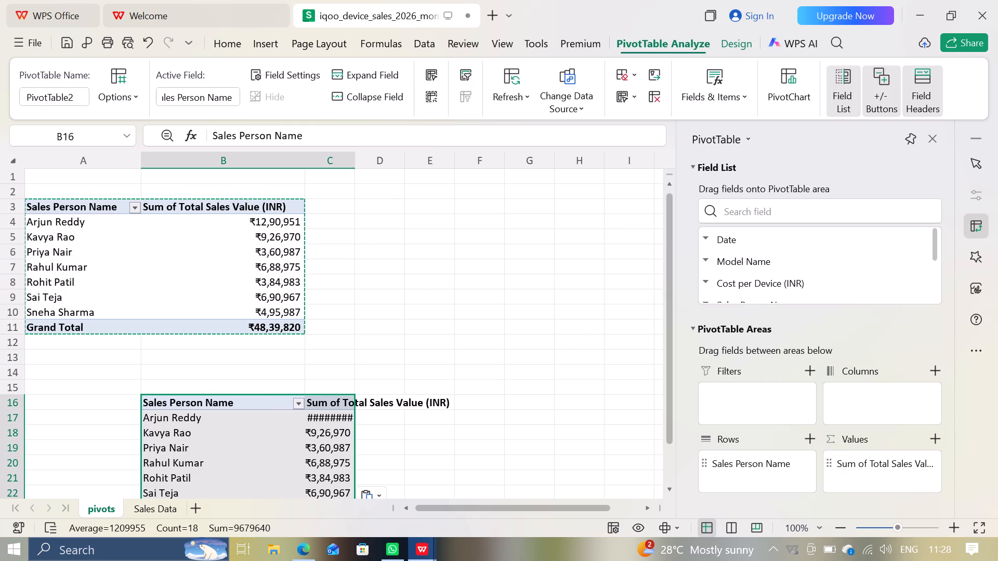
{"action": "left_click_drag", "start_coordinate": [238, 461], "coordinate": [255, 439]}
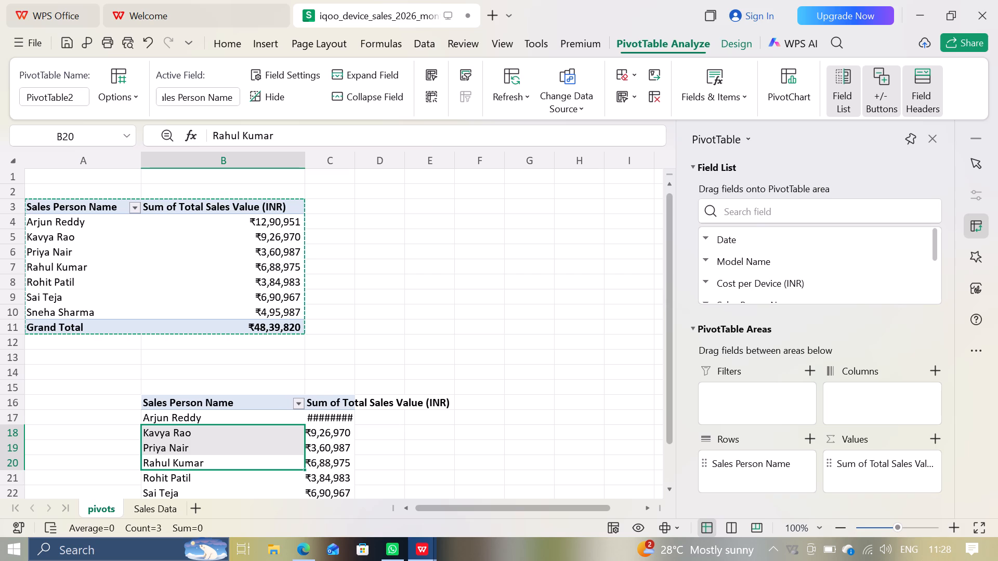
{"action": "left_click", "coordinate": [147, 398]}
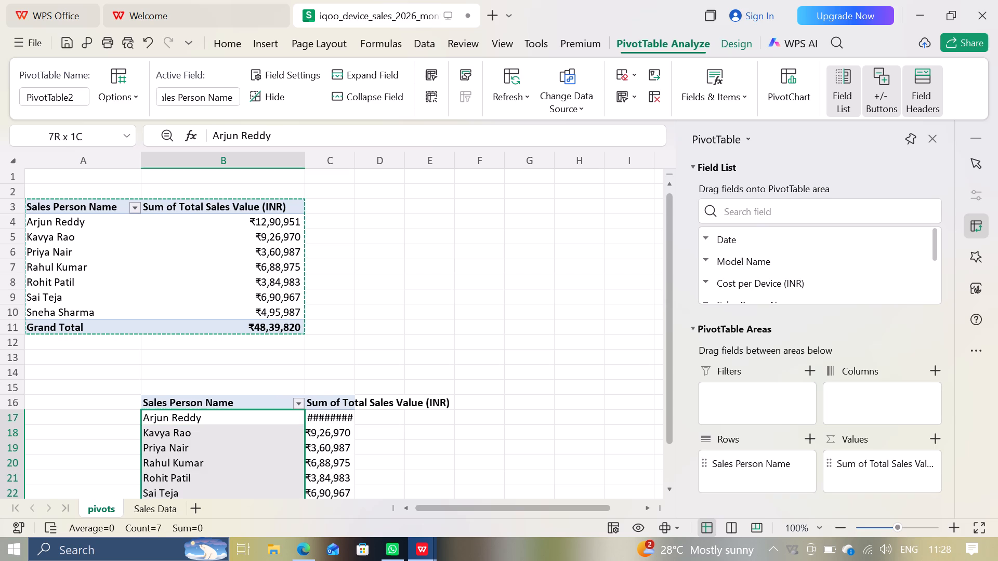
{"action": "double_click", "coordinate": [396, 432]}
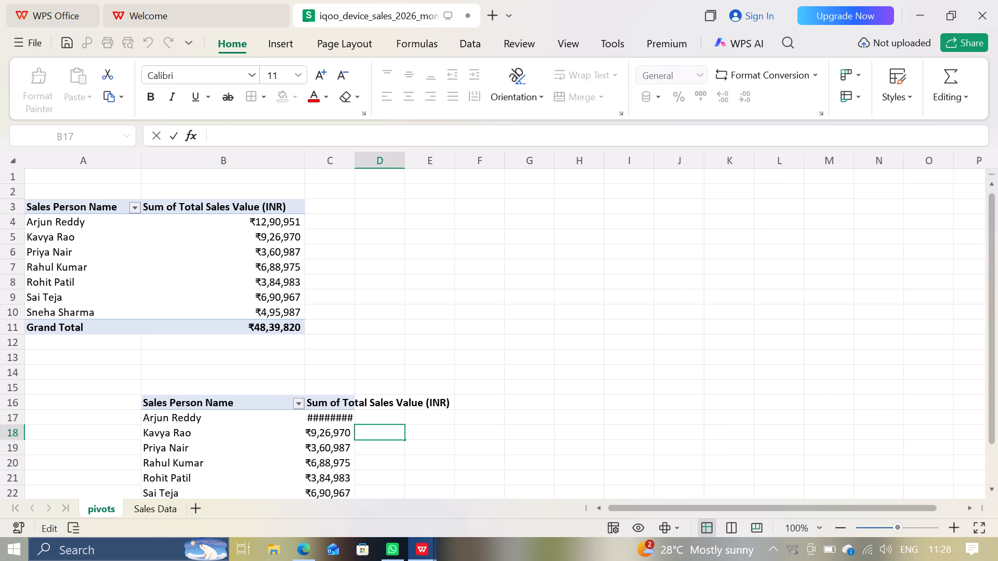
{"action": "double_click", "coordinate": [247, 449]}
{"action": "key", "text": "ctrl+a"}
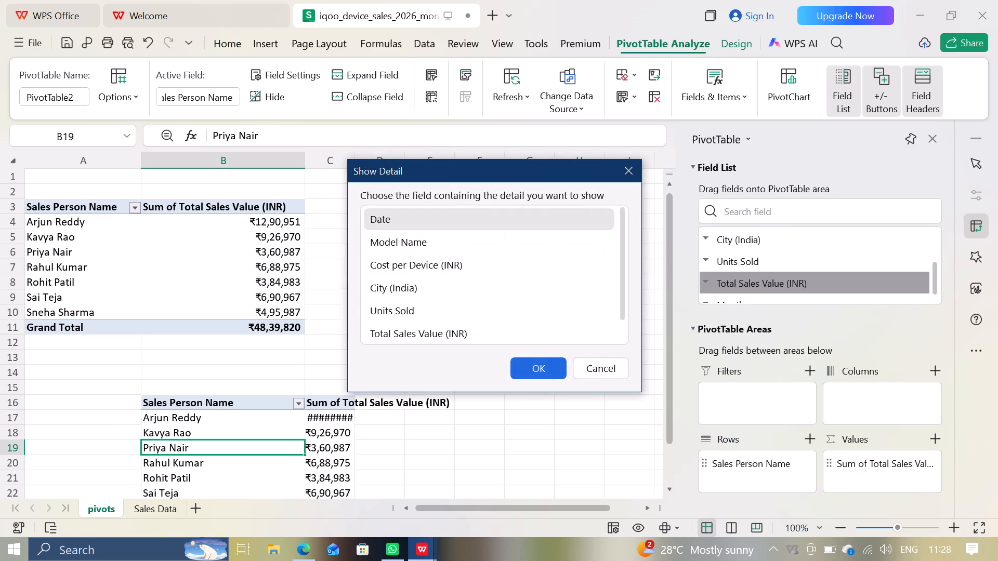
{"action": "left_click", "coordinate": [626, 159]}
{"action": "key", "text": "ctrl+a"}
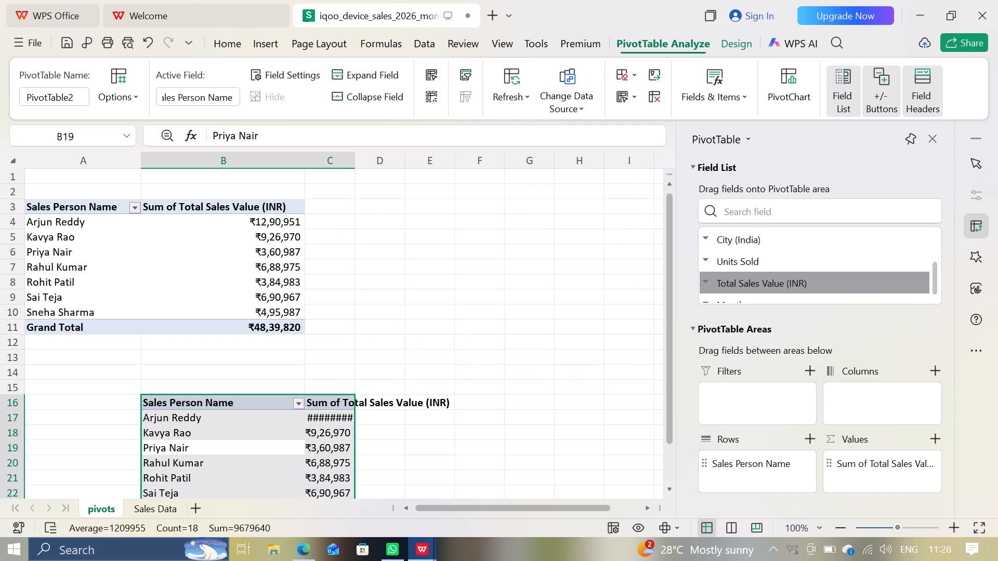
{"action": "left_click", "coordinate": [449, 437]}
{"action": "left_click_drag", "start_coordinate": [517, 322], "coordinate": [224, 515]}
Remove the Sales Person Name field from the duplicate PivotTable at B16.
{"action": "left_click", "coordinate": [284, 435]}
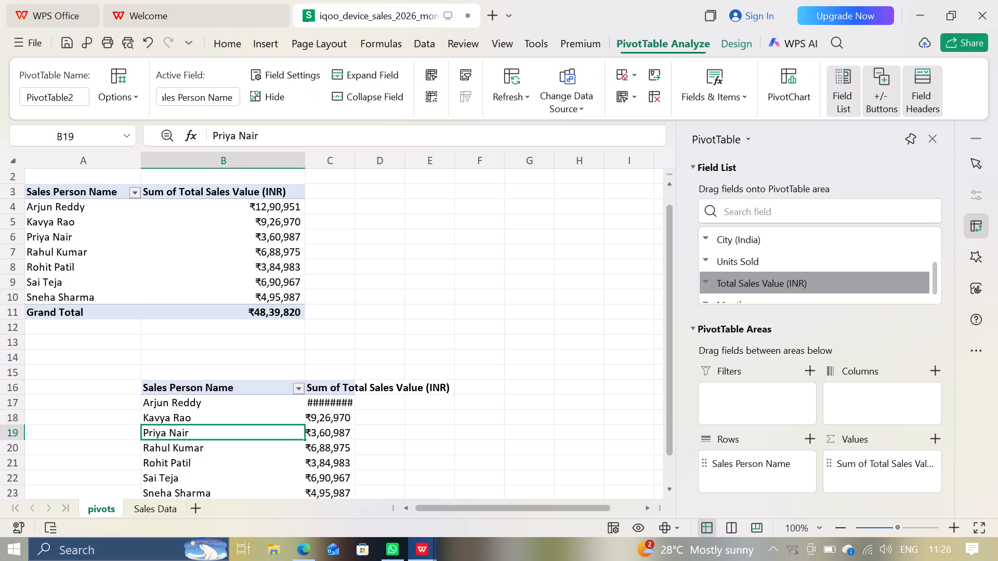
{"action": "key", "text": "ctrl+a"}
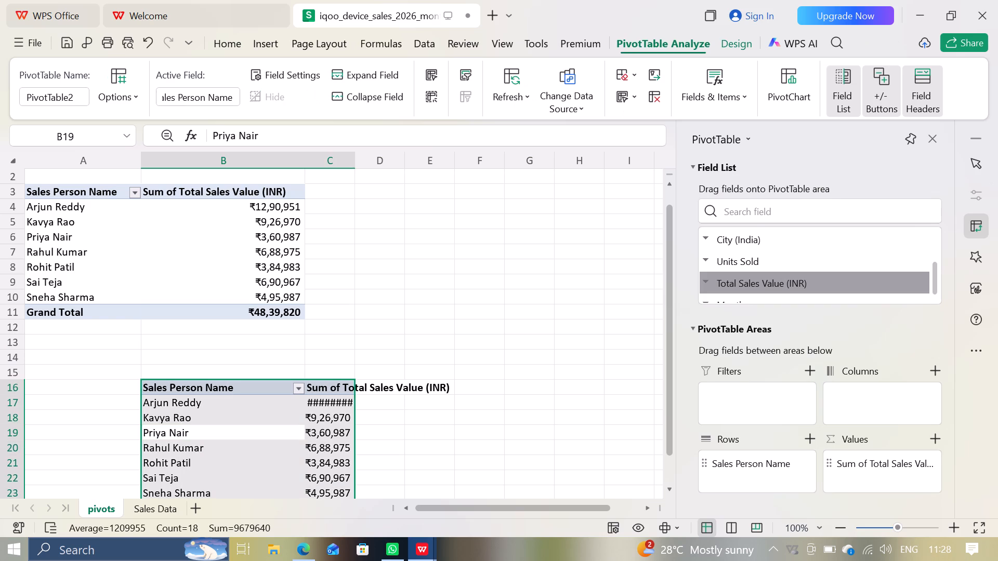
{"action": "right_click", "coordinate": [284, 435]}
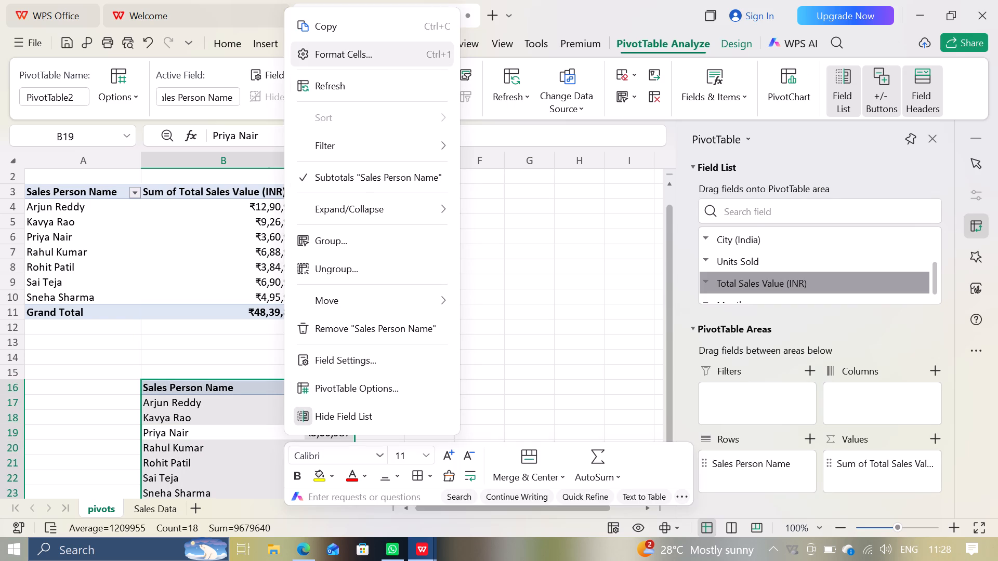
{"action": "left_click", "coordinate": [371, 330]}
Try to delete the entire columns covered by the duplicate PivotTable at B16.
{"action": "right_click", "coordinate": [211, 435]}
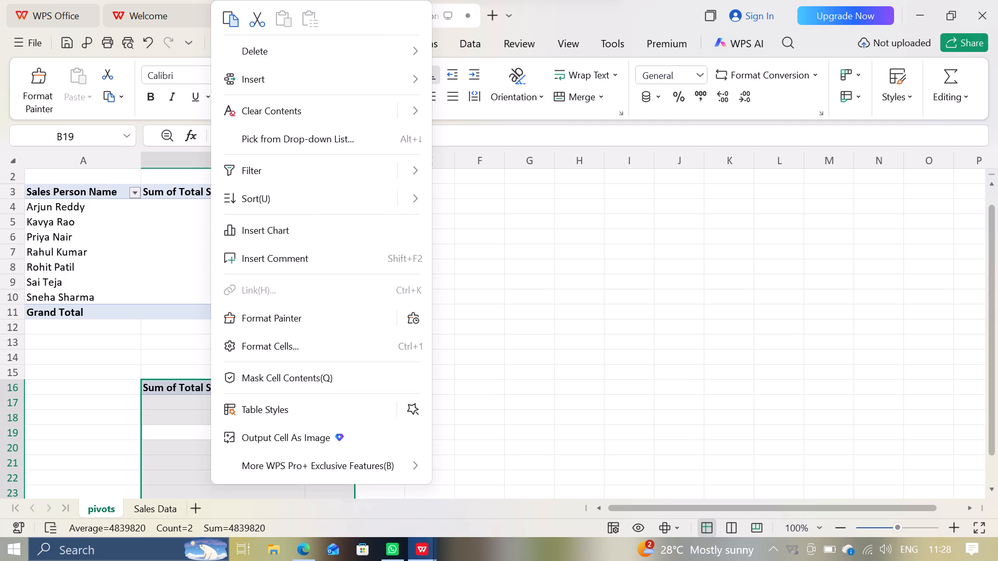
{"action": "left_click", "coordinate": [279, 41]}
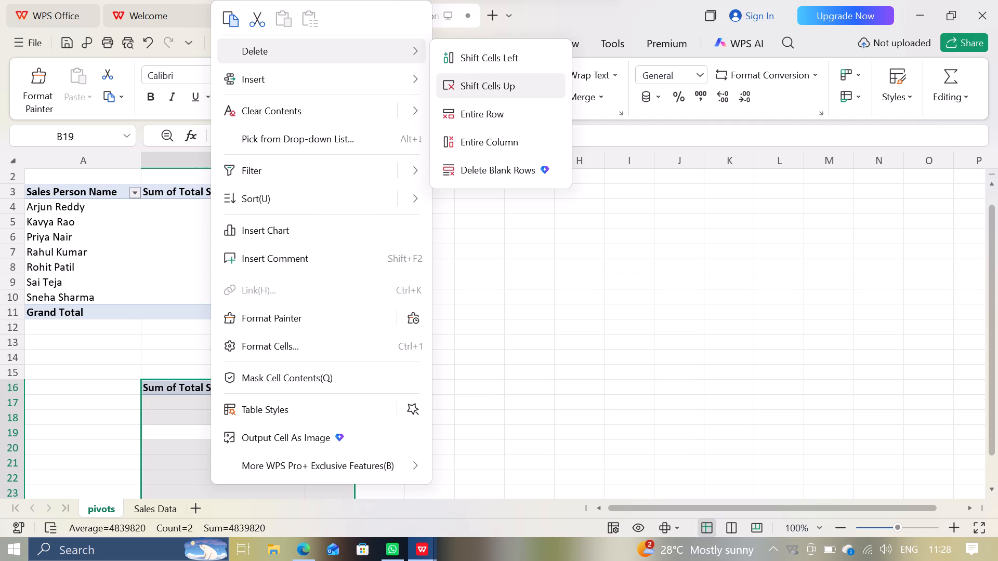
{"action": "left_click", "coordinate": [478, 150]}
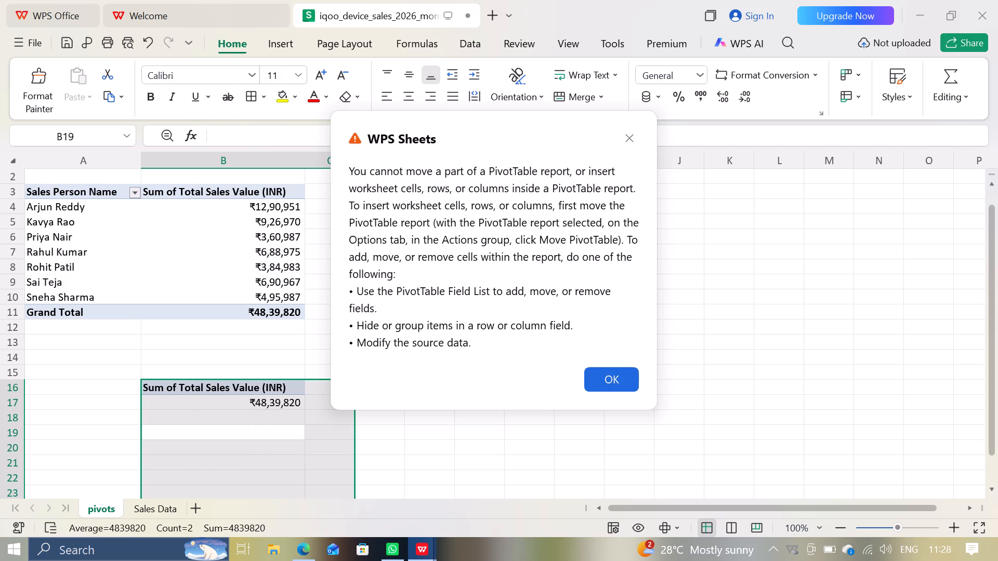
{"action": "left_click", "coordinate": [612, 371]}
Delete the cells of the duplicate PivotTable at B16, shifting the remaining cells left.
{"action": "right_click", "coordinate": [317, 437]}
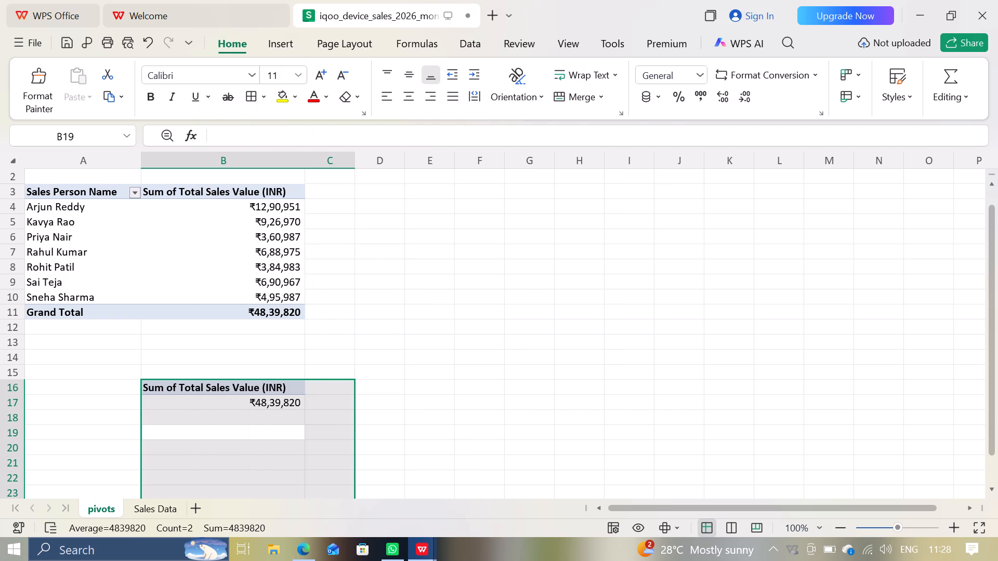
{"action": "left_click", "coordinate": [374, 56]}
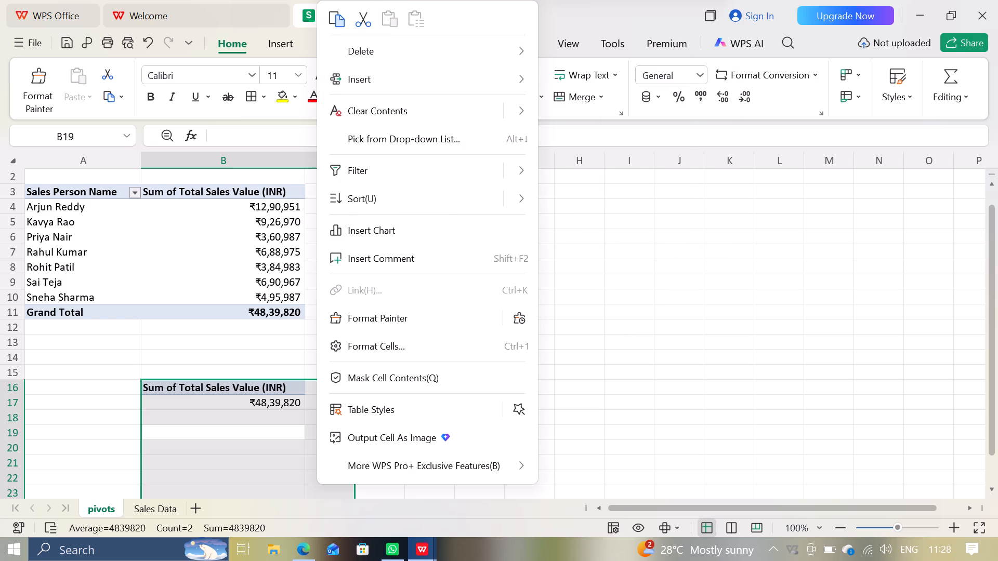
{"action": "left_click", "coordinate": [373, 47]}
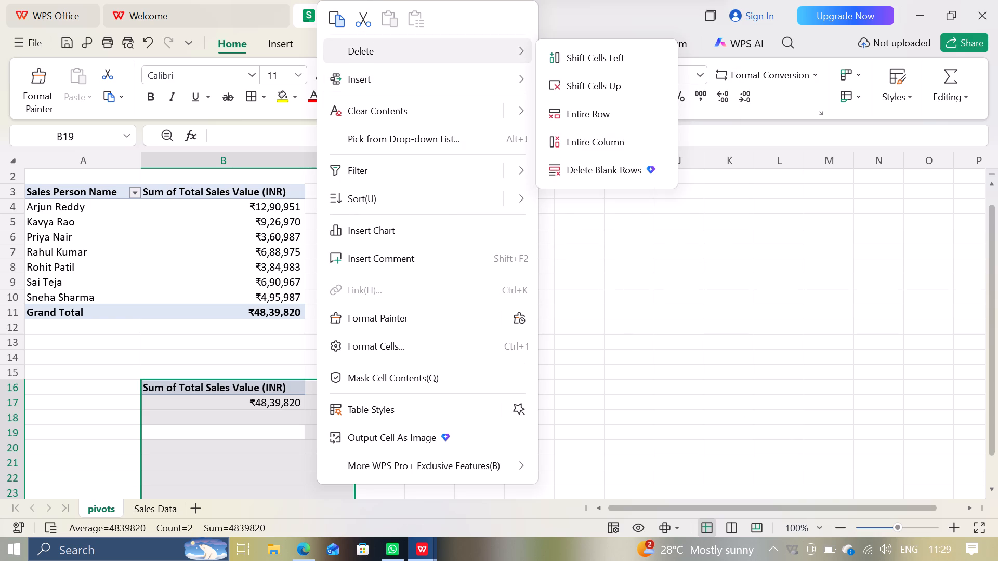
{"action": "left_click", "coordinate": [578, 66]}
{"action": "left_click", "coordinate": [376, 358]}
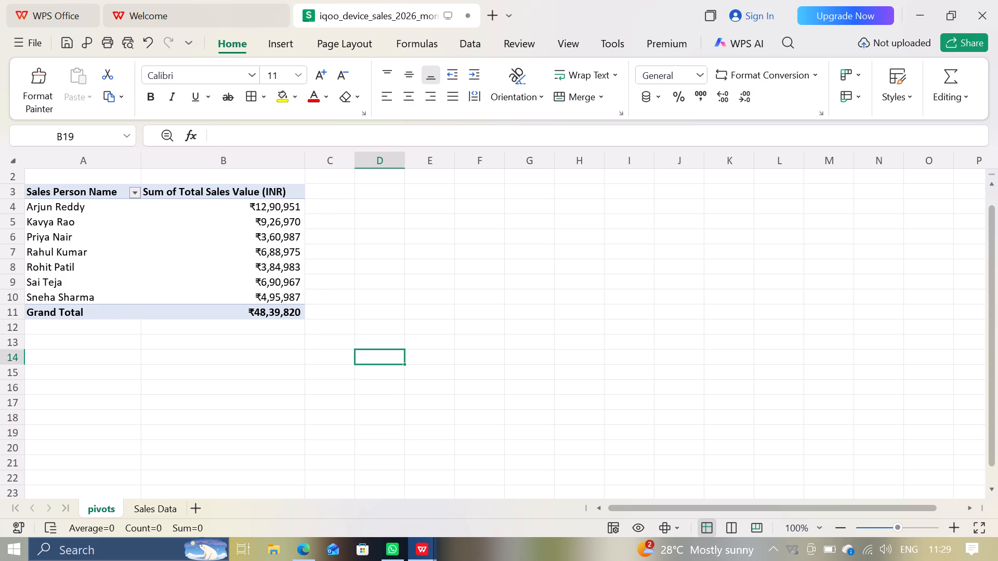
Copy the whole sales person PivotTable and paste it below the original, starting at cell A16.
{"action": "left_click", "coordinate": [105, 276]}
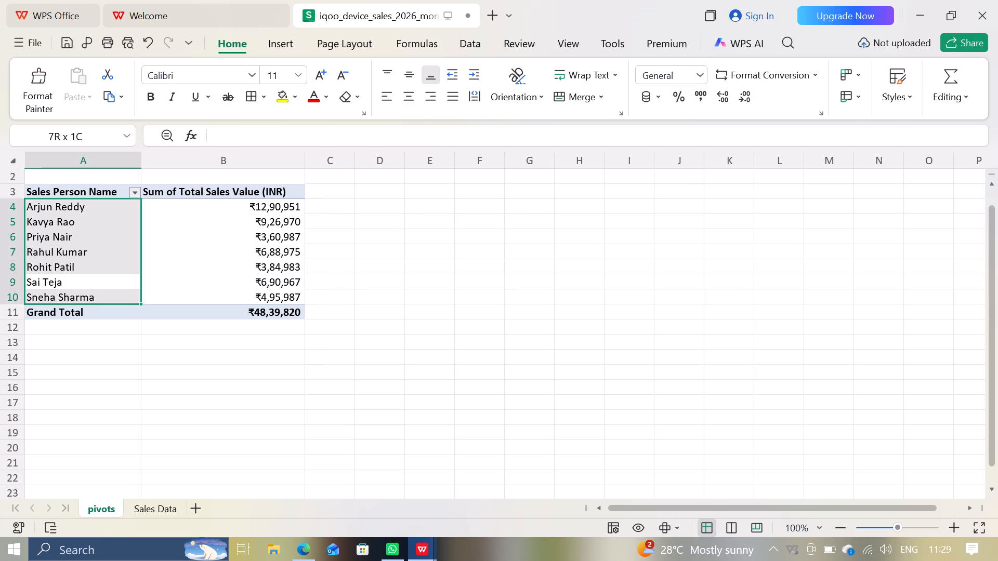
{"action": "key", "text": "ctrl+a"}
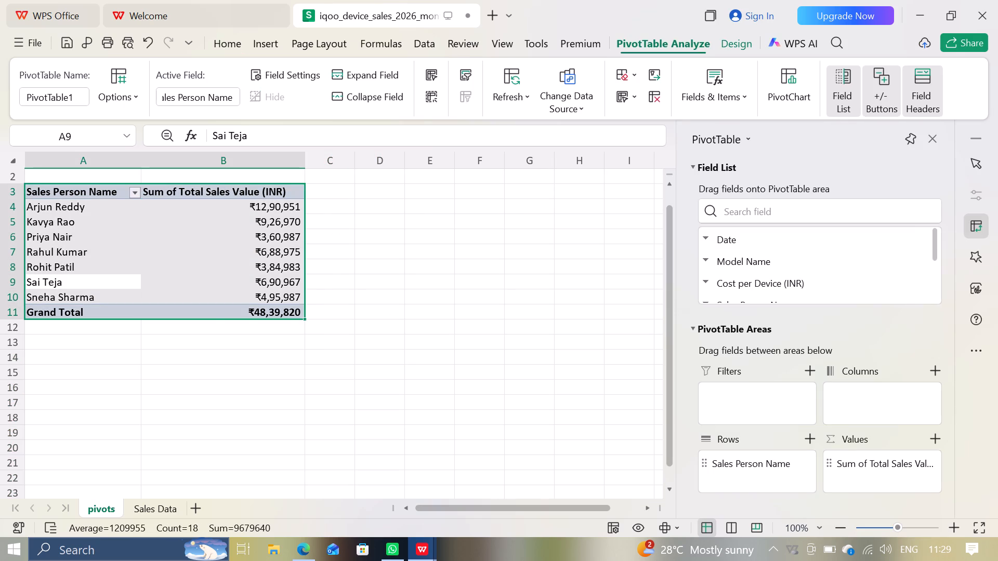
{"action": "key", "text": "ctrl+c"}
{"action": "left_click", "coordinate": [127, 385]}
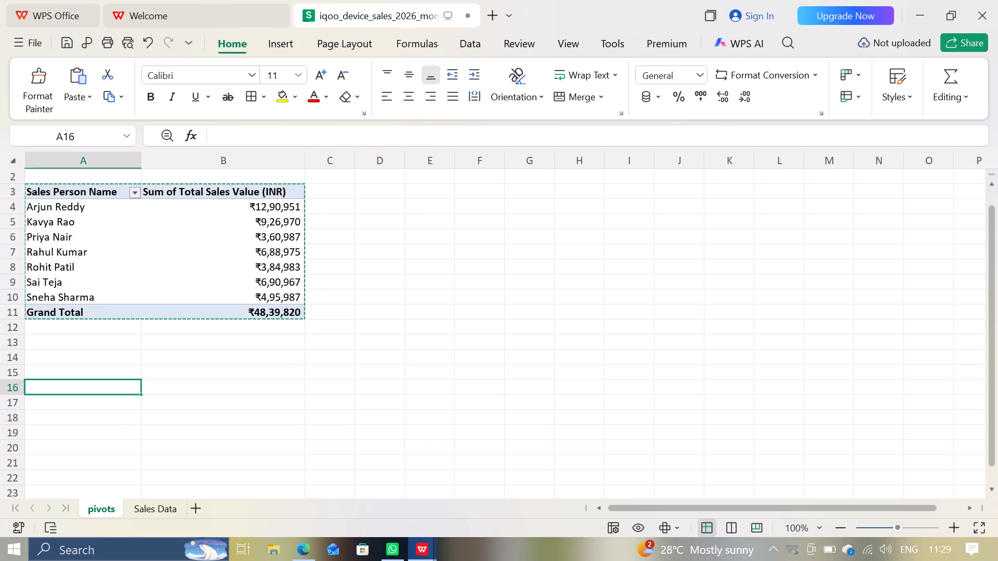
{"action": "key", "text": "ctrl+v"}
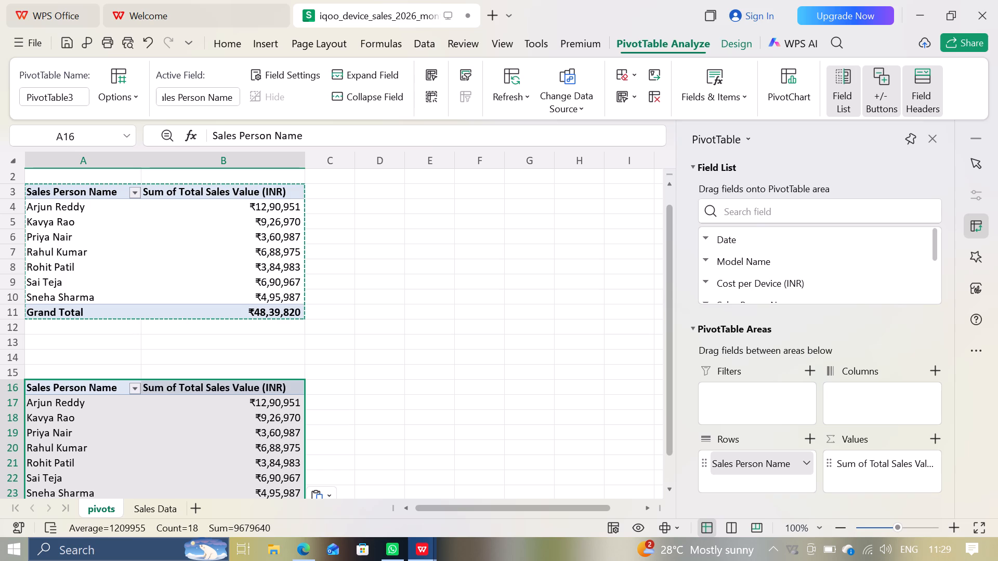
Replace Sales Person Name with City (India) as the row field of the PivotTable at A16.
{"action": "left_click_drag", "start_coordinate": [760, 461], "coordinate": [786, 275]}
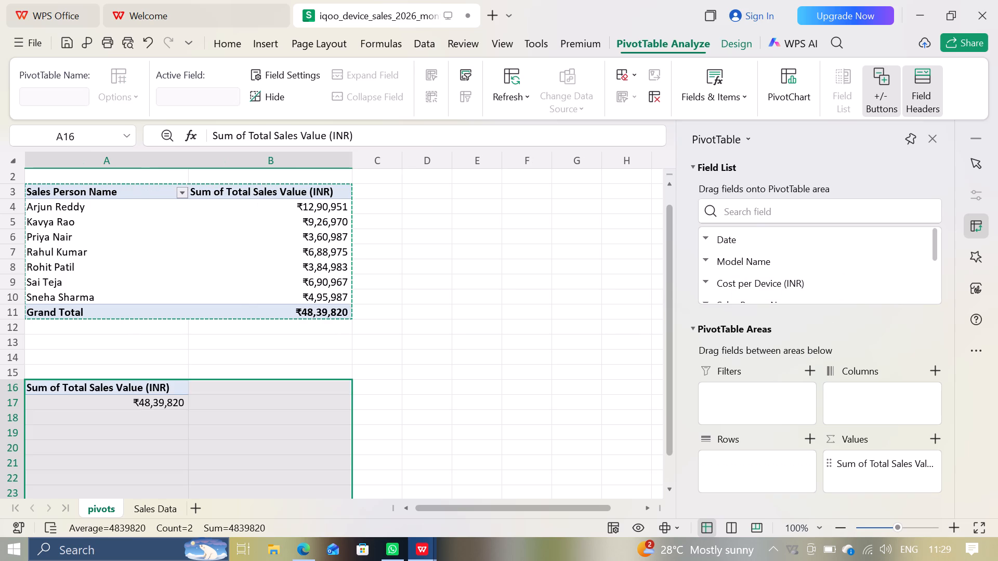
{"action": "scroll", "coordinate": [795, 258], "scroll_direction": "down", "scroll_amount": 1}
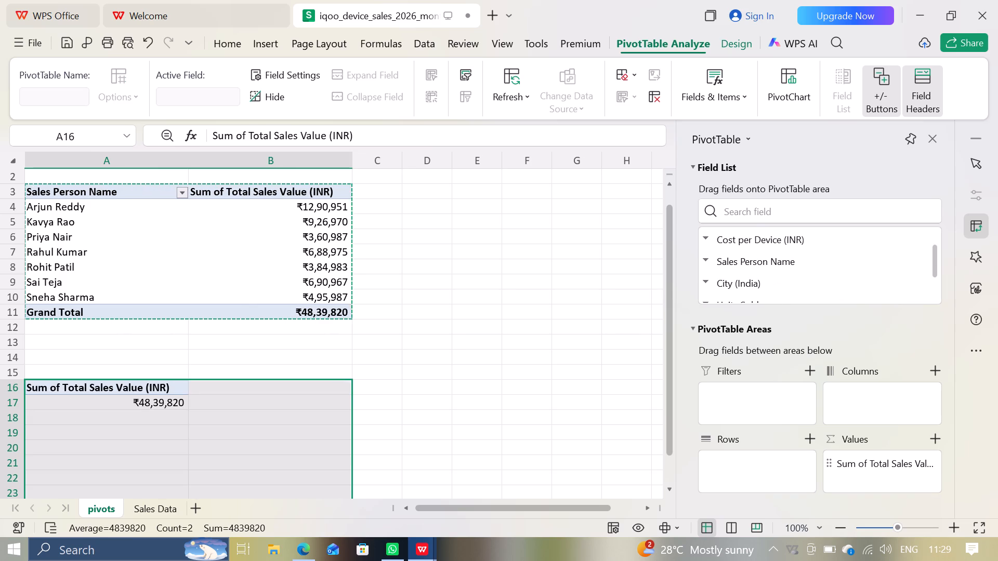
{"action": "left_click_drag", "start_coordinate": [746, 282], "coordinate": [756, 416]}
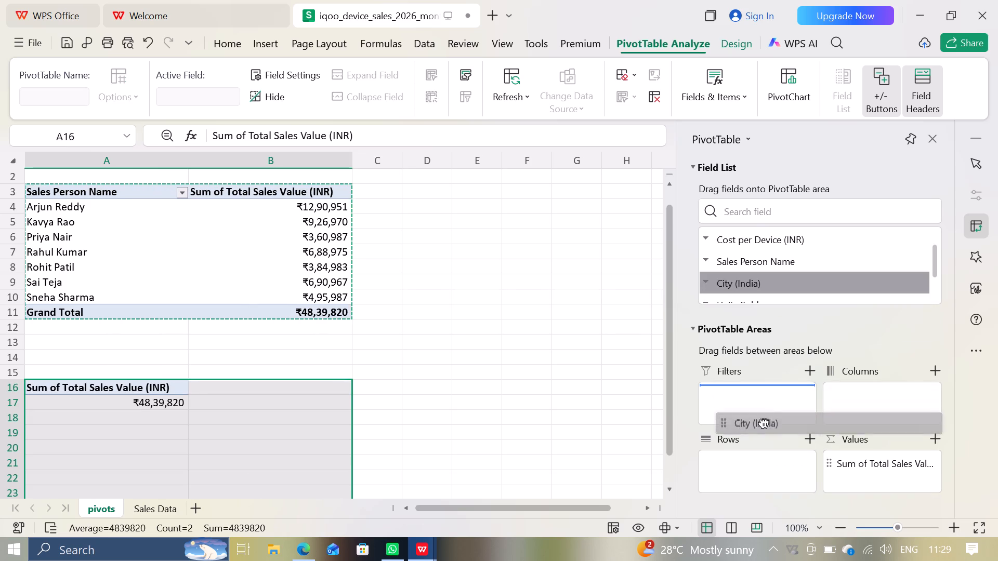
{"action": "left_click_drag", "start_coordinate": [756, 416], "coordinate": [744, 476]}
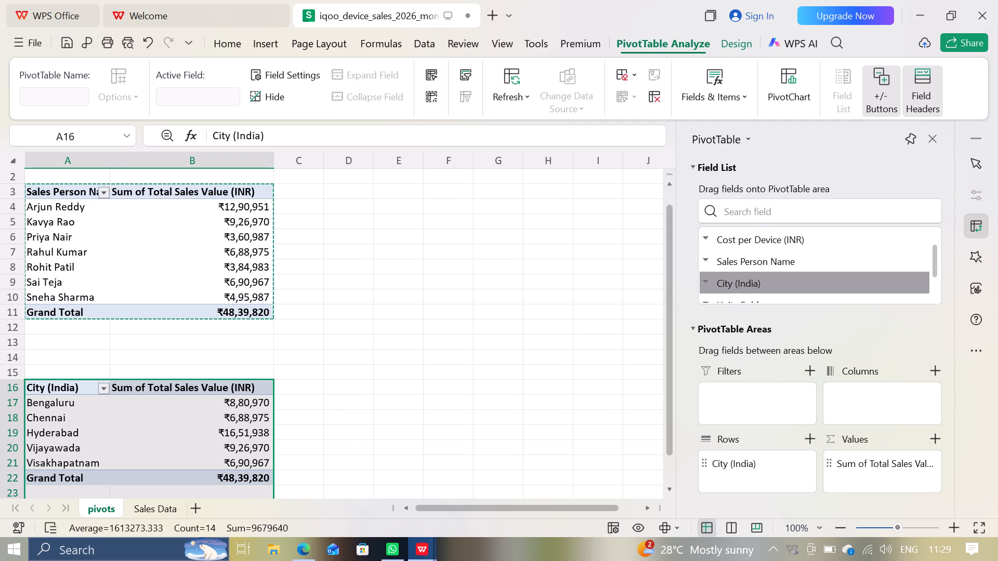
{"action": "scroll", "coordinate": [744, 476], "scroll_direction": "down", "scroll_amount": 1}
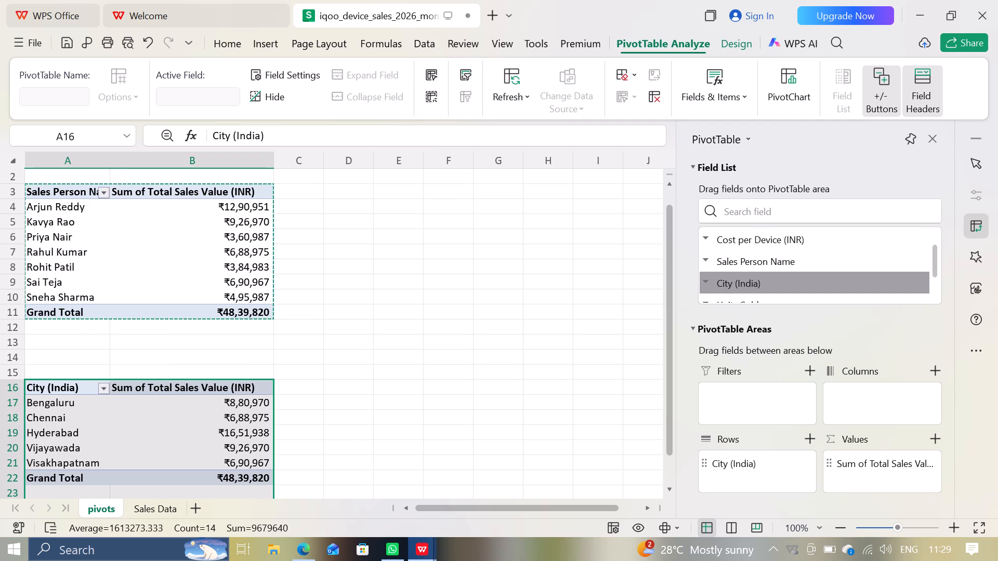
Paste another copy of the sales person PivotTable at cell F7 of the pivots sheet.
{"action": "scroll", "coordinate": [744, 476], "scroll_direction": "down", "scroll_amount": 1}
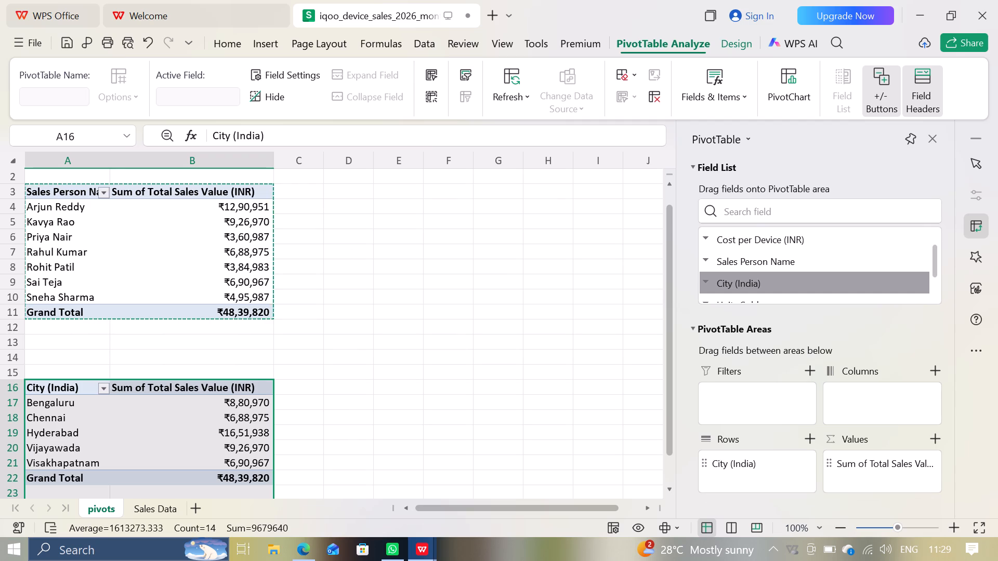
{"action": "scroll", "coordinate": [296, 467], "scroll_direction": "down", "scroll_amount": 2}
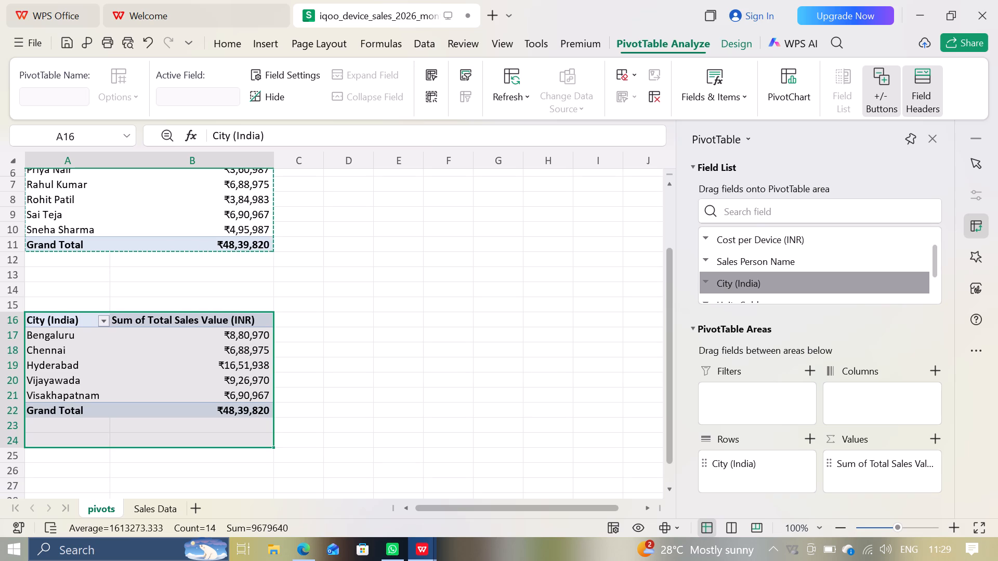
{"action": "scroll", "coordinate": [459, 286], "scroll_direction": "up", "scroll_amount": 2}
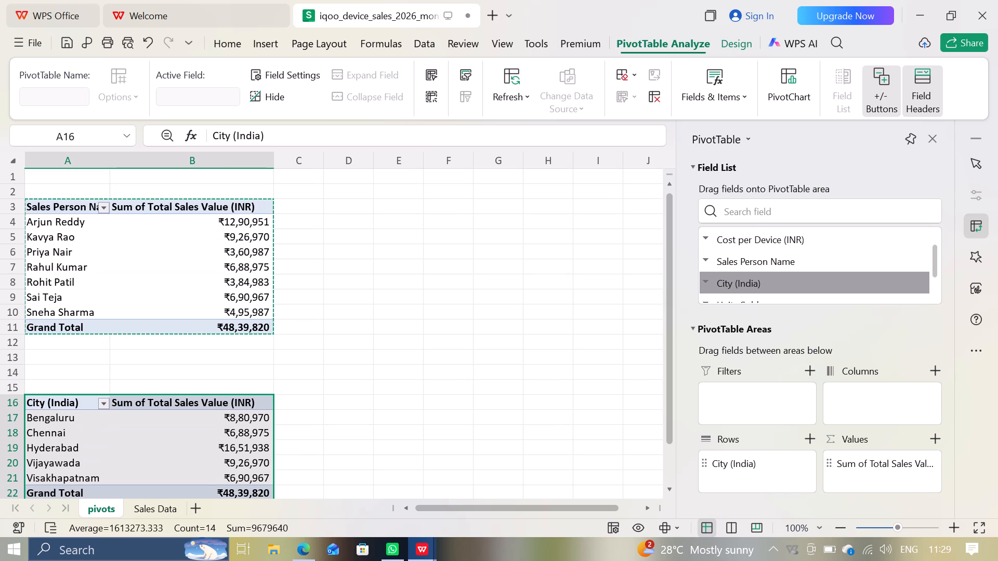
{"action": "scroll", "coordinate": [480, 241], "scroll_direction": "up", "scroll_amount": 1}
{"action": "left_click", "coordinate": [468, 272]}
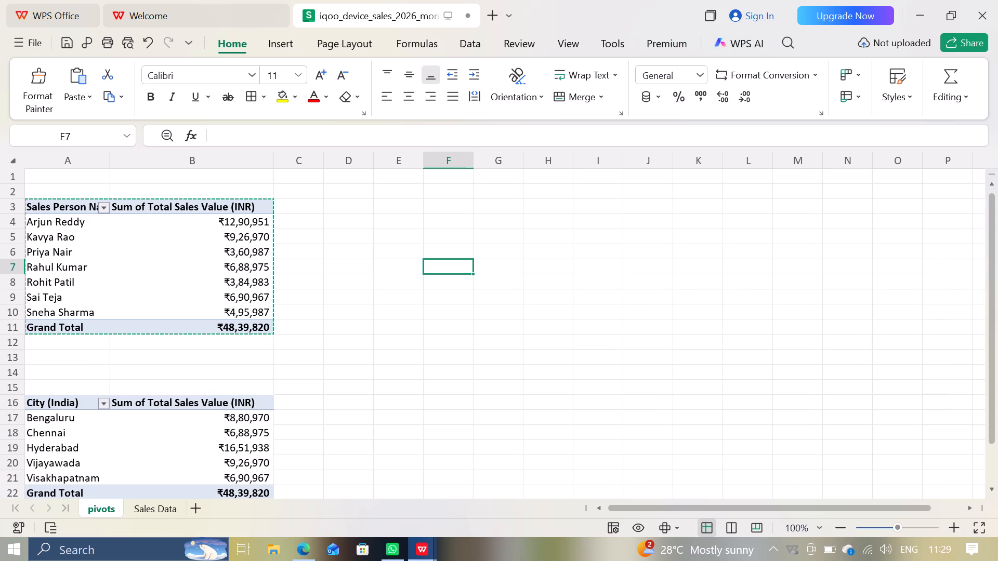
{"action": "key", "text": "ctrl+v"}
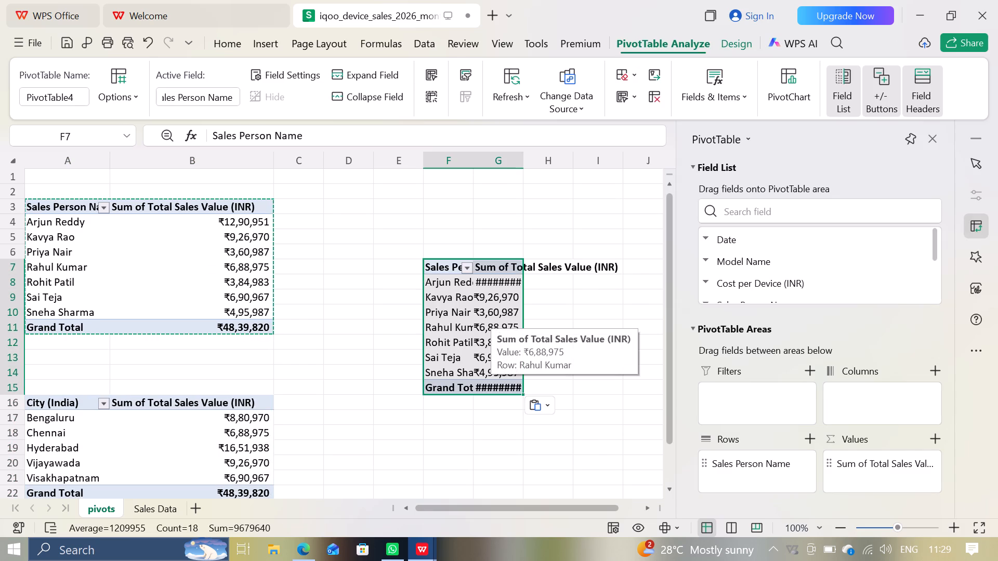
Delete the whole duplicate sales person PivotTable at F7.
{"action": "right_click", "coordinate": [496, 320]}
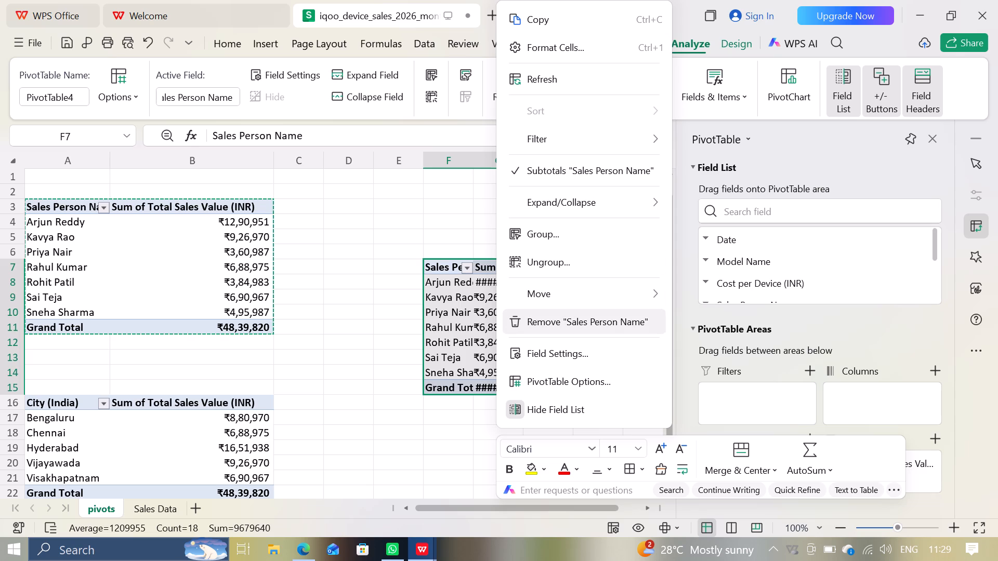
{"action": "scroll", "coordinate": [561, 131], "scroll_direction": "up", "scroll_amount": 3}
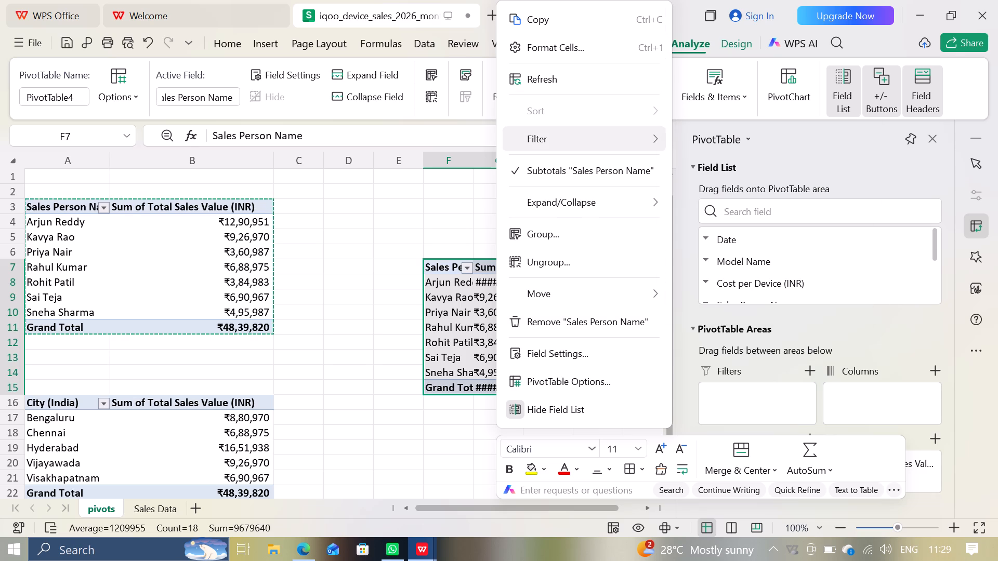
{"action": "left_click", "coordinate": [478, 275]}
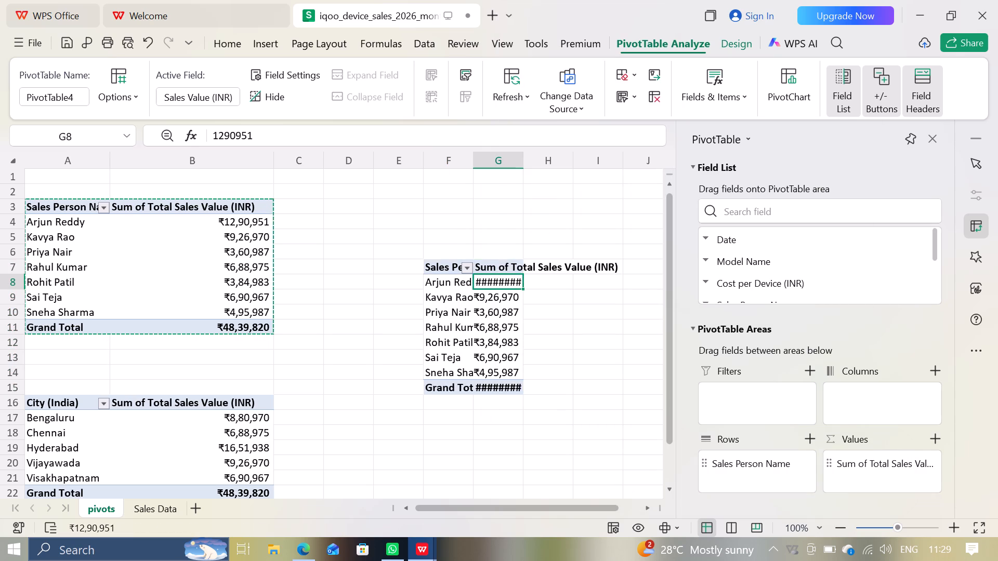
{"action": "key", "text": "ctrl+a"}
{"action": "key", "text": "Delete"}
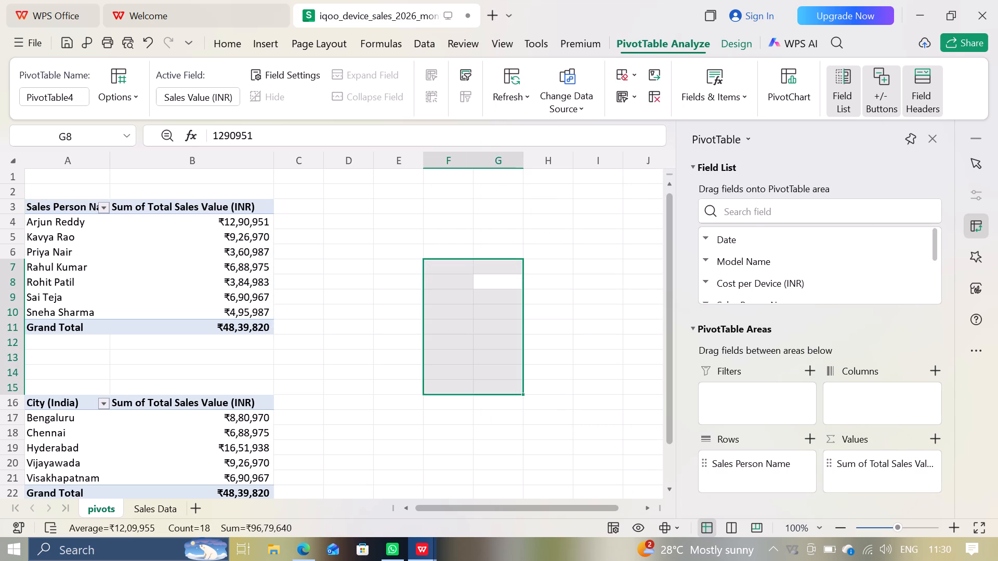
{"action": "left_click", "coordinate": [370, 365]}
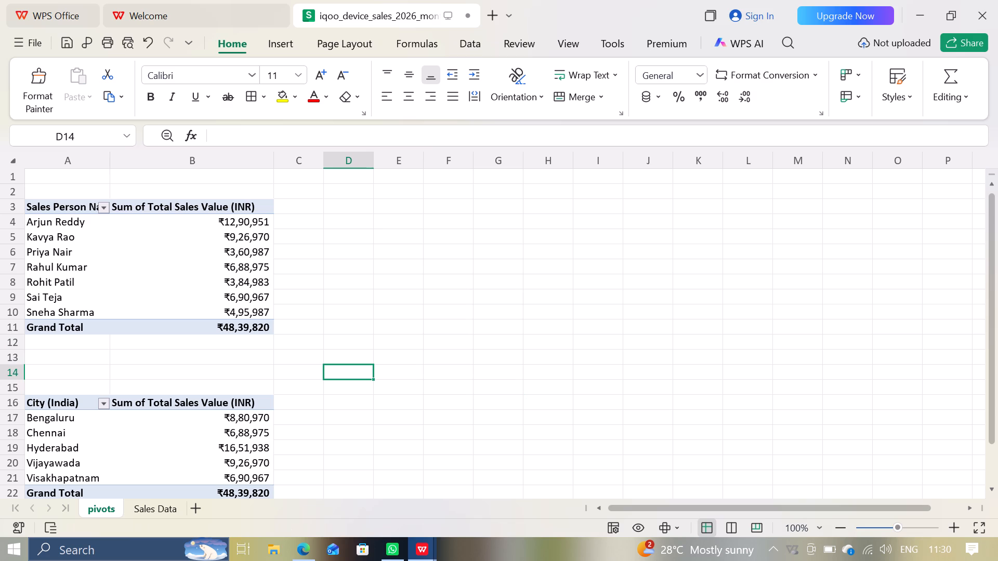
Examine the sales person and city PivotTables together on the pivots sheet at reduced zoom.
{"action": "left_click", "coordinate": [188, 282]}
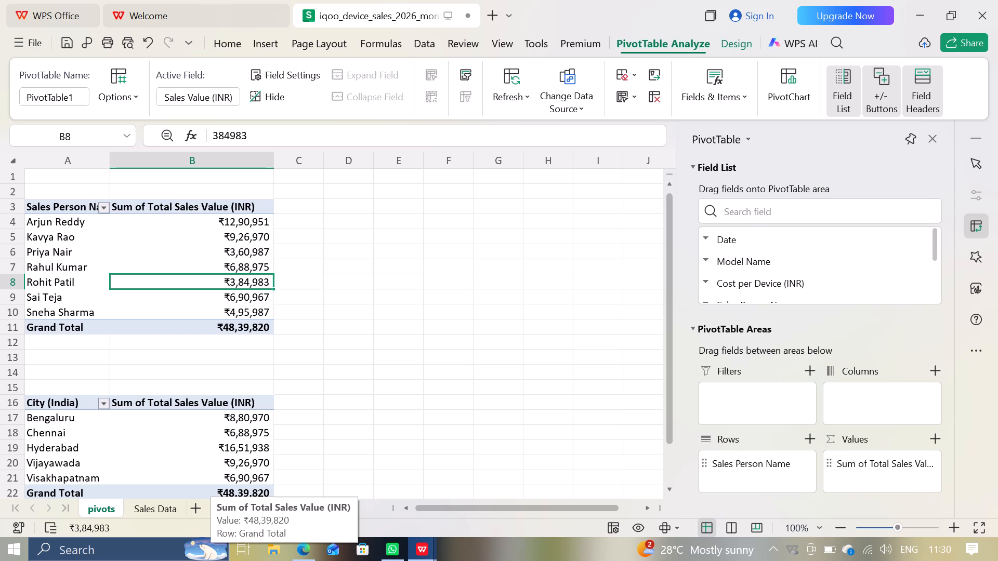
{"action": "scroll", "coordinate": [216, 488], "scroll_direction": "right", "scroll_amount": 1}
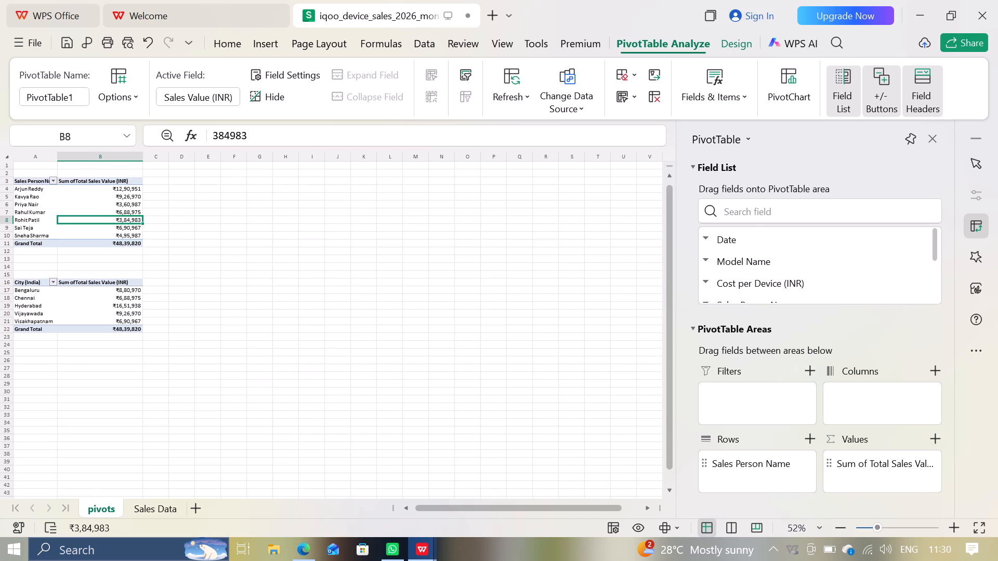
{"action": "scroll", "coordinate": [247, 353], "scroll_direction": "right", "scroll_amount": 2}
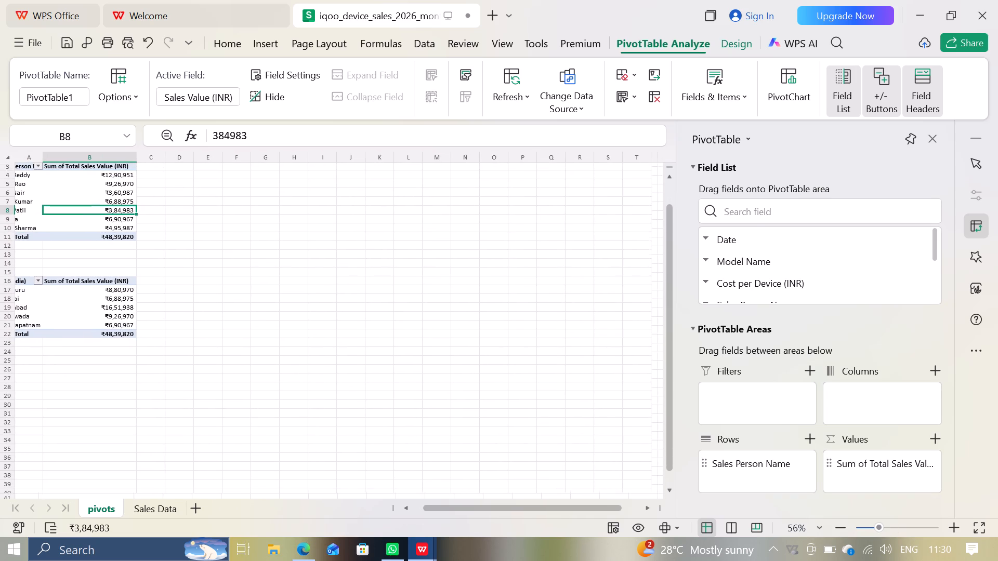
{"action": "scroll", "coordinate": [247, 353], "scroll_direction": "right", "scroll_amount": 3}
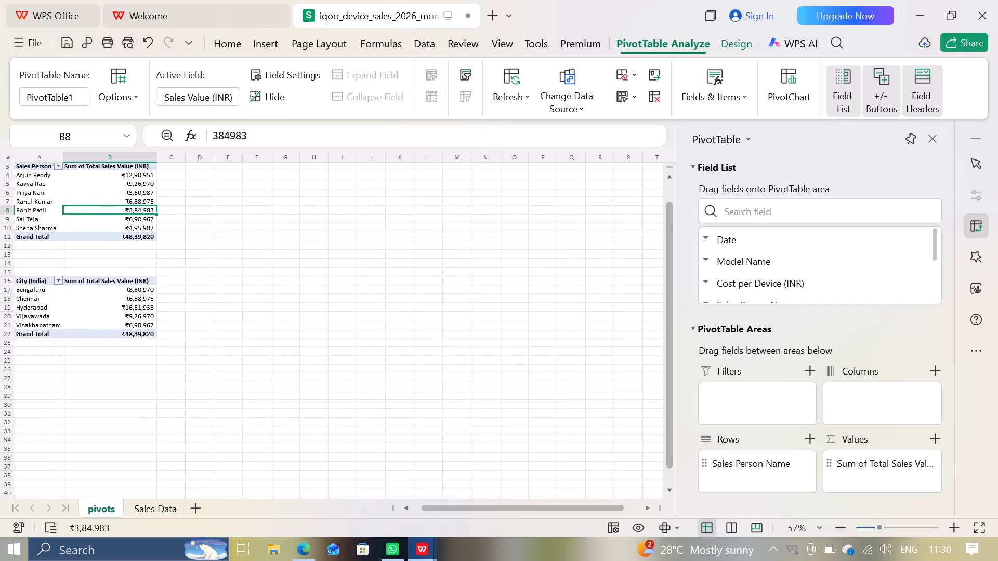
{"action": "scroll", "coordinate": [247, 353], "scroll_direction": "right", "scroll_amount": 4}
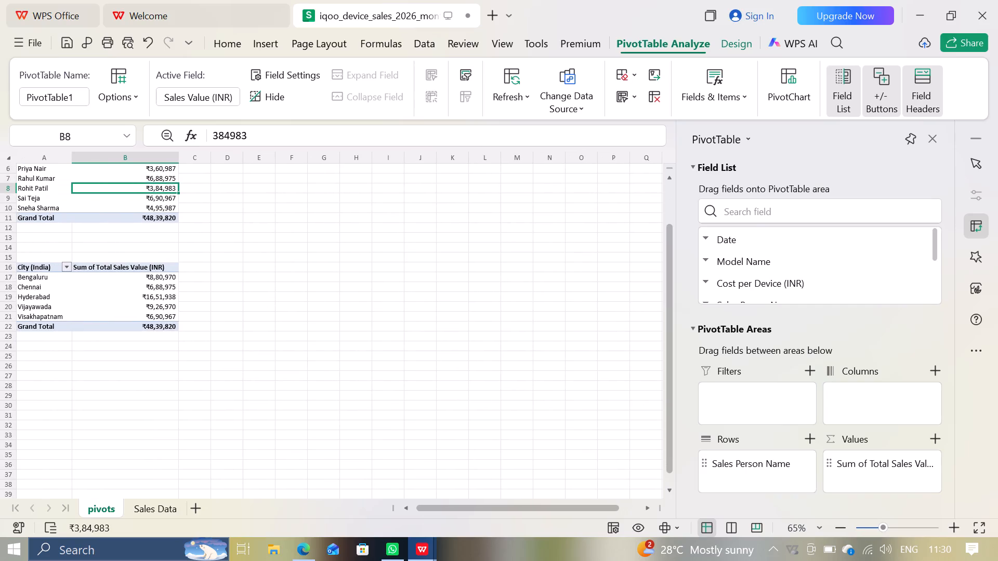
{"action": "scroll", "coordinate": [247, 353], "scroll_direction": "up", "scroll_amount": 5}
{"action": "scroll", "coordinate": [247, 353], "scroll_direction": "right", "scroll_amount": 5}
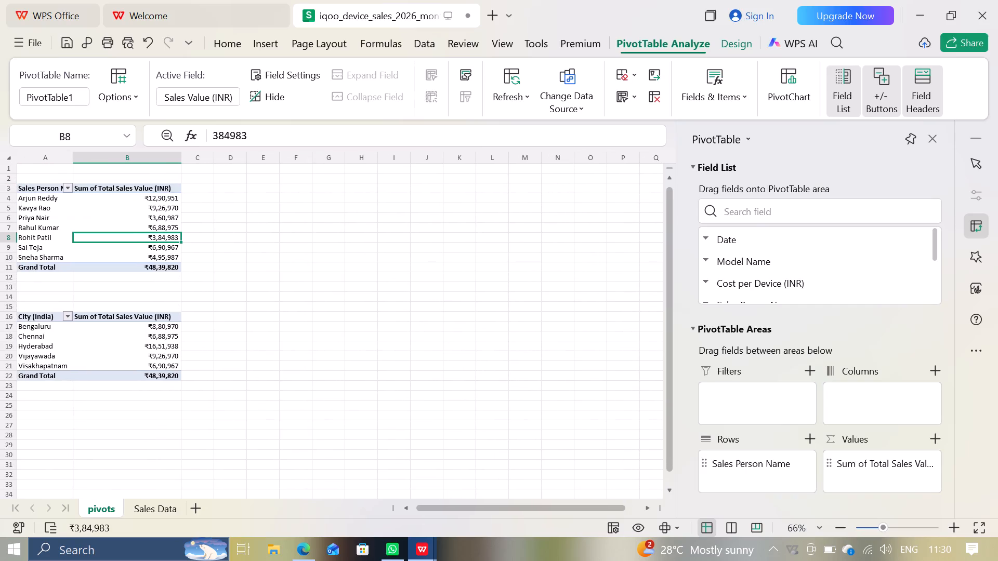
{"action": "scroll", "coordinate": [247, 353], "scroll_direction": "right", "scroll_amount": 4}
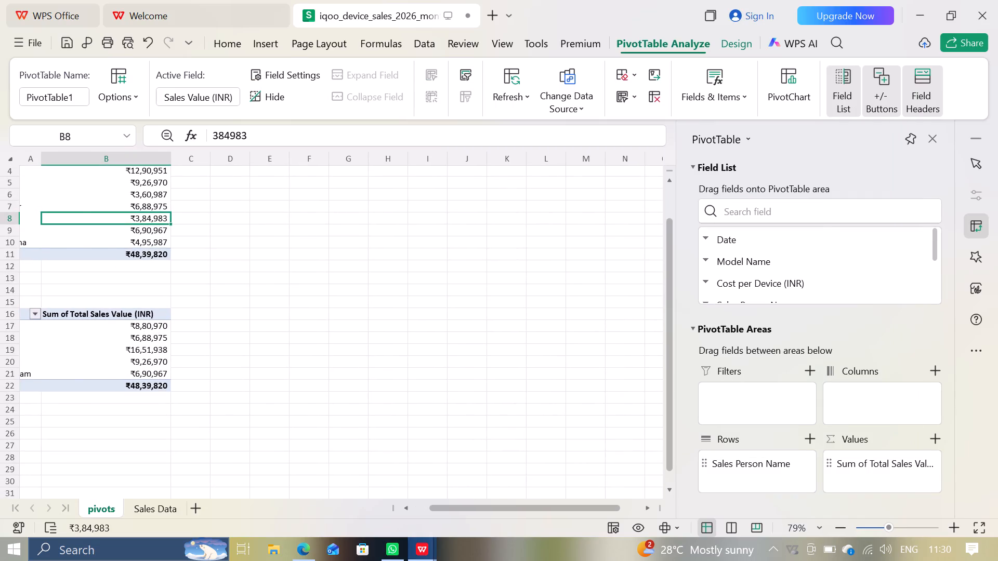
{"action": "scroll", "coordinate": [247, 353], "scroll_direction": "right", "scroll_amount": 10}
{"action": "scroll", "coordinate": [247, 353], "scroll_direction": "up", "scroll_amount": 2}
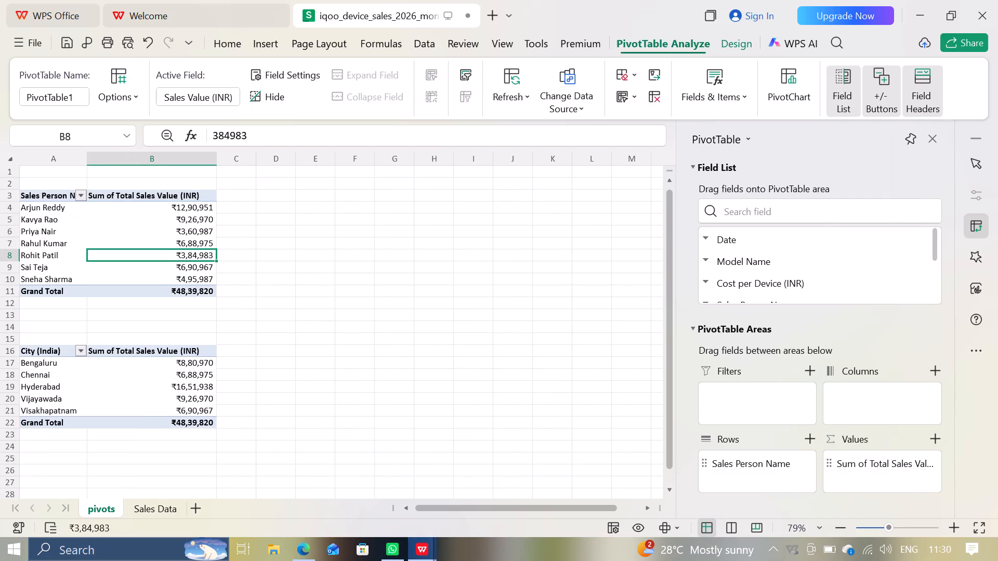
{"action": "scroll", "coordinate": [247, 353], "scroll_direction": "right", "scroll_amount": 3}
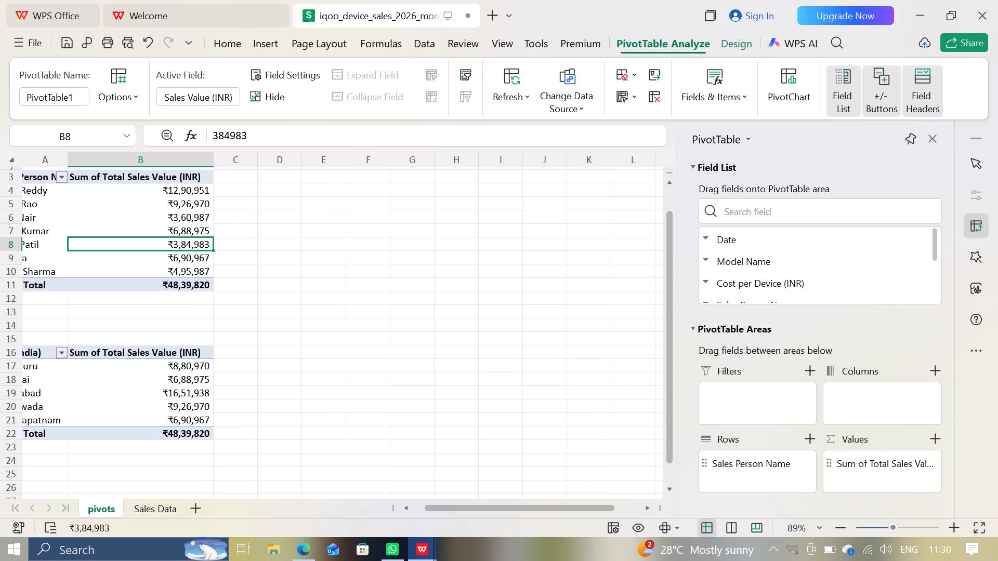
{"action": "scroll", "coordinate": [247, 353], "scroll_direction": "right", "scroll_amount": 10}
{"action": "scroll", "coordinate": [247, 353], "scroll_direction": "up", "scroll_amount": 1}
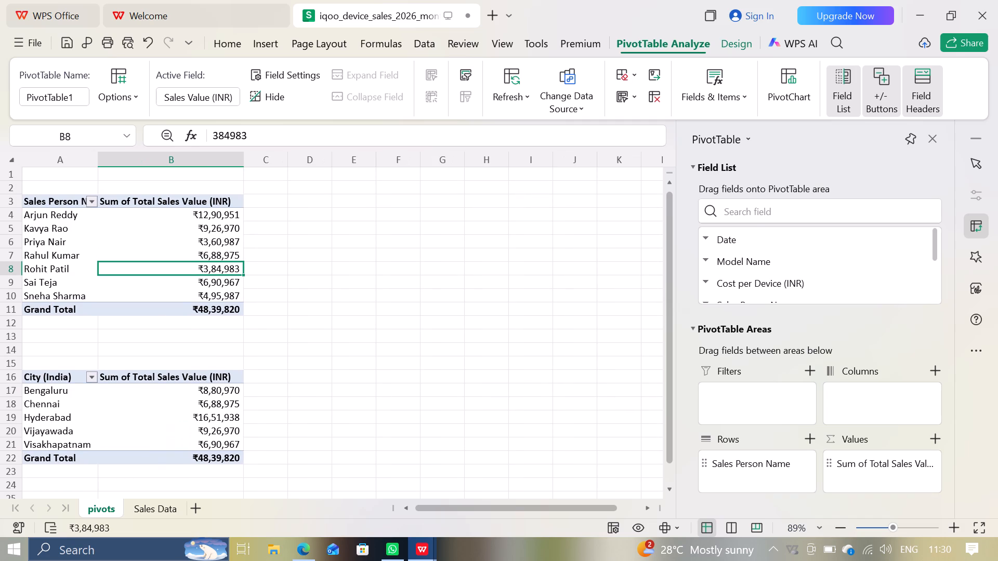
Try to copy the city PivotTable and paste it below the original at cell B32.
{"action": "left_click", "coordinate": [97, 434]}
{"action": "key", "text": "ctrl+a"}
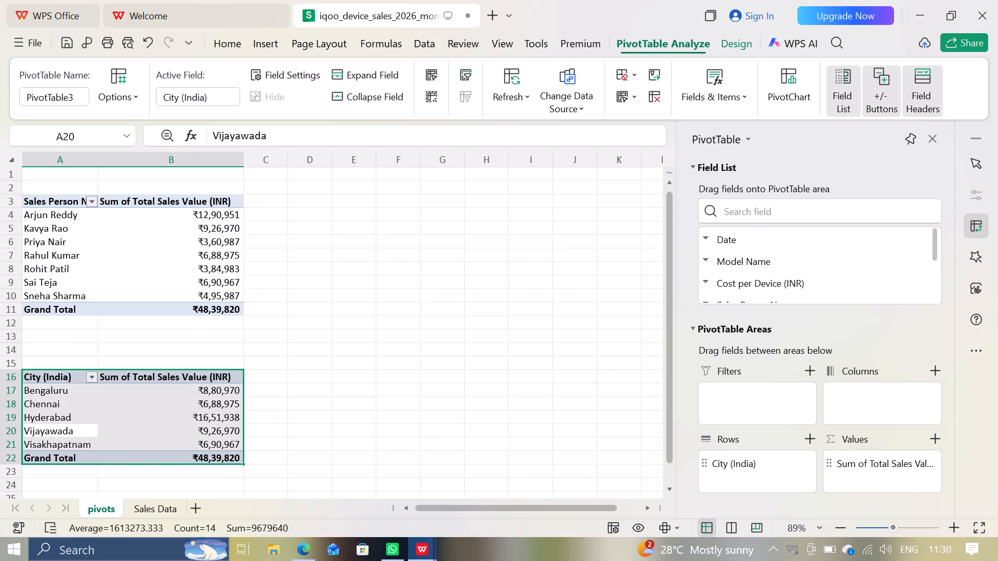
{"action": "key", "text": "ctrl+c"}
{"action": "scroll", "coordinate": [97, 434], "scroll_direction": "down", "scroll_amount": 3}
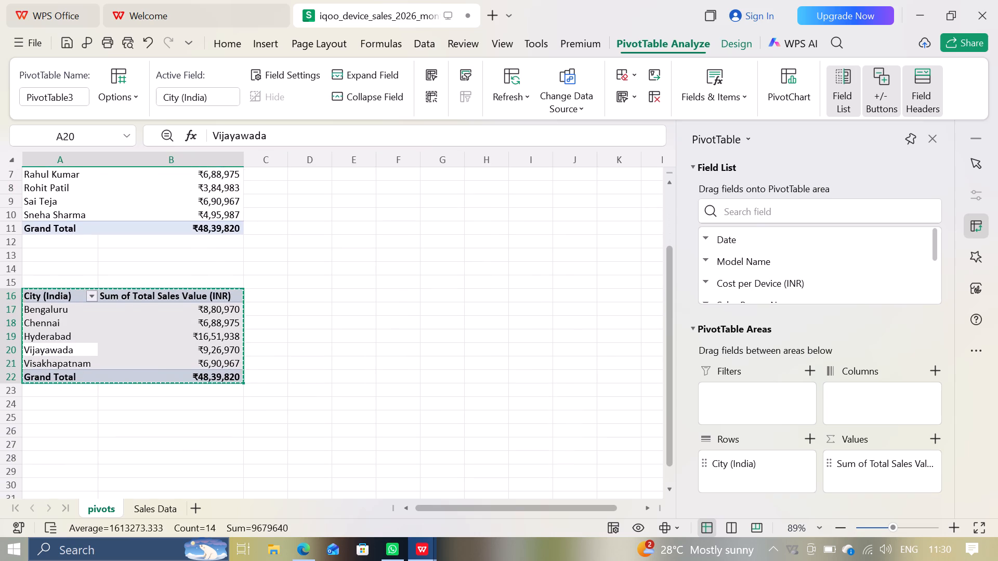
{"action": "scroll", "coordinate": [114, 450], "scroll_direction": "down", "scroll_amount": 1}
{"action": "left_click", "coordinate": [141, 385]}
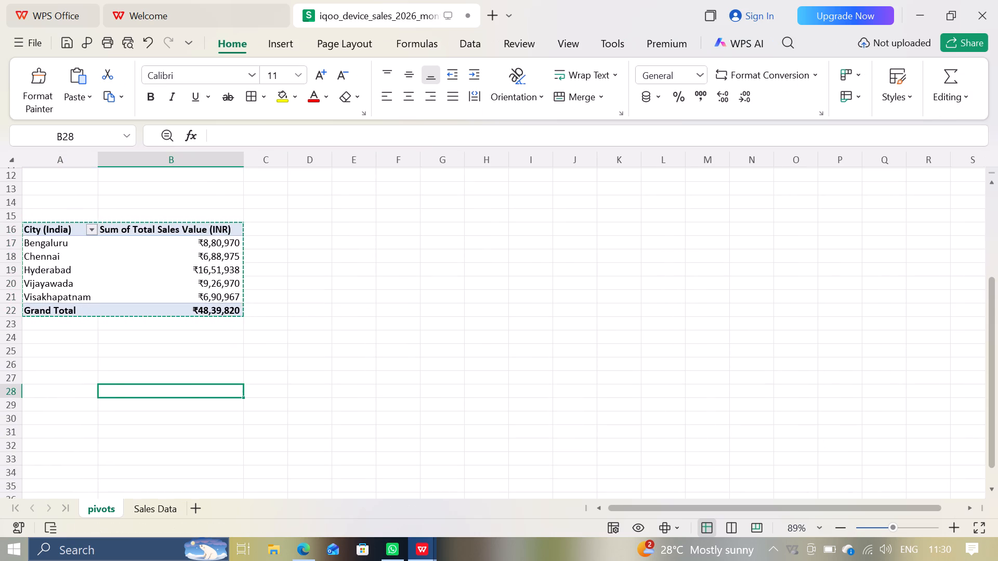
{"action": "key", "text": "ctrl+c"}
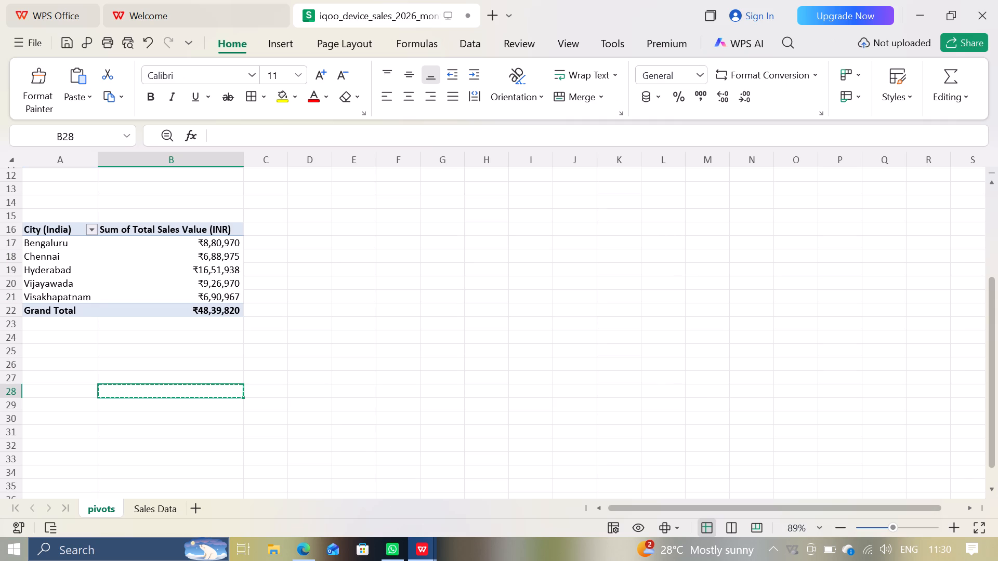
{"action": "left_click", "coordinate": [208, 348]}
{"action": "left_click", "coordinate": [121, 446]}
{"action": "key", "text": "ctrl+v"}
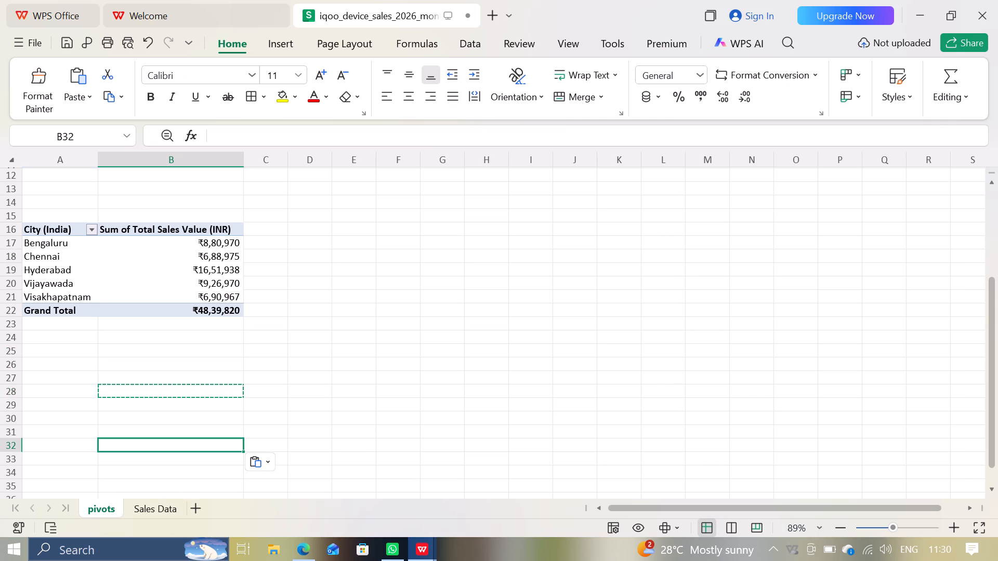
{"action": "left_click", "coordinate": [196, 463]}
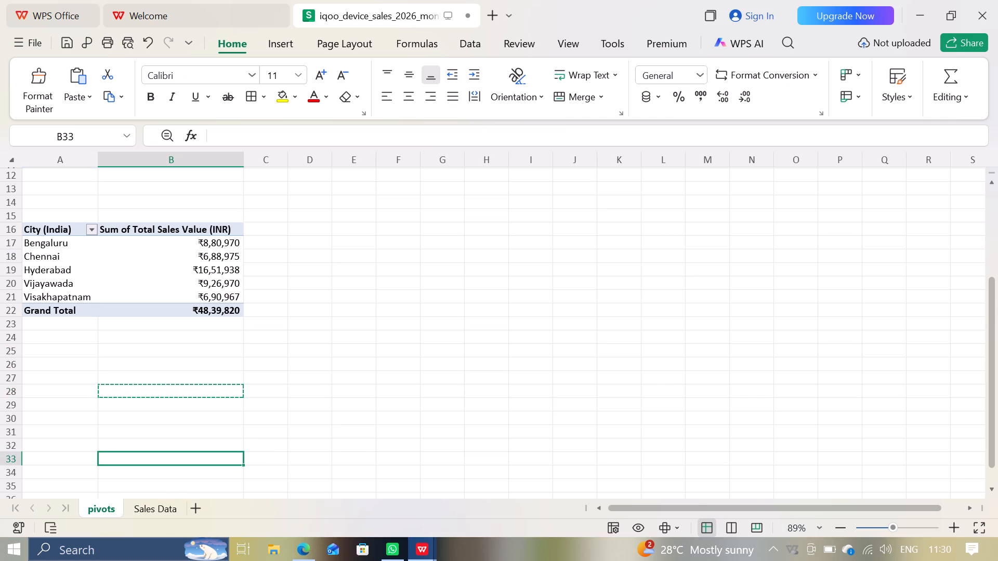
Copy the whole city PivotTable and paste it below the original, starting at cell B27.
{"action": "left_click", "coordinate": [107, 266]}
{"action": "left_click", "coordinate": [82, 272]}
{"action": "left_click", "coordinate": [82, 272]}
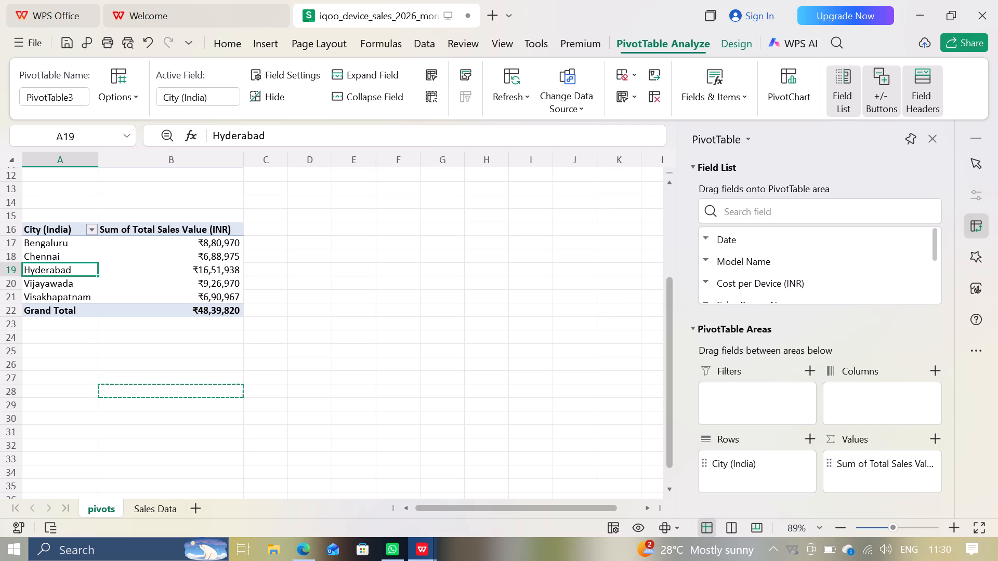
{"action": "key", "text": "ctrl+a"}
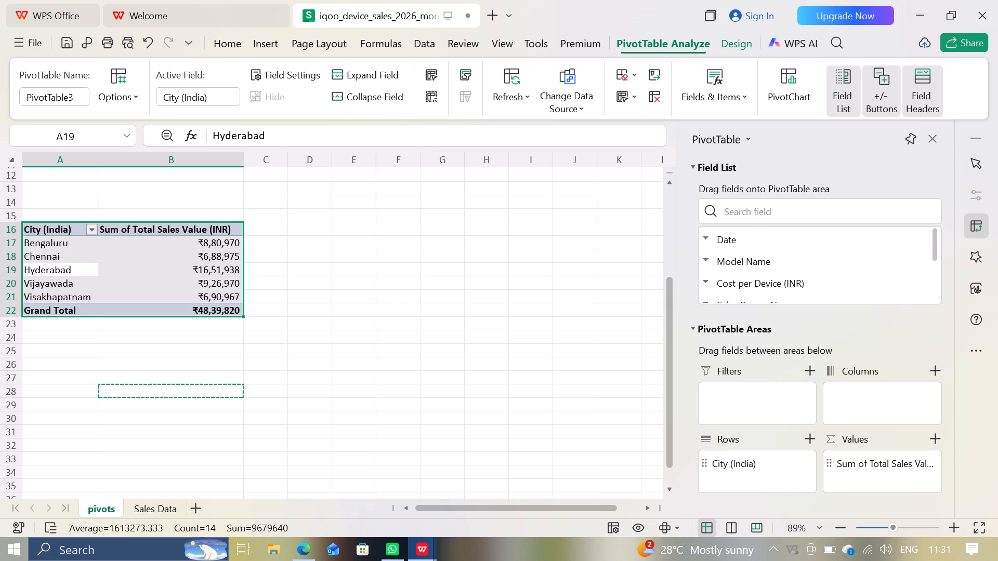
{"action": "key", "text": "ctrl+c"}
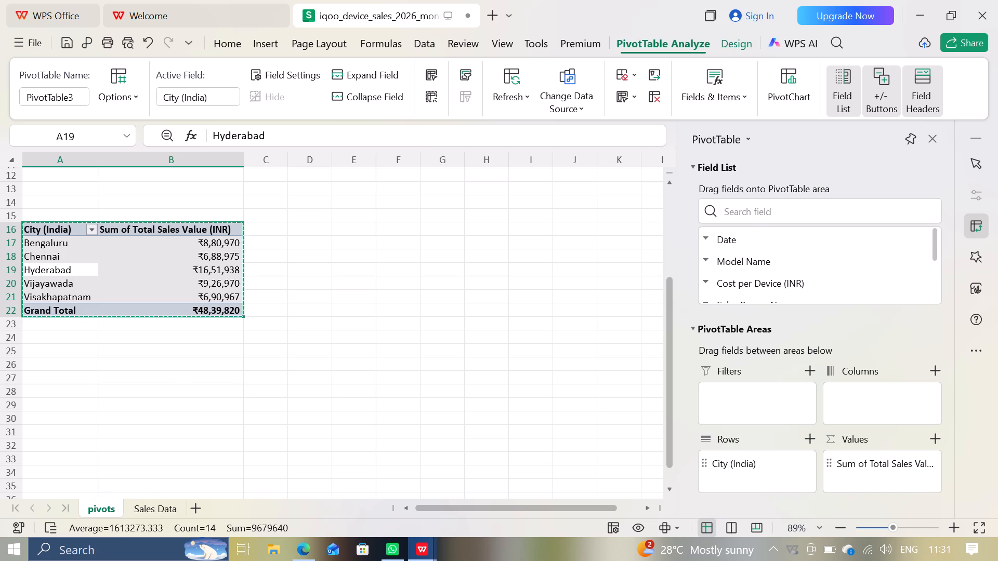
{"action": "left_click", "coordinate": [117, 378]}
{"action": "key", "text": "ctrl+v"}
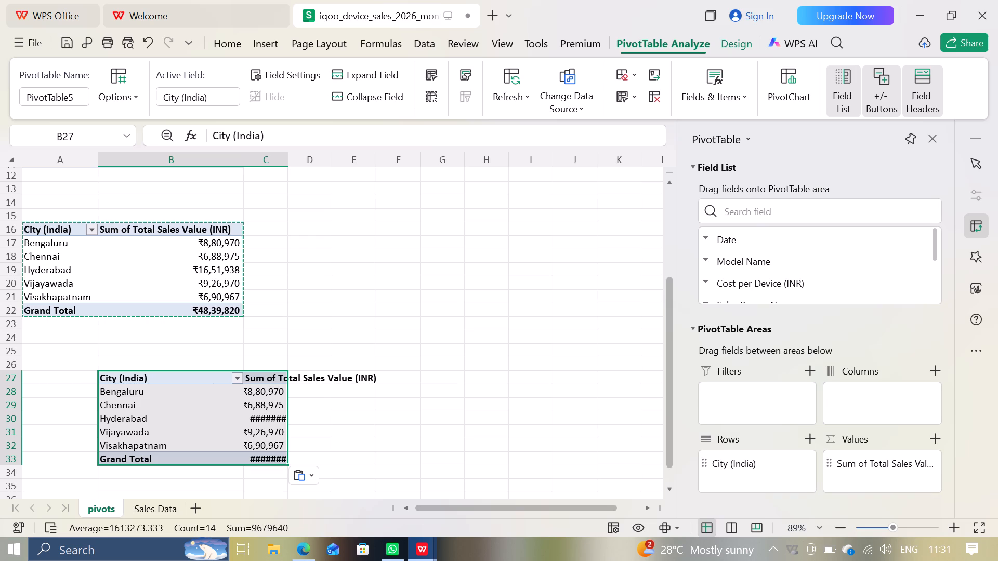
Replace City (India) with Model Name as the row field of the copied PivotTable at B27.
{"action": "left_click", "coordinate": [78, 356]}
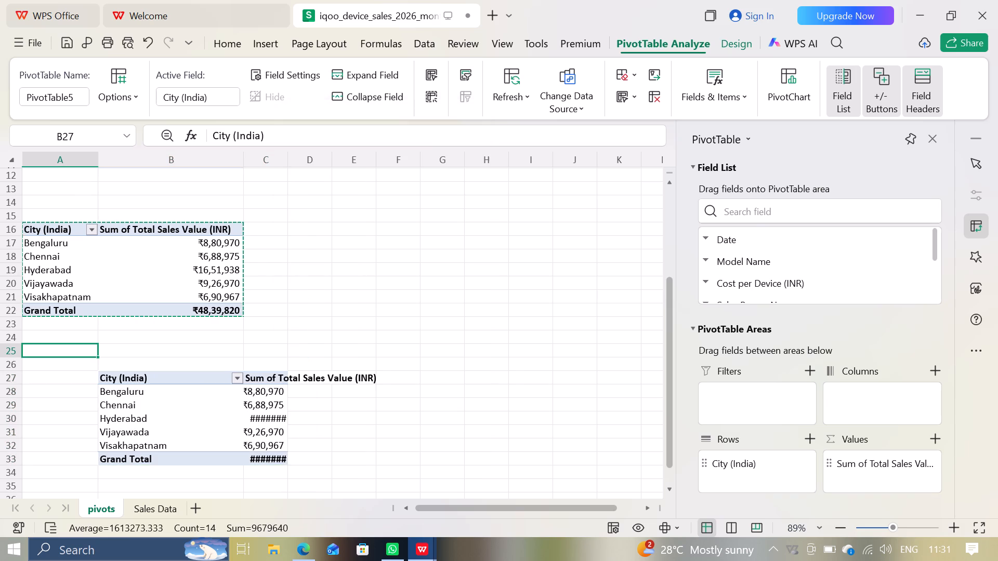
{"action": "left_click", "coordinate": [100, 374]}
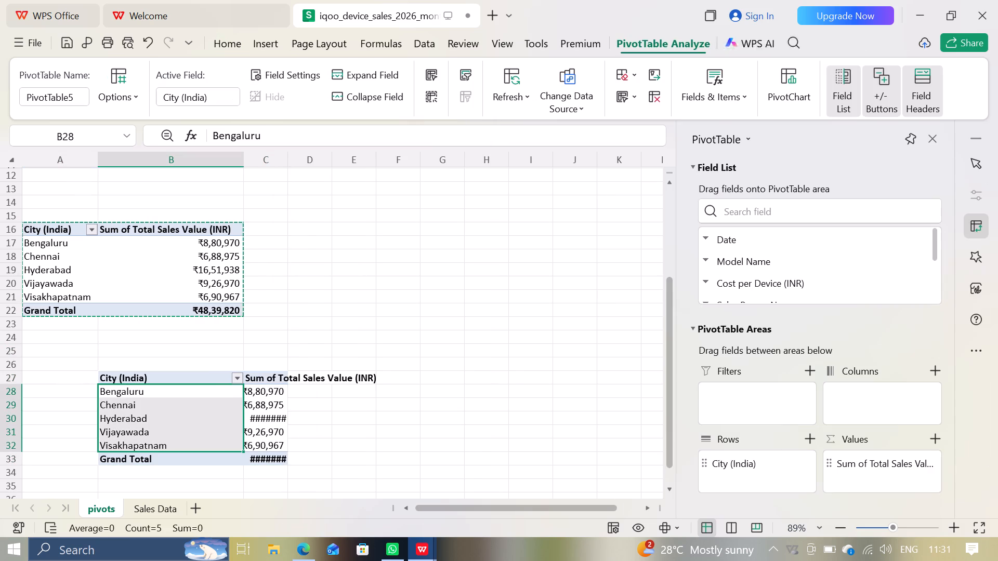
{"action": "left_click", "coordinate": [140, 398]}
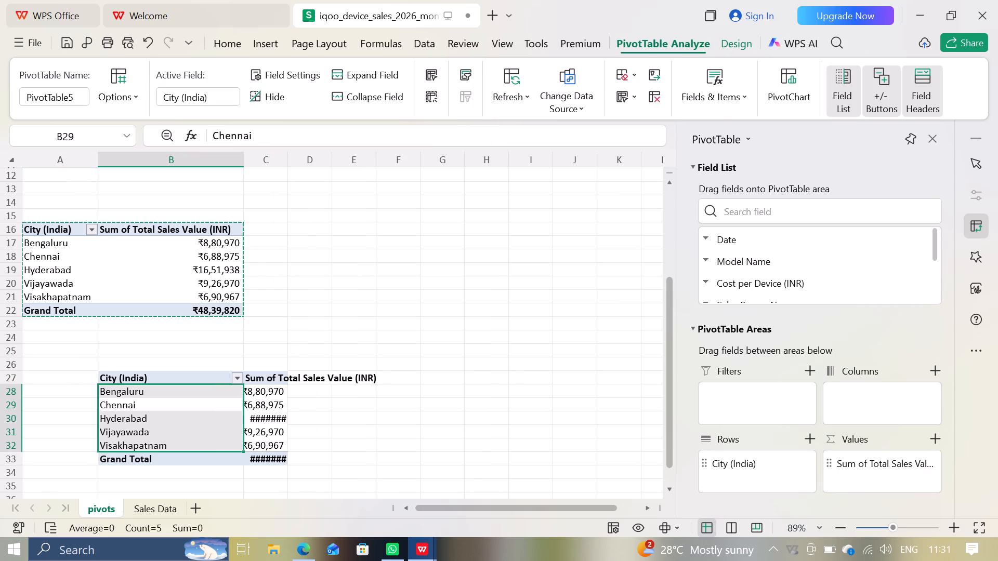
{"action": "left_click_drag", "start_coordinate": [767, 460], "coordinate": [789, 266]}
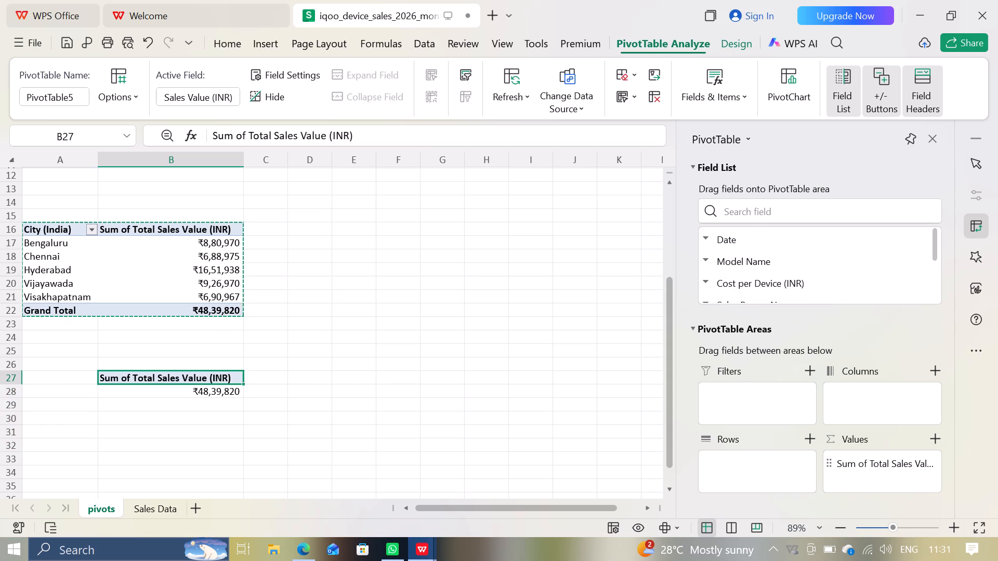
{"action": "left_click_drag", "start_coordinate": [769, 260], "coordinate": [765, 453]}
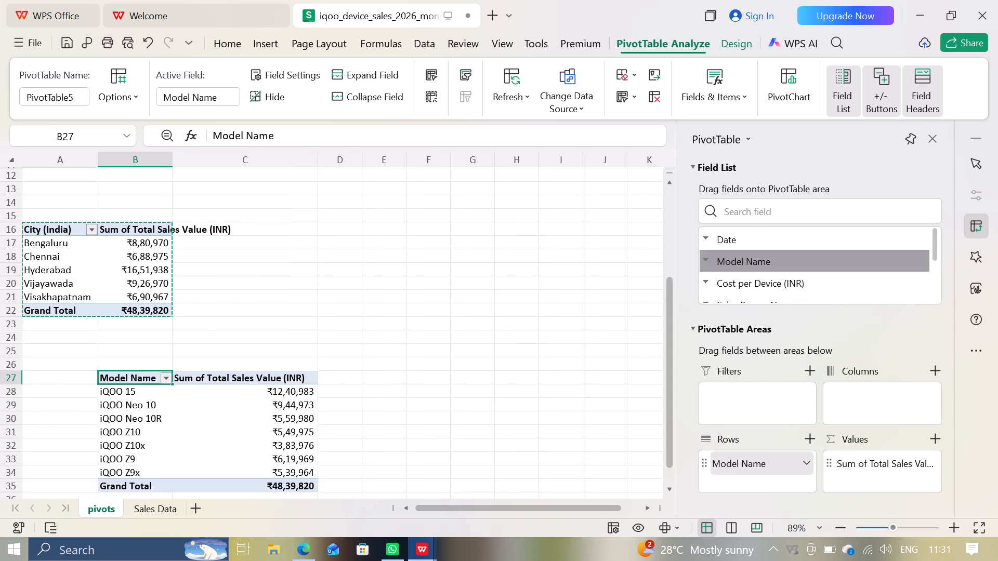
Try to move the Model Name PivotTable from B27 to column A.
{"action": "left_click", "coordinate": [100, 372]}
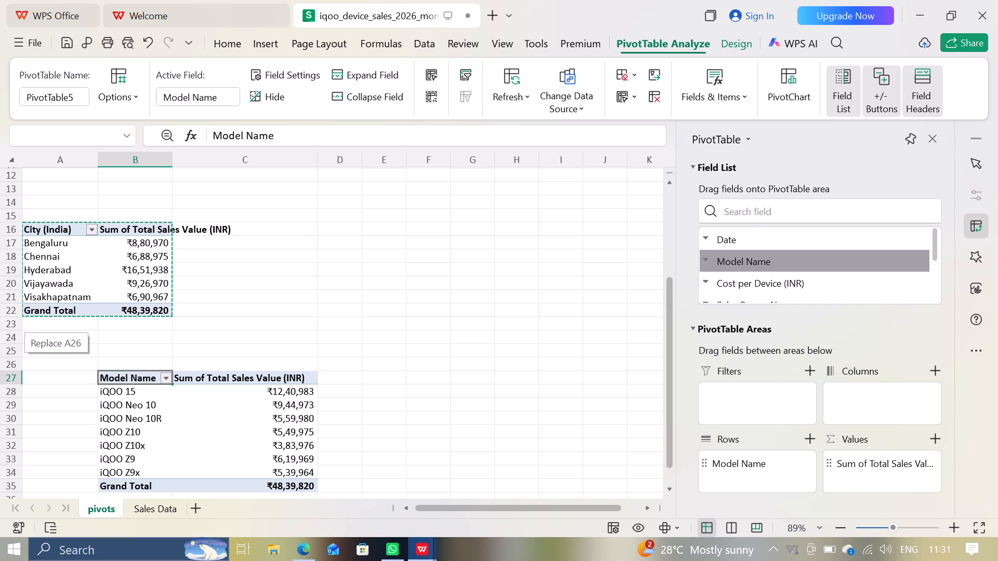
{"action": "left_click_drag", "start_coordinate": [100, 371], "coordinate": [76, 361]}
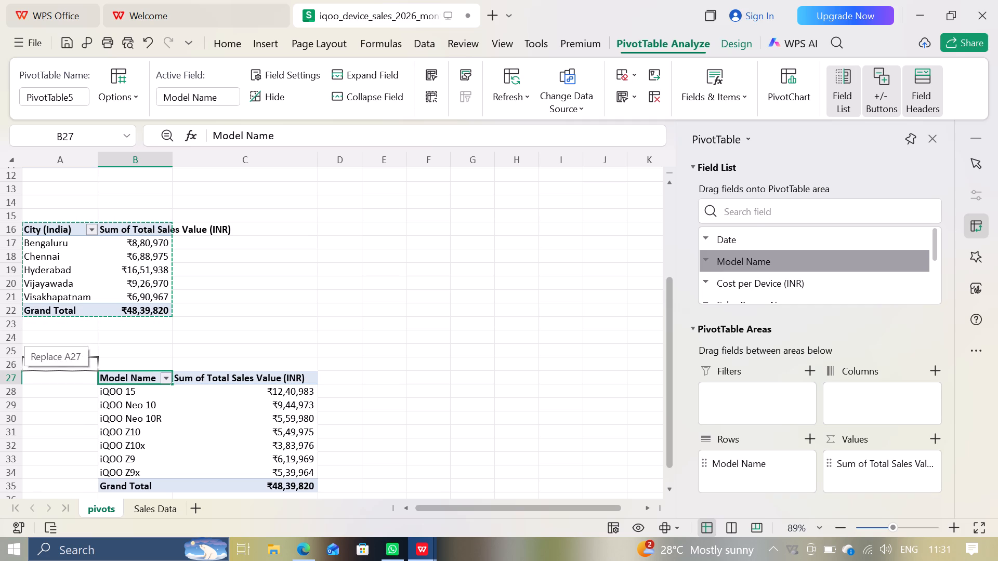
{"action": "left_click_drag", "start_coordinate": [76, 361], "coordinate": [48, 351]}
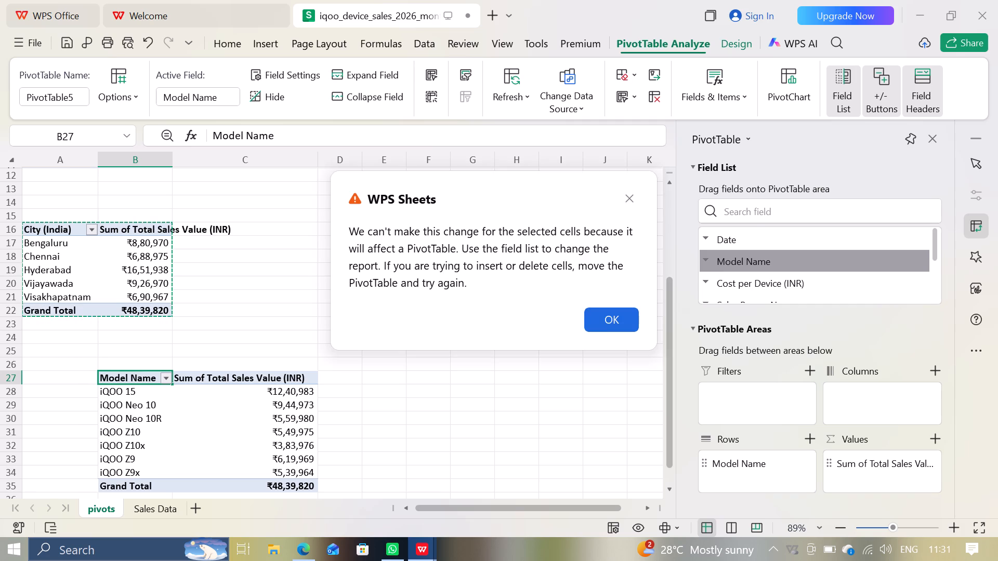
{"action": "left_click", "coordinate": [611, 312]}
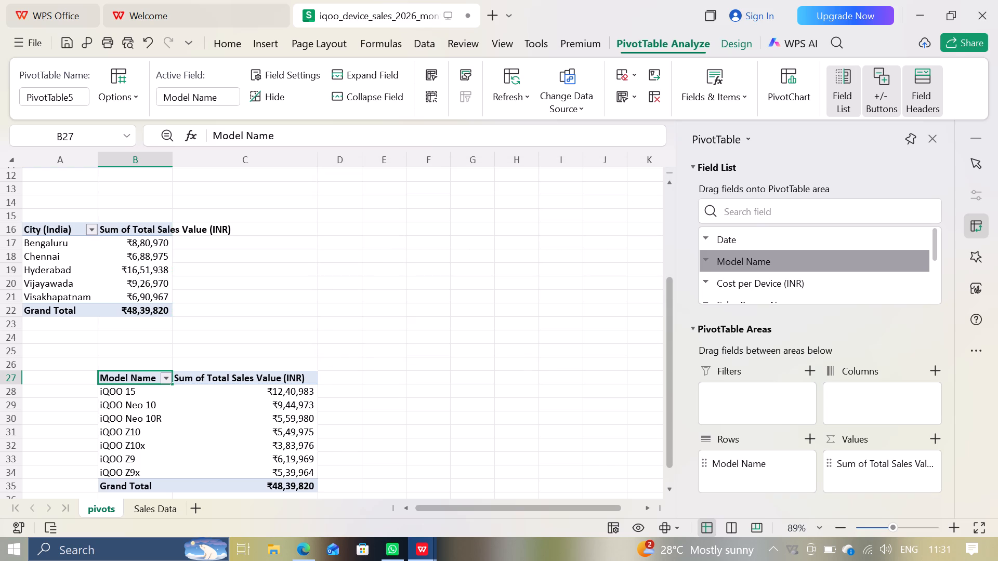
Delete the whole Model Name PivotTable that starts at cell B27.
{"action": "scroll", "coordinate": [509, 398], "scroll_direction": "down", "scroll_amount": 2}
{"action": "scroll", "coordinate": [509, 398], "scroll_direction": "up", "scroll_amount": 6}
{"action": "scroll", "coordinate": [509, 398], "scroll_direction": "down", "scroll_amount": 4}
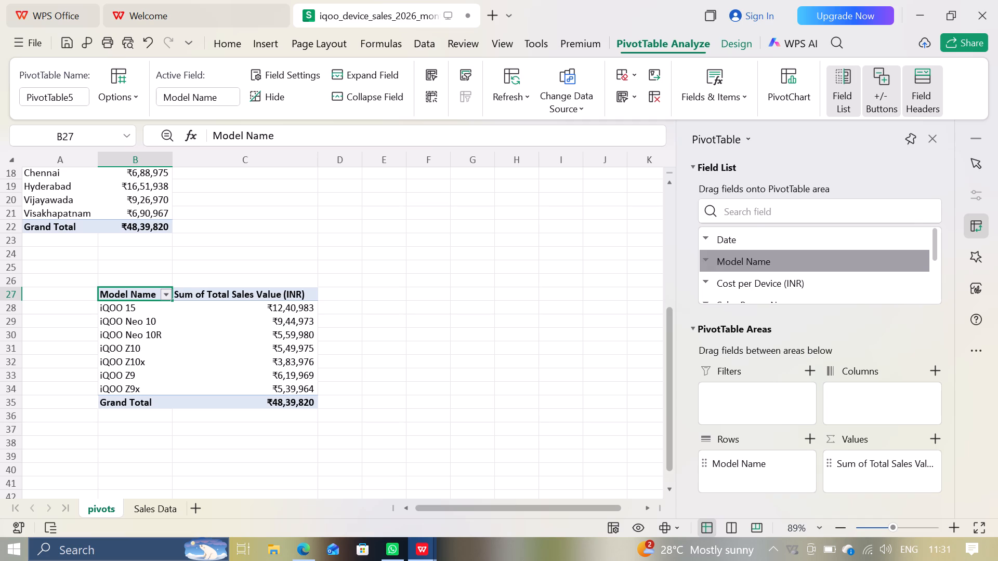
{"action": "scroll", "coordinate": [509, 398], "scroll_direction": "up", "scroll_amount": 6}
{"action": "scroll", "coordinate": [509, 398], "scroll_direction": "right", "scroll_amount": 4}
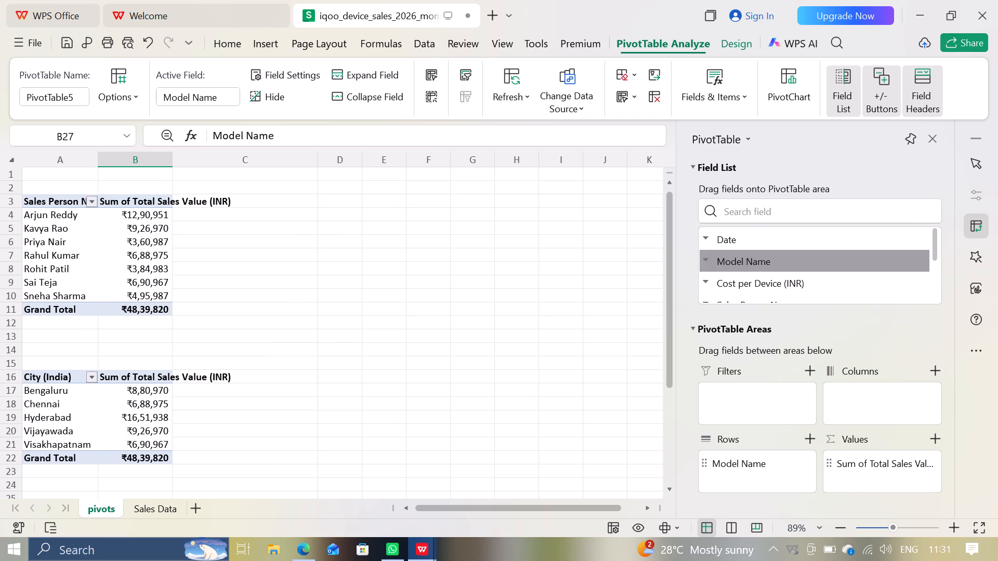
{"action": "scroll", "coordinate": [509, 398], "scroll_direction": "down", "scroll_amount": 7}
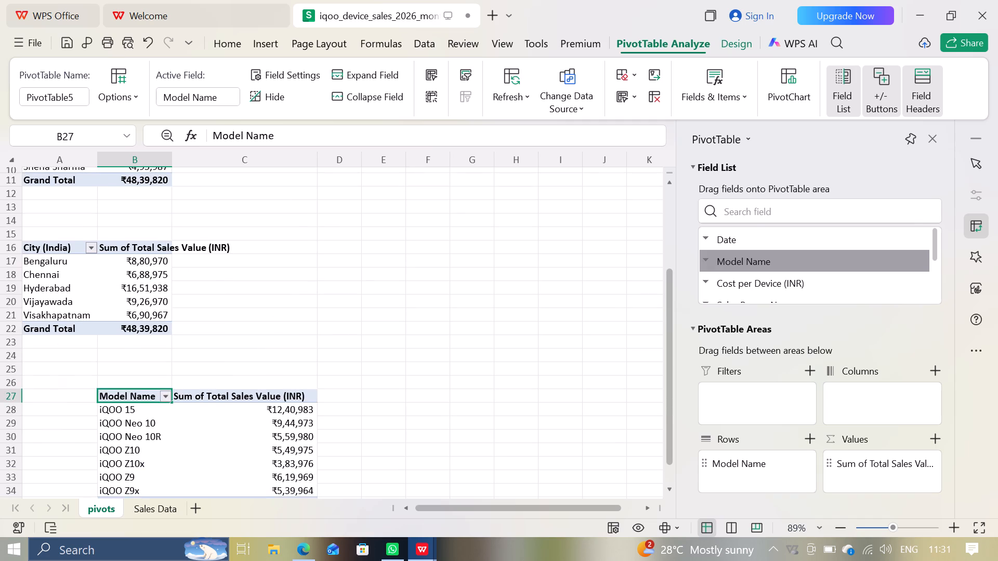
{"action": "left_click", "coordinate": [30, 352]}
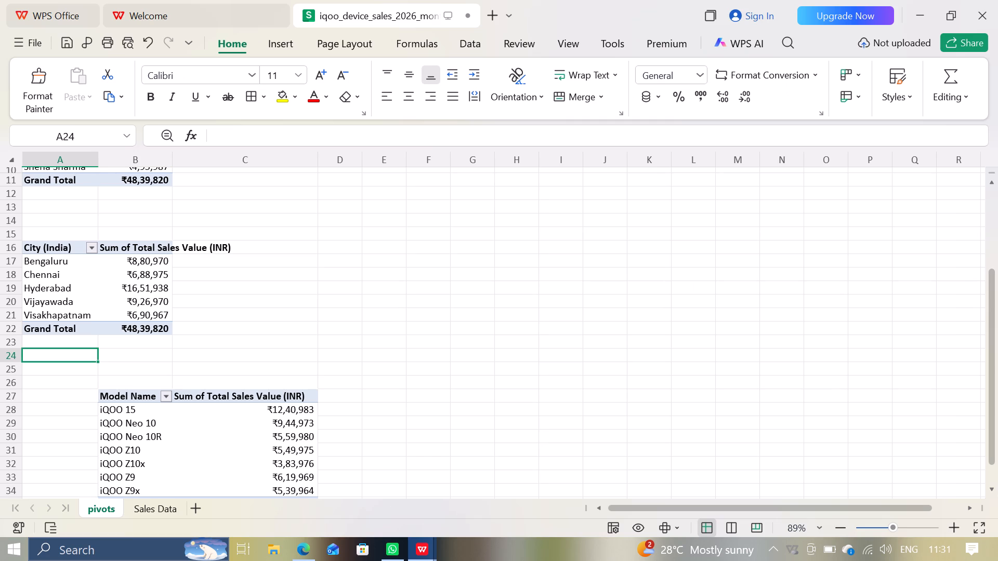
{"action": "left_click", "coordinate": [154, 450]}
{"action": "key", "text": "ctrl+a"}
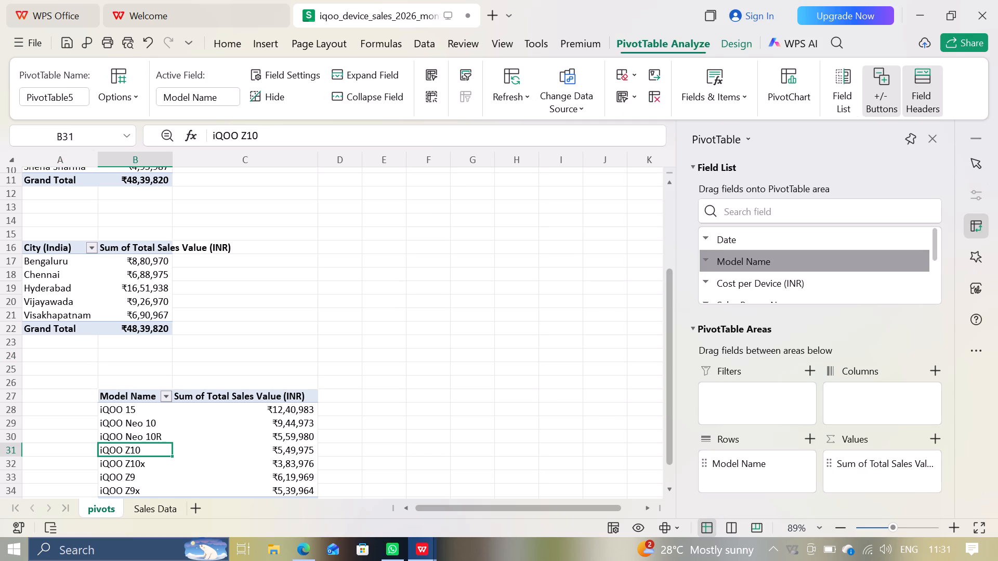
{"action": "key", "text": "Delete"}
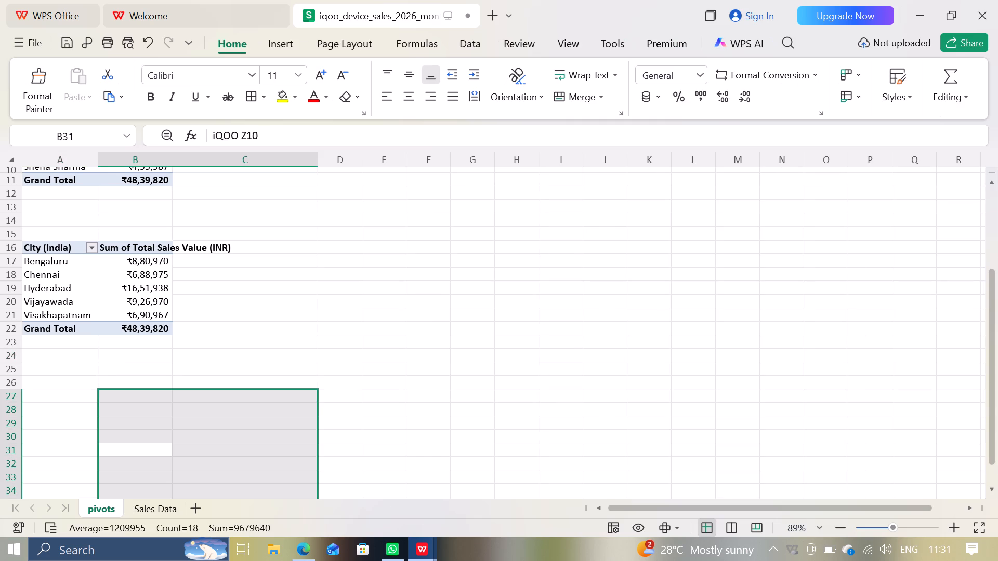
Copy the whole city PivotTable and paste it below the original, starting at cell A24.
{"action": "left_click", "coordinate": [63, 396]}
{"action": "left_click", "coordinate": [71, 295]}
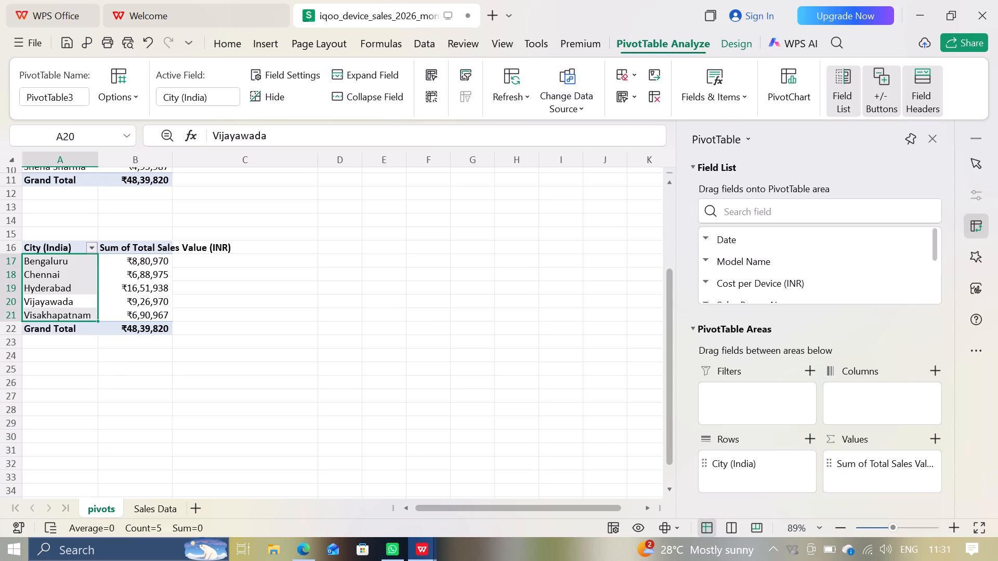
{"action": "key", "text": "ctrl+a"}
{"action": "key", "text": "ctrl+c"}
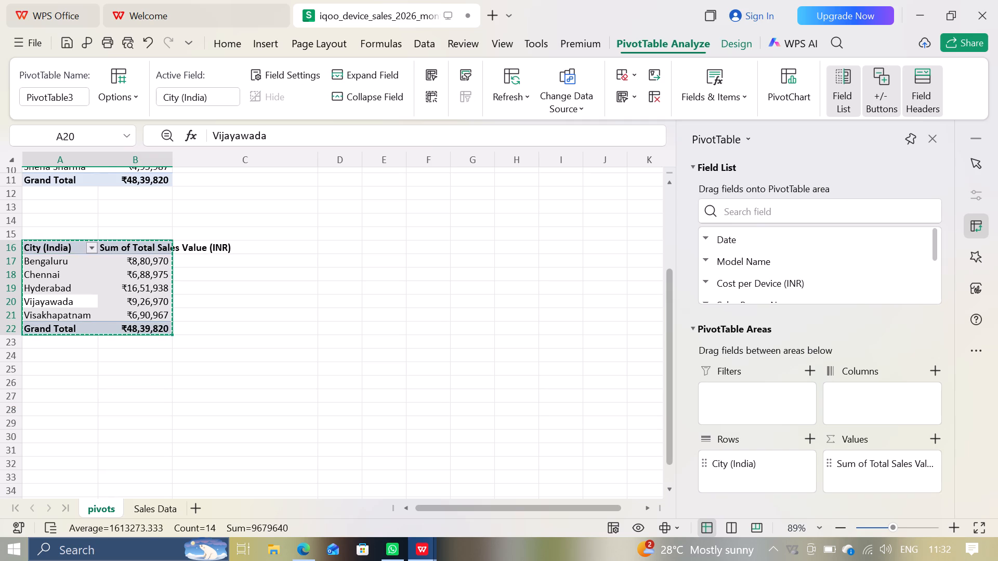
{"action": "left_click", "coordinate": [31, 355]}
{"action": "key", "text": "ctrl+v"}
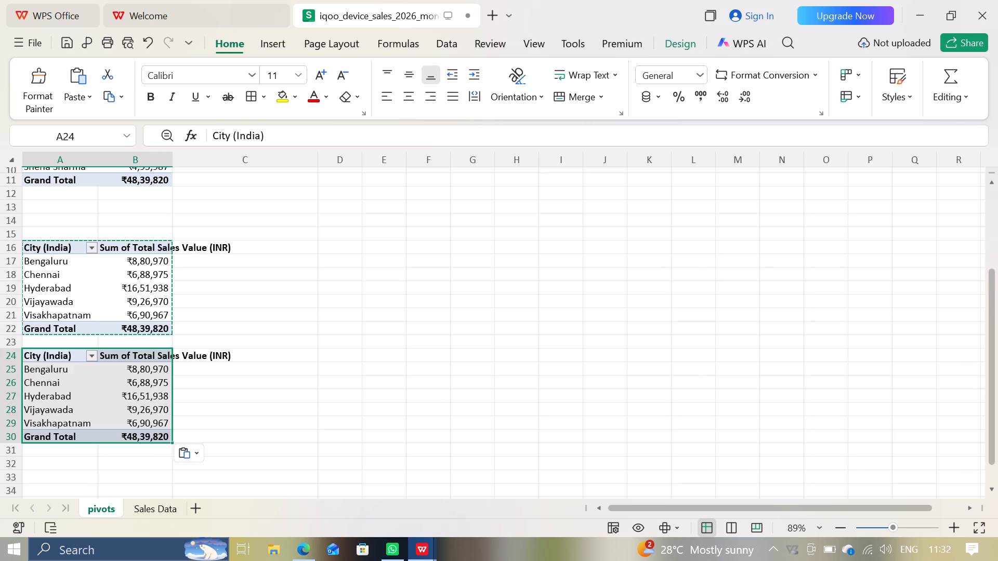
Replace City (India) with Model Name as the row field of the copied PivotTable at A24.
{"action": "left_click_drag", "start_coordinate": [772, 451], "coordinate": [784, 272]}
{"action": "left_click_drag", "start_coordinate": [771, 263], "coordinate": [771, 290]}
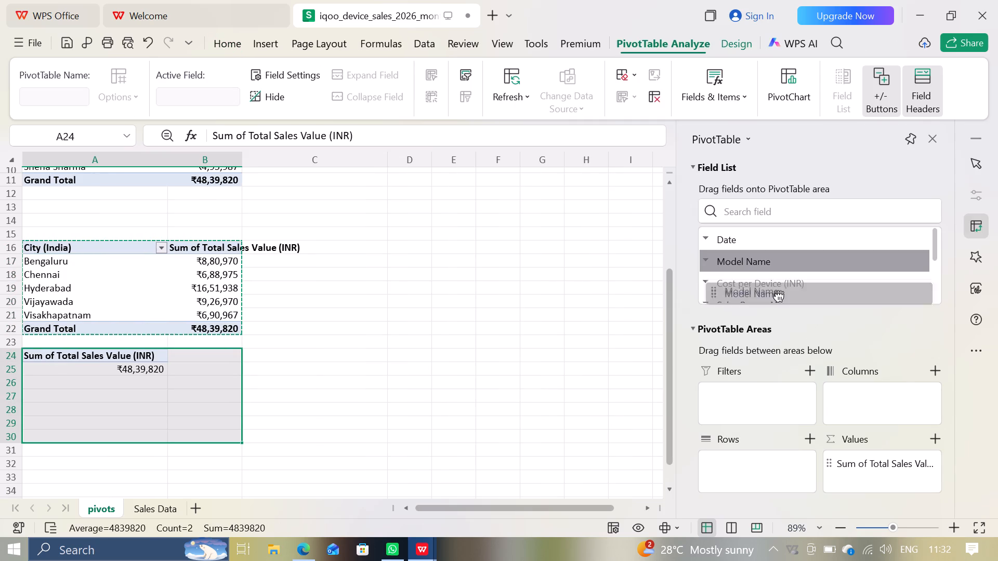
{"action": "left_click_drag", "start_coordinate": [771, 290], "coordinate": [780, 498]}
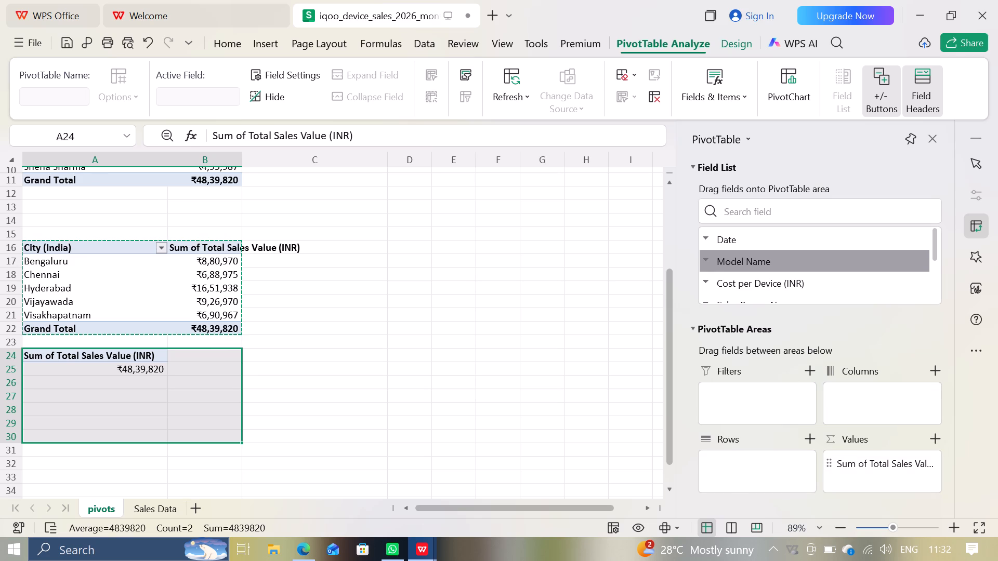
{"action": "left_click_drag", "start_coordinate": [757, 265], "coordinate": [766, 425]}
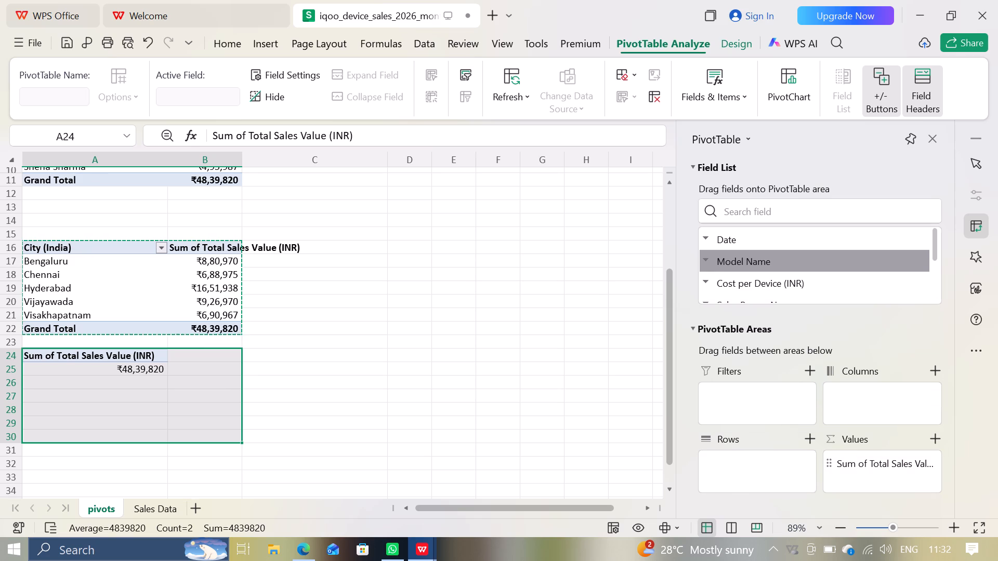
{"action": "left_click_drag", "start_coordinate": [766, 425], "coordinate": [765, 457]}
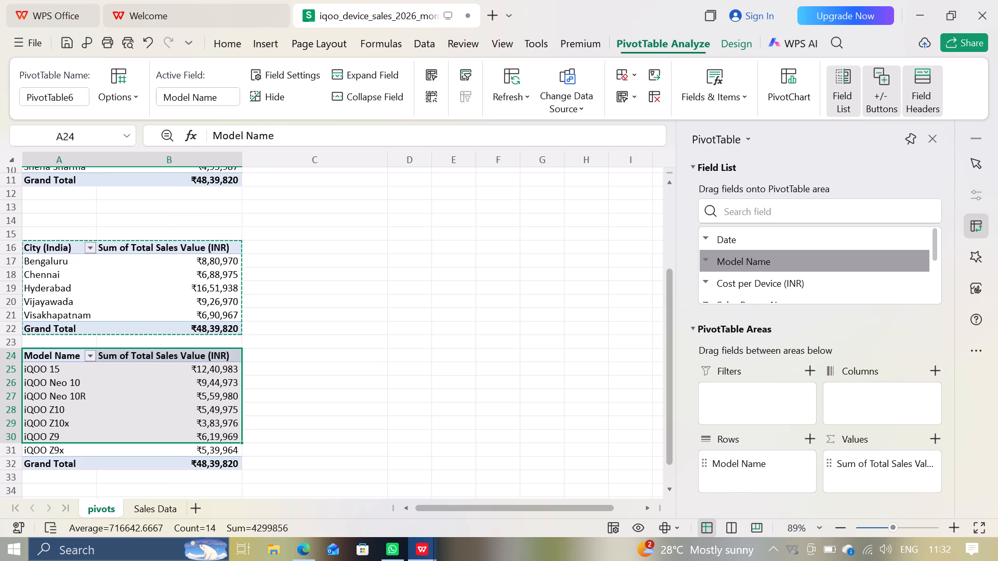
{"action": "left_click", "coordinate": [450, 329]}
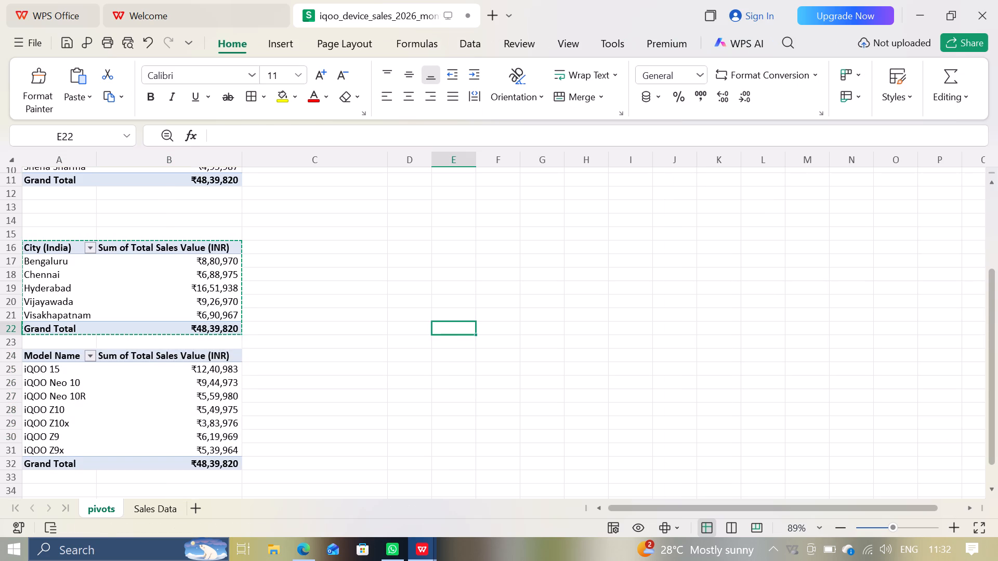
Examine the sales person, city and model PivotTables together and their spacing at a reduced zoom of 69%.
{"action": "scroll", "coordinate": [448, 353], "scroll_direction": "up", "scroll_amount": 2}
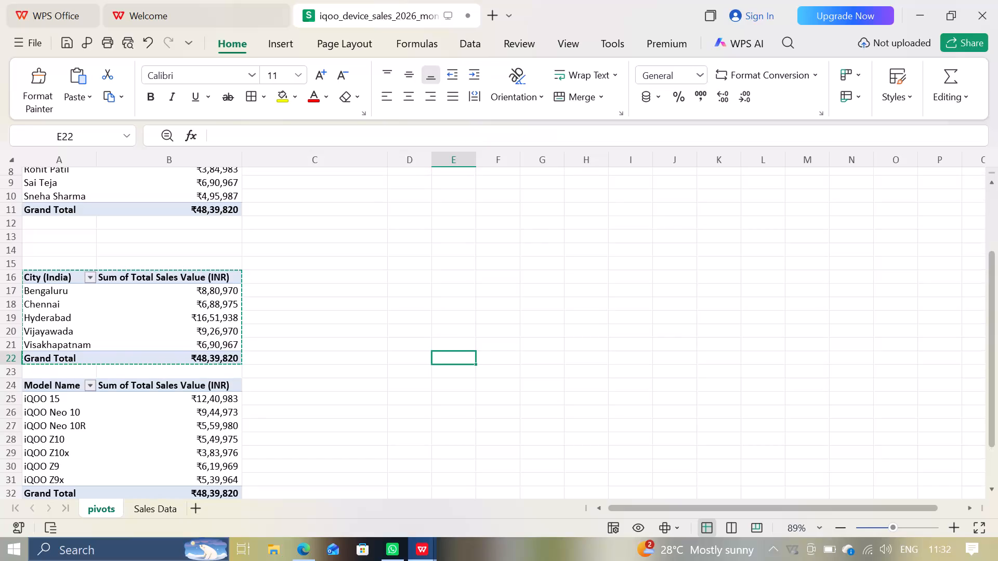
{"action": "scroll", "coordinate": [448, 353], "scroll_direction": "up", "scroll_amount": 1}
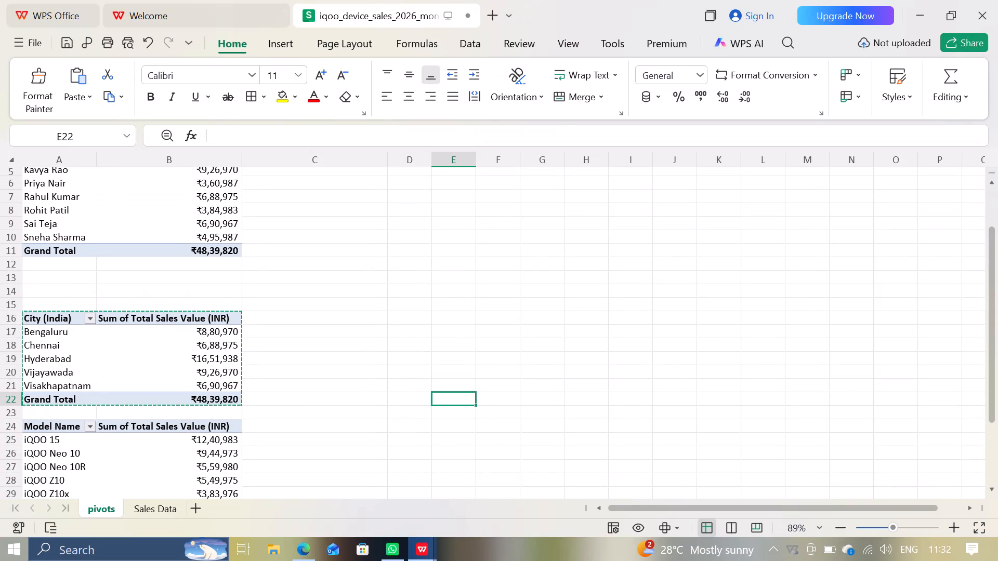
{"action": "scroll", "coordinate": [448, 353], "scroll_direction": "up", "scroll_amount": 1}
{"action": "left_click", "coordinate": [448, 353]}
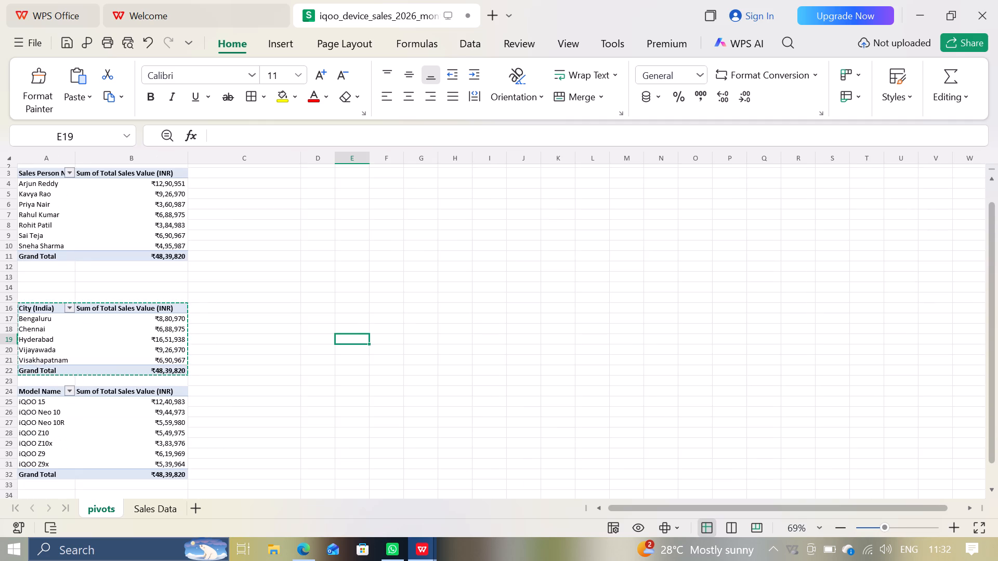
{"action": "scroll", "coordinate": [379, 272], "scroll_direction": "down", "scroll_amount": 2}
{"action": "scroll", "coordinate": [379, 272], "scroll_direction": "up", "scroll_amount": 5}
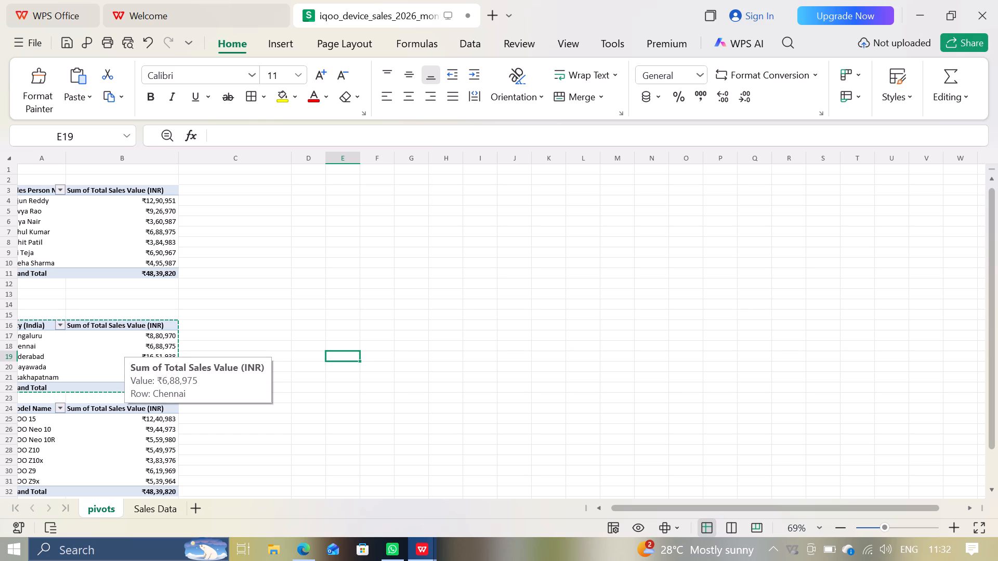
{"action": "left_click", "coordinate": [110, 293]}
{"action": "right_click", "coordinate": [110, 293]}
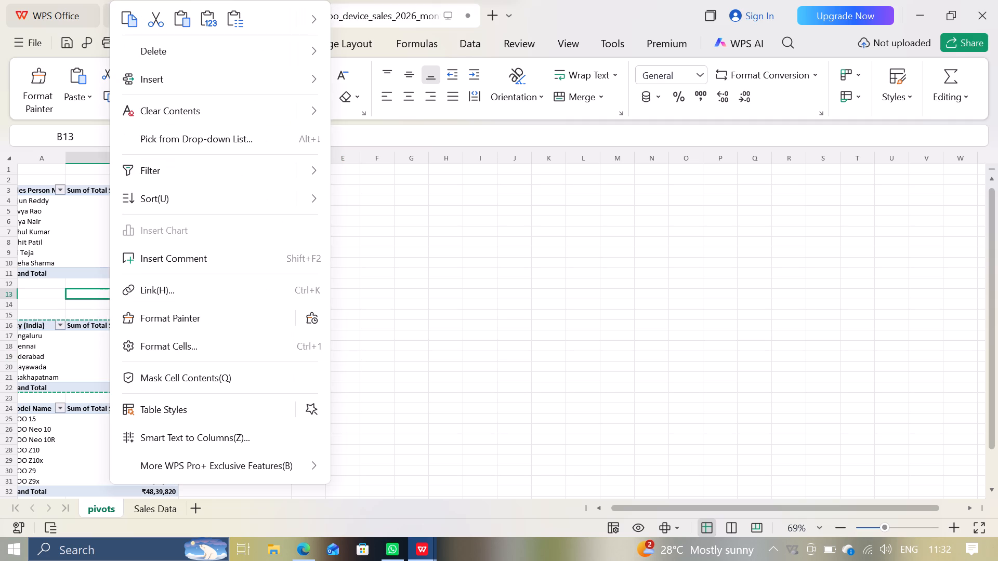
{"action": "left_click", "coordinate": [452, 345]}
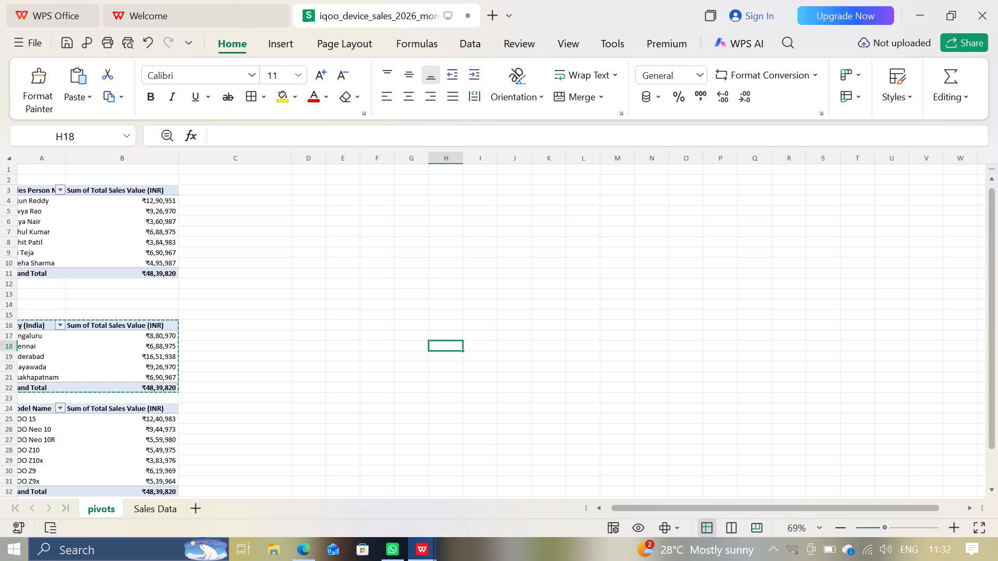
{"action": "scroll", "coordinate": [225, 425], "scroll_direction": "right", "scroll_amount": 8}
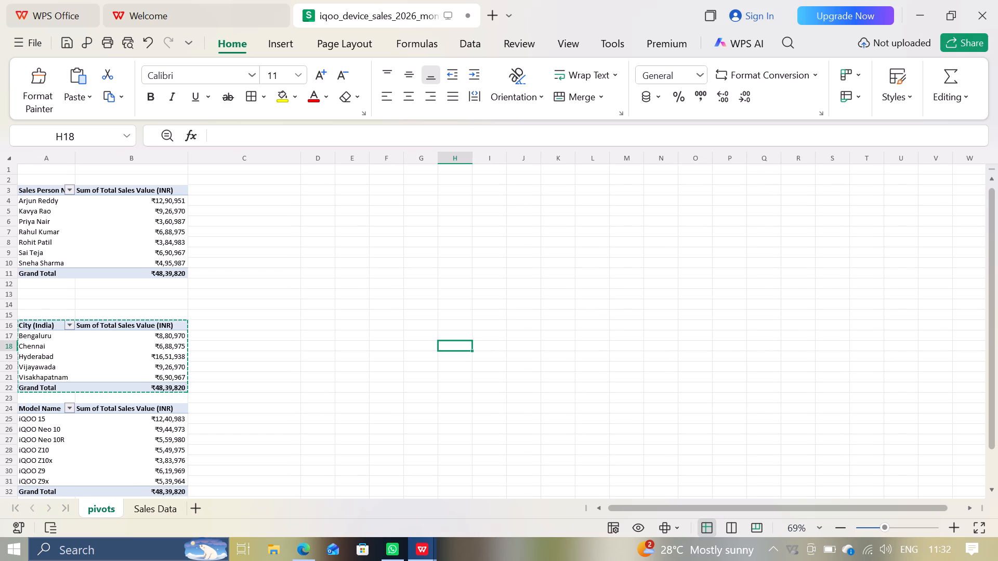
{"action": "scroll", "coordinate": [225, 425], "scroll_direction": "right", "scroll_amount": 8}
{"action": "scroll", "coordinate": [257, 343], "scroll_direction": "down", "scroll_amount": 1}
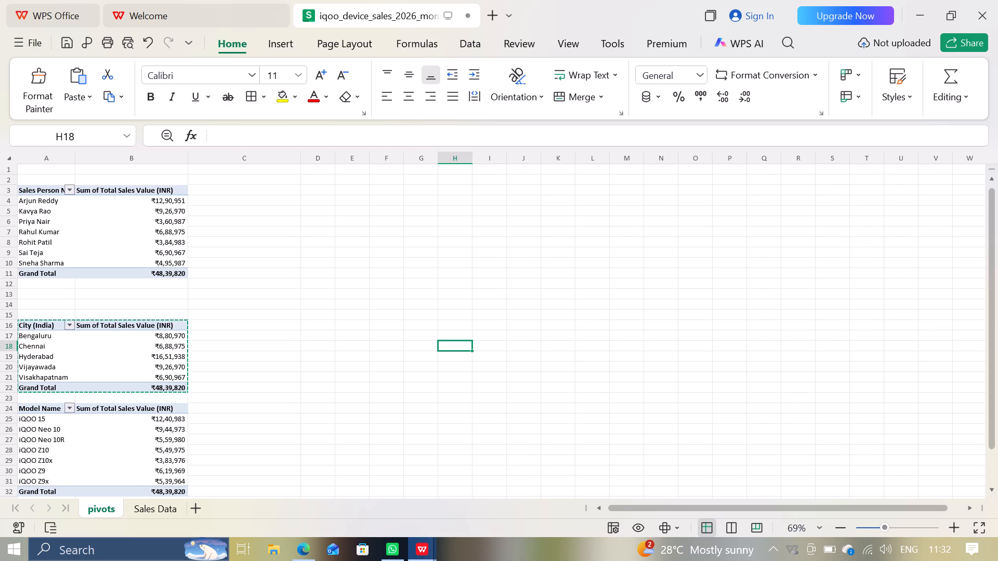
{"action": "scroll", "coordinate": [257, 343], "scroll_direction": "down", "scroll_amount": 1}
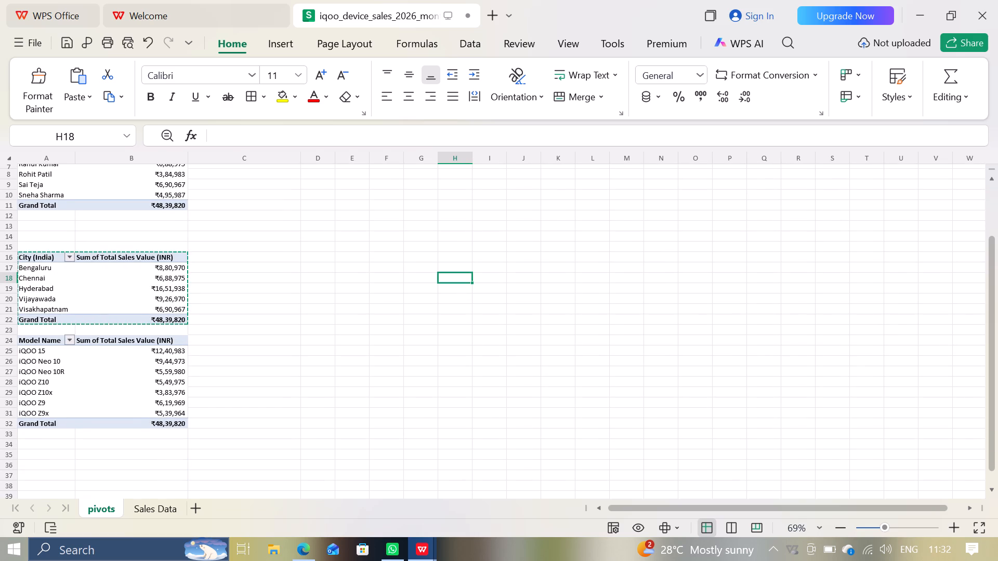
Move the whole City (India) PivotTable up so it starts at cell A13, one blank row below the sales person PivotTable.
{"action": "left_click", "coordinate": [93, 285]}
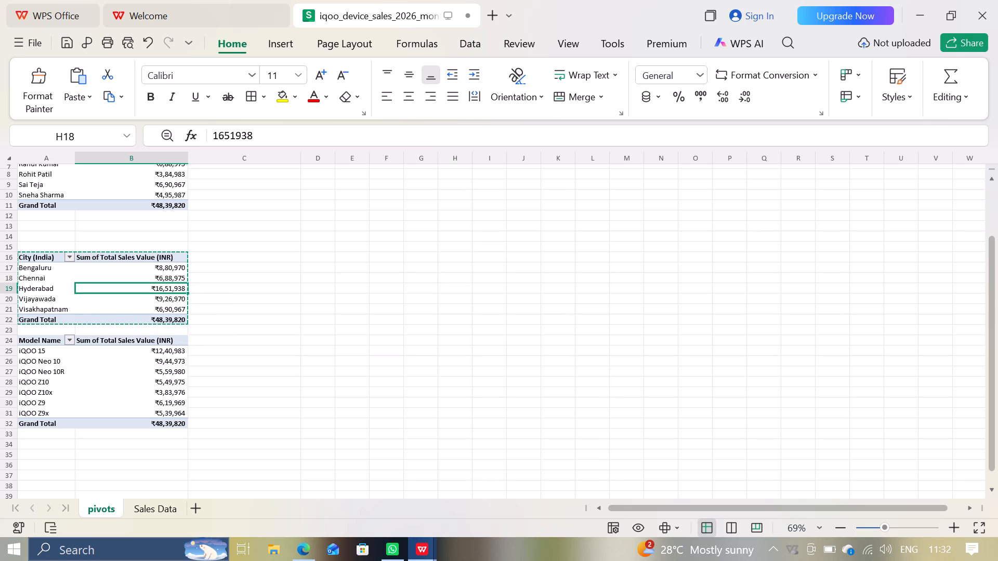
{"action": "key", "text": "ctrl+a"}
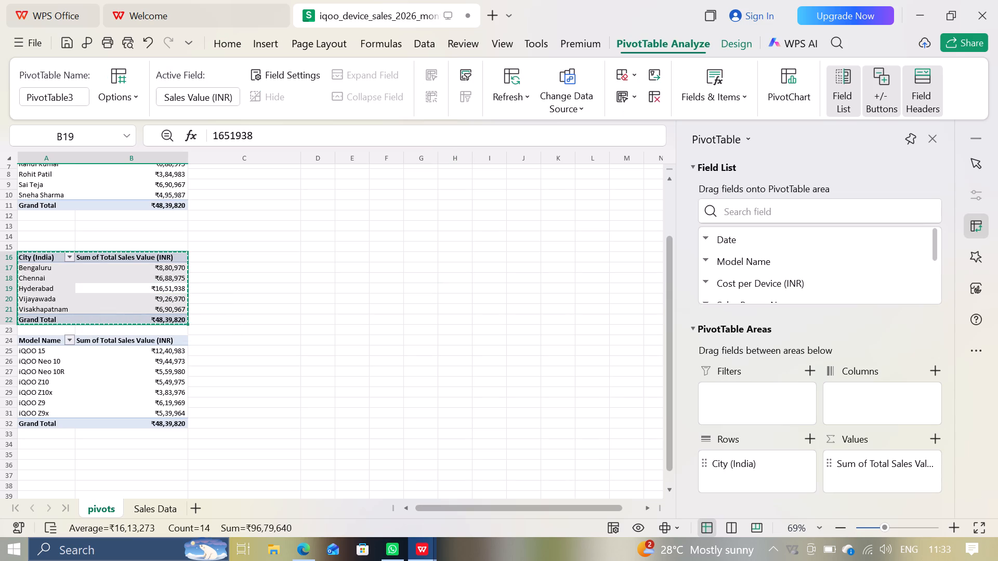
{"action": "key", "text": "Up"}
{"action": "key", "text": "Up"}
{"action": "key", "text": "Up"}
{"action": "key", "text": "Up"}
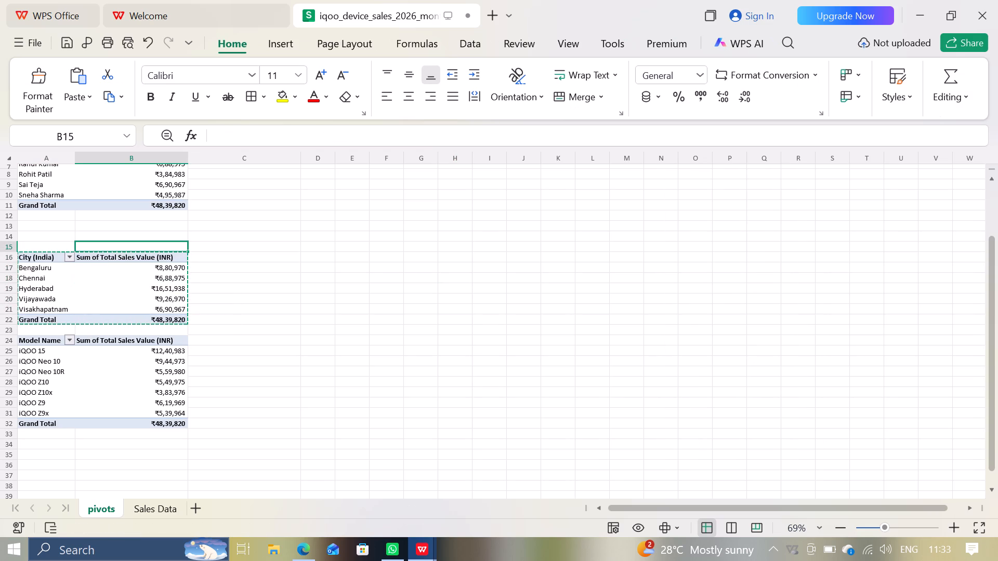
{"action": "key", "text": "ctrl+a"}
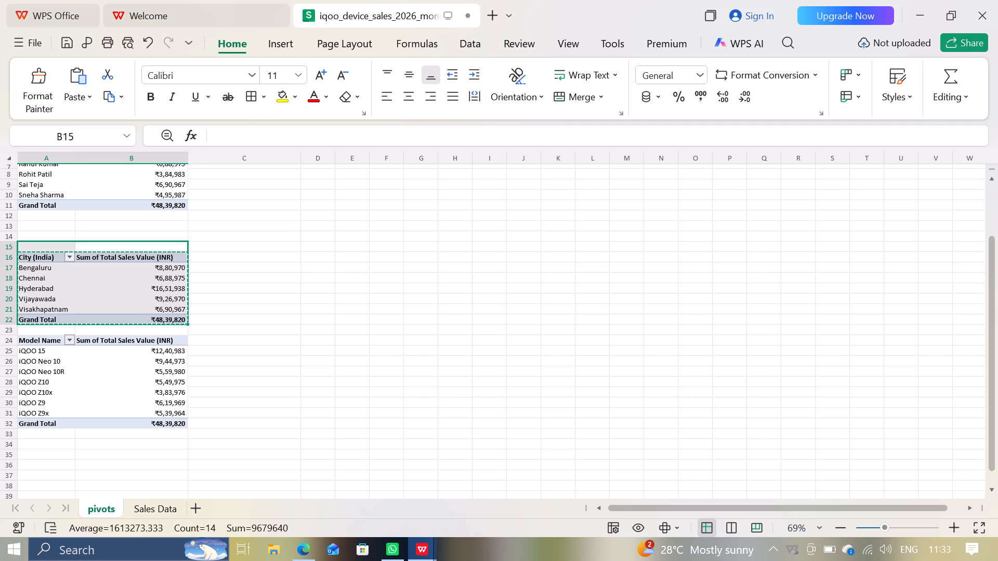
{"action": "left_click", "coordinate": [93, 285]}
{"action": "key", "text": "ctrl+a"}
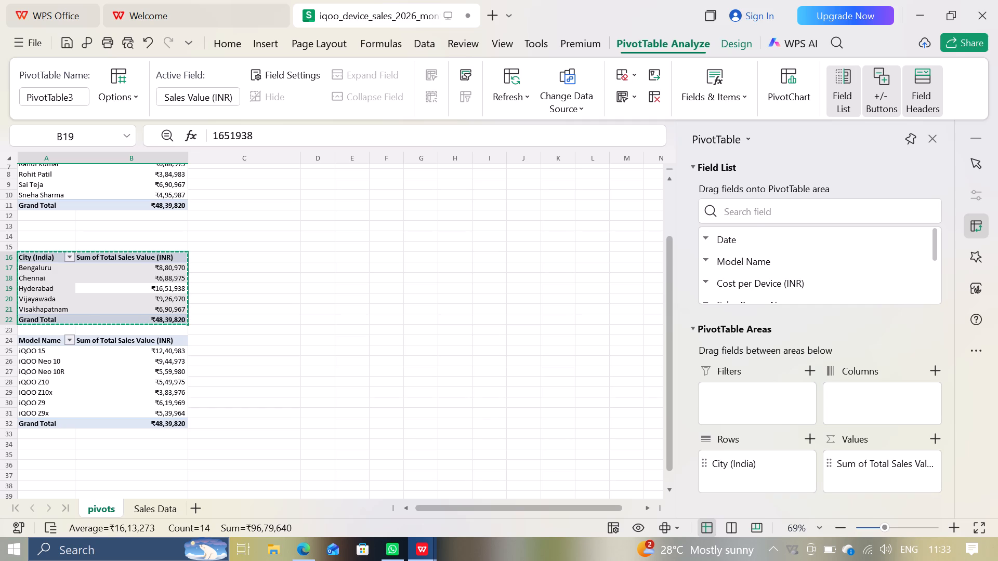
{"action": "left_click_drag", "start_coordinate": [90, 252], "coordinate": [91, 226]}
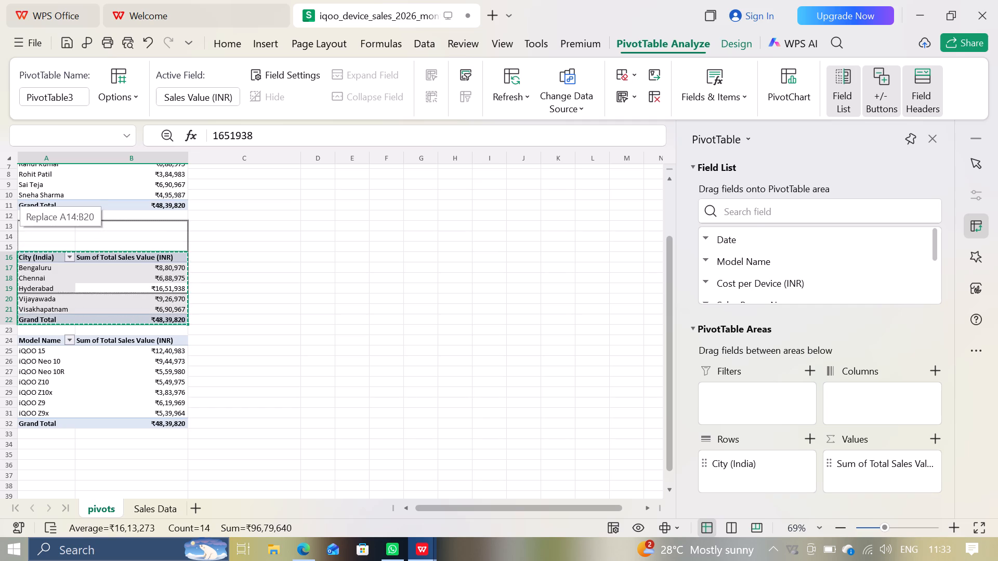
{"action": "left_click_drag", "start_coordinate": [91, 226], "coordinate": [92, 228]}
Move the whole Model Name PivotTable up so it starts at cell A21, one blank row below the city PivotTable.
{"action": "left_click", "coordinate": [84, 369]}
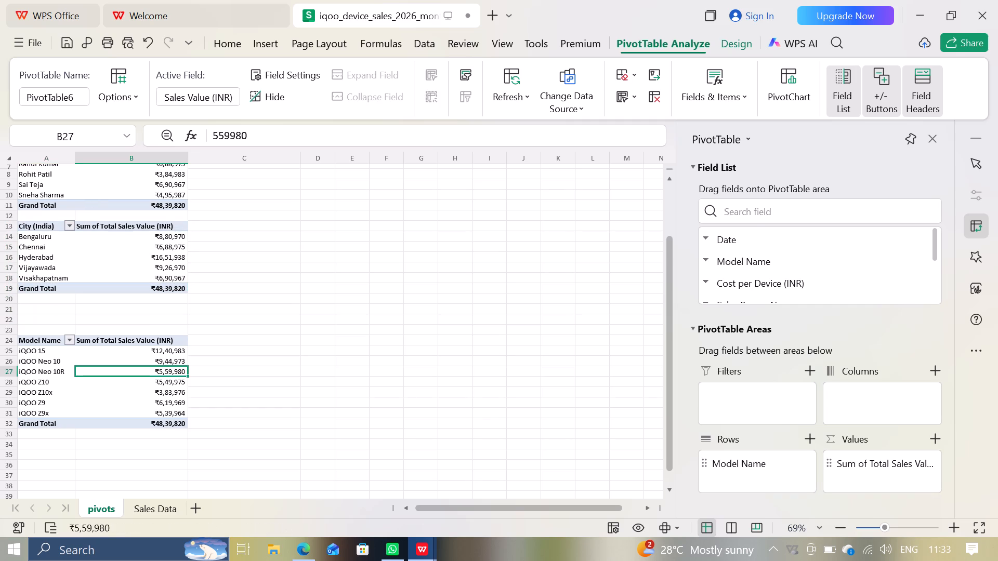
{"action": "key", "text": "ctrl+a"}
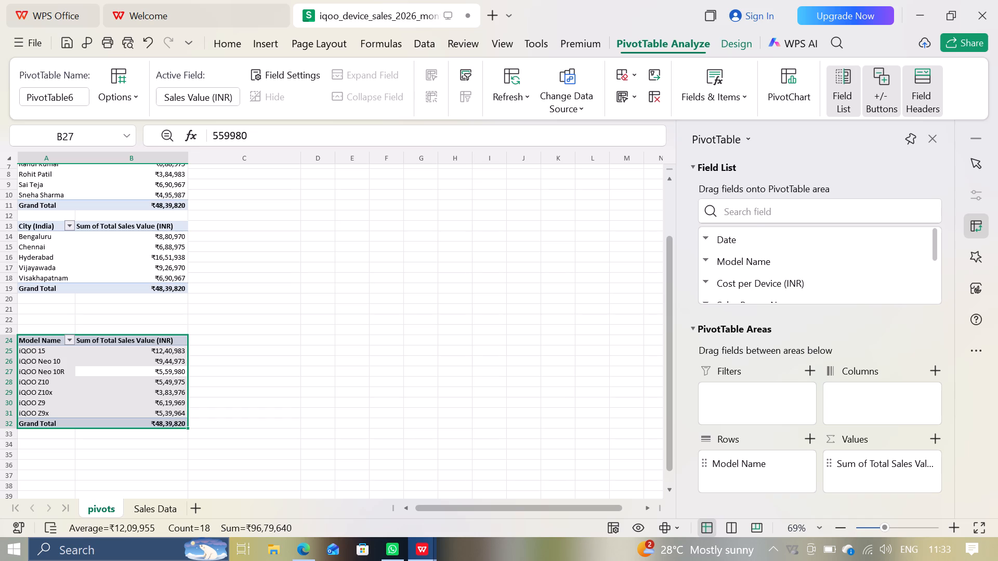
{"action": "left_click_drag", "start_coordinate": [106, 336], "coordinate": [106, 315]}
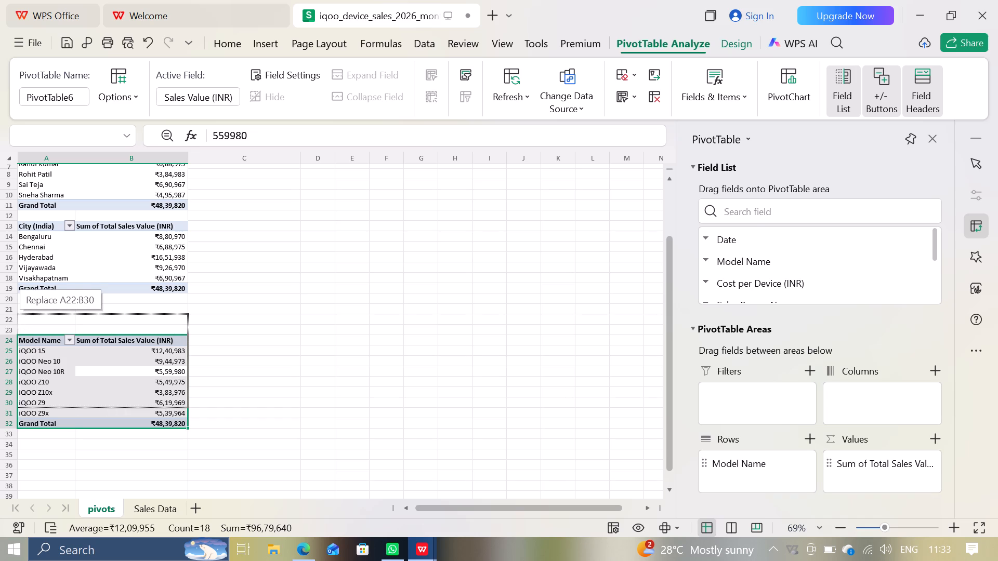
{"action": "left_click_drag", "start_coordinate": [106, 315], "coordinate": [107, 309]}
Move the whole Sales Person Name PivotTable up so it starts at cell A1.
{"action": "scroll", "coordinate": [331, 304], "scroll_direction": "up", "scroll_amount": 2}
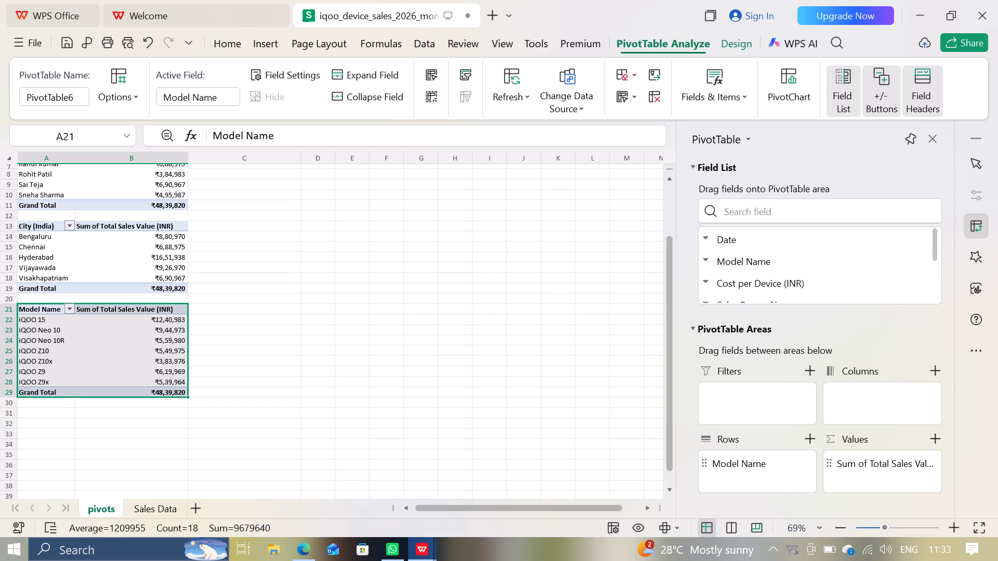
{"action": "scroll", "coordinate": [331, 304], "scroll_direction": "up", "scroll_amount": 2}
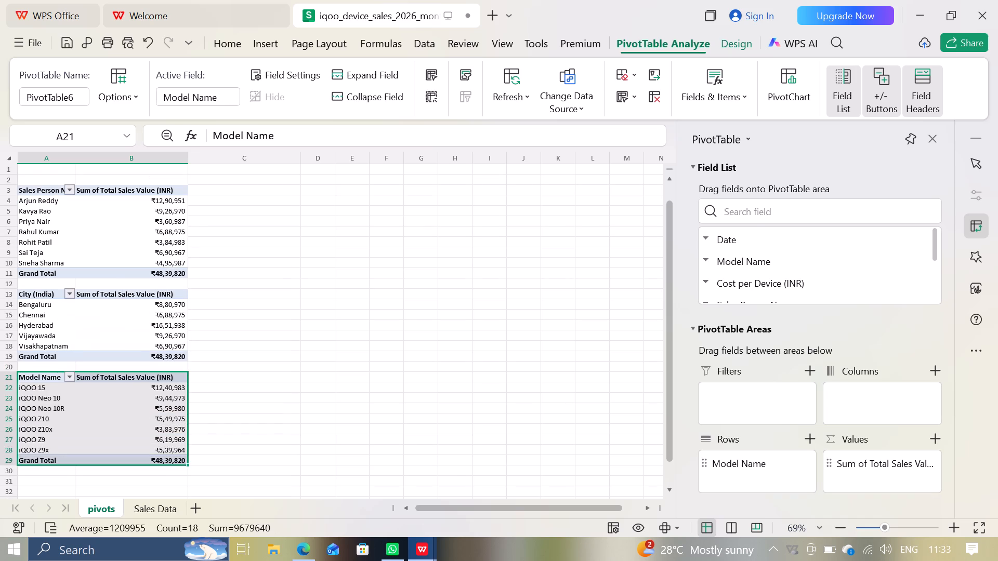
{"action": "left_click", "coordinate": [95, 228]}
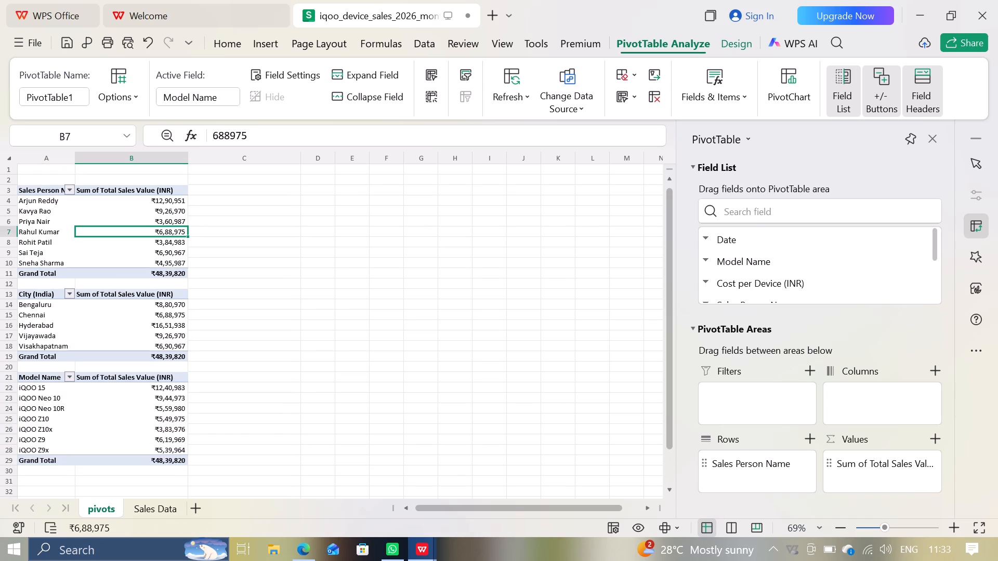
{"action": "key", "text": "ctrl+a"}
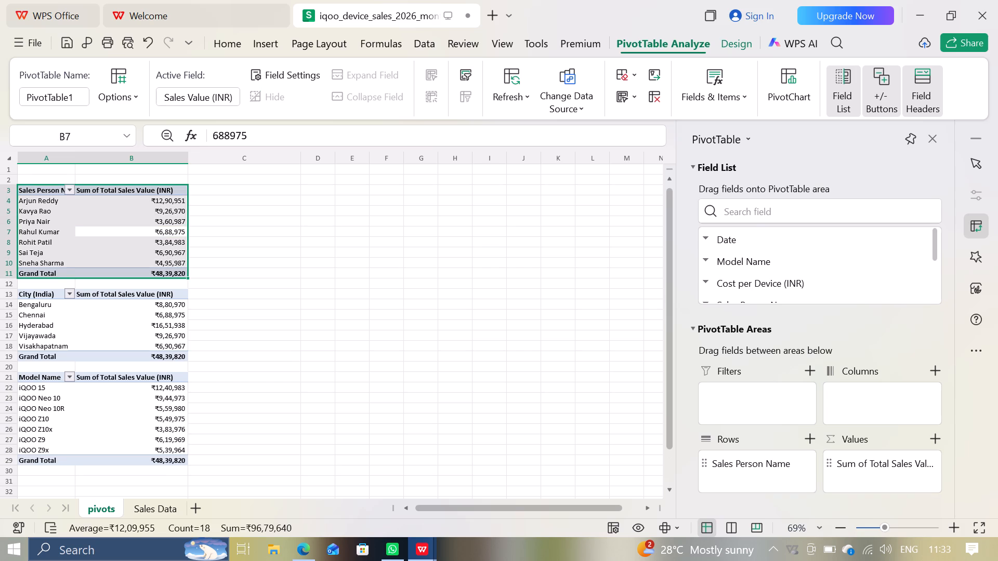
{"action": "left_click_drag", "start_coordinate": [95, 185], "coordinate": [95, 175]}
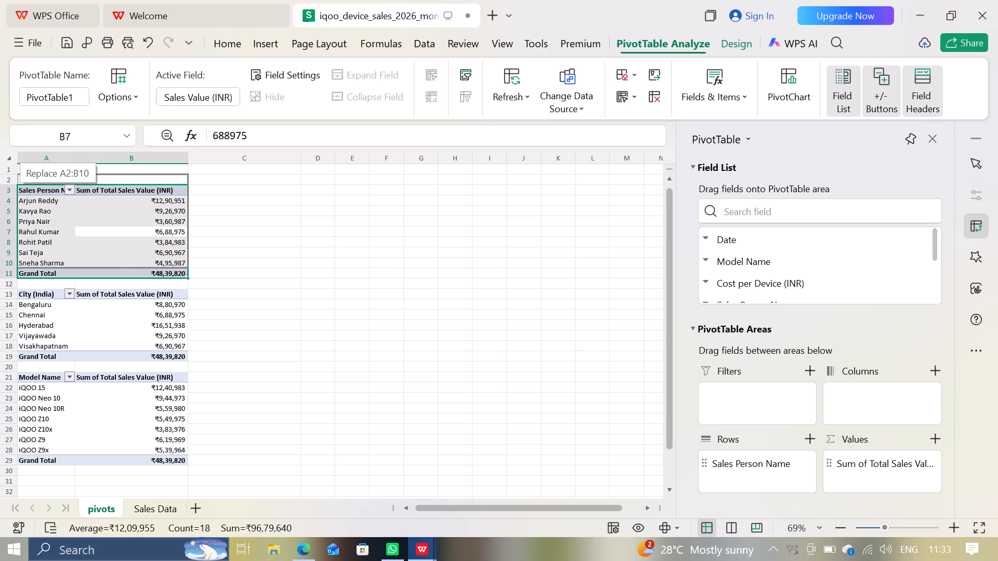
{"action": "left_click_drag", "start_coordinate": [95, 175], "coordinate": [95, 171]}
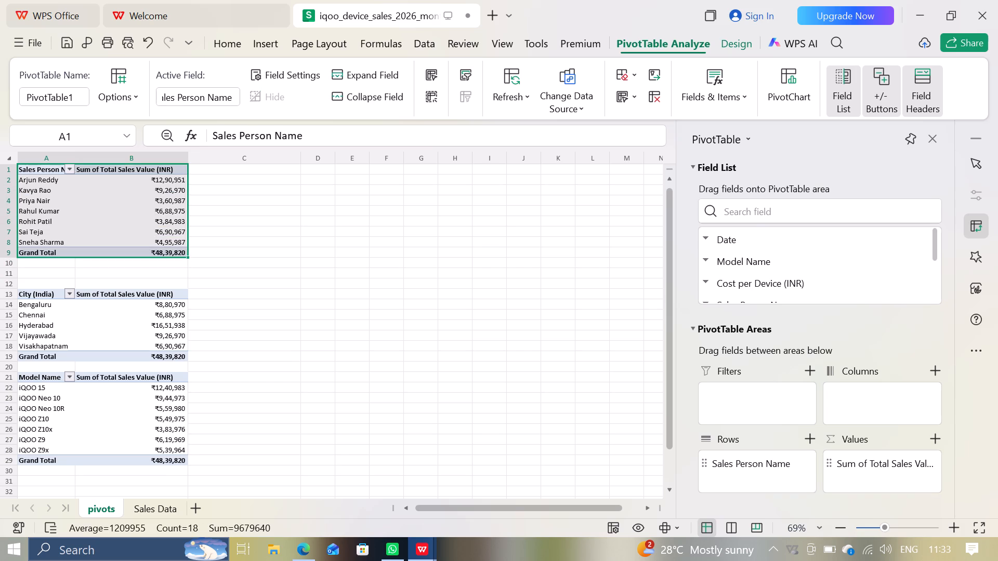
Move the whole City (India) PivotTable up so it starts at cell A11, leaving one blank row above it.
{"action": "left_click", "coordinate": [91, 310]}
{"action": "key", "text": "ctrl+a"}
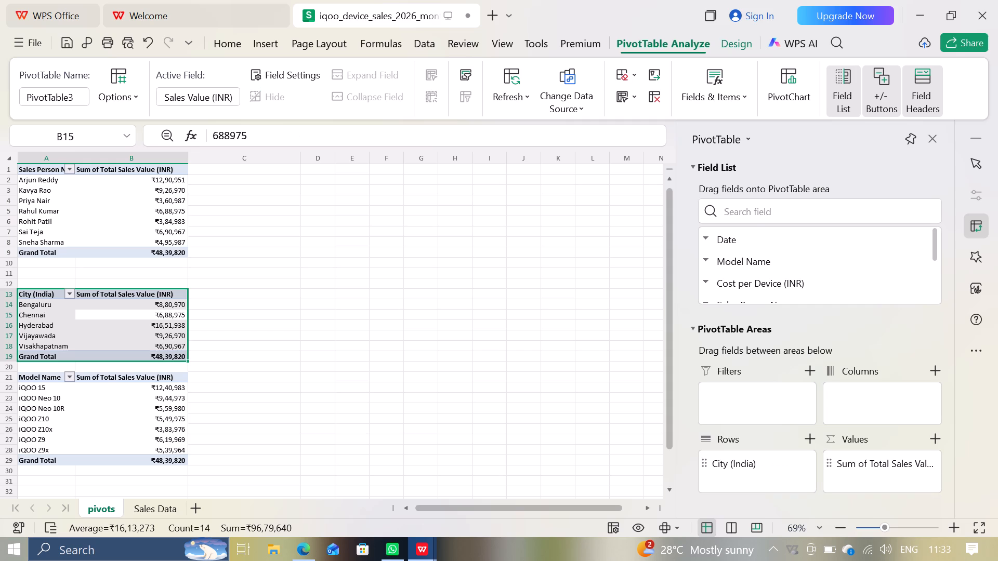
{"action": "left_click_drag", "start_coordinate": [97, 288], "coordinate": [97, 263]}
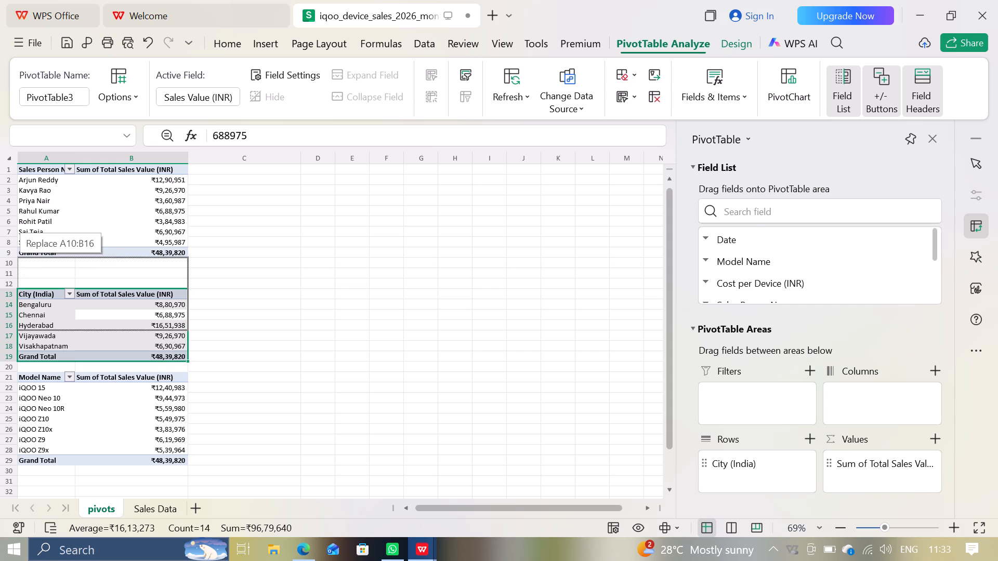
{"action": "left_click_drag", "start_coordinate": [97, 263], "coordinate": [97, 269]}
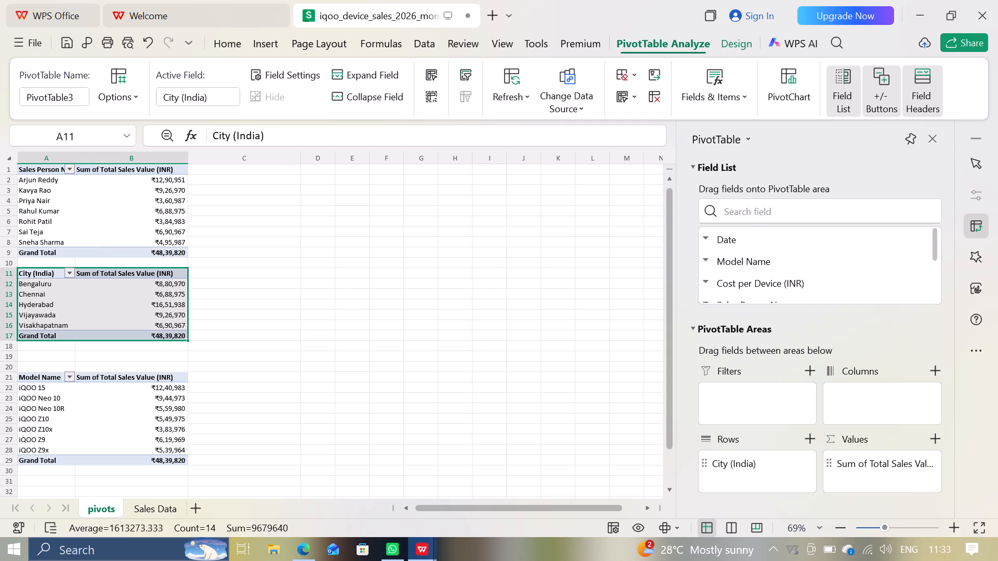
Move the whole Model Name PivotTable up so it starts at cell A19, leaving one blank row above it.
{"action": "left_click", "coordinate": [93, 403]}
{"action": "key", "text": "ctrl+a"}
{"action": "left_click_drag", "start_coordinate": [93, 403], "coordinate": [93, 399]}
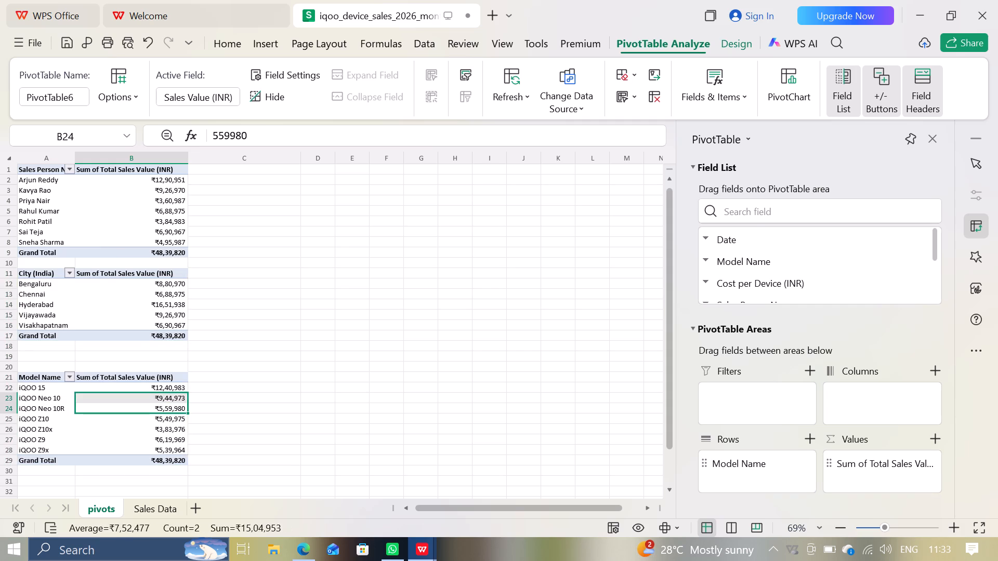
{"action": "left_click_drag", "start_coordinate": [93, 399], "coordinate": [102, 373]}
{"action": "left_click", "coordinate": [91, 439]}
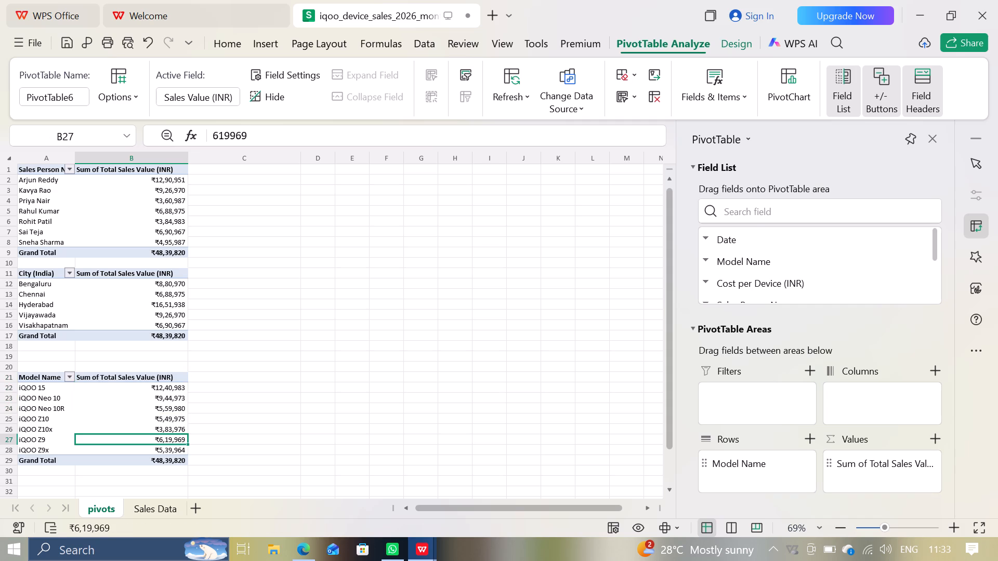
{"action": "key", "text": "ctrl+a"}
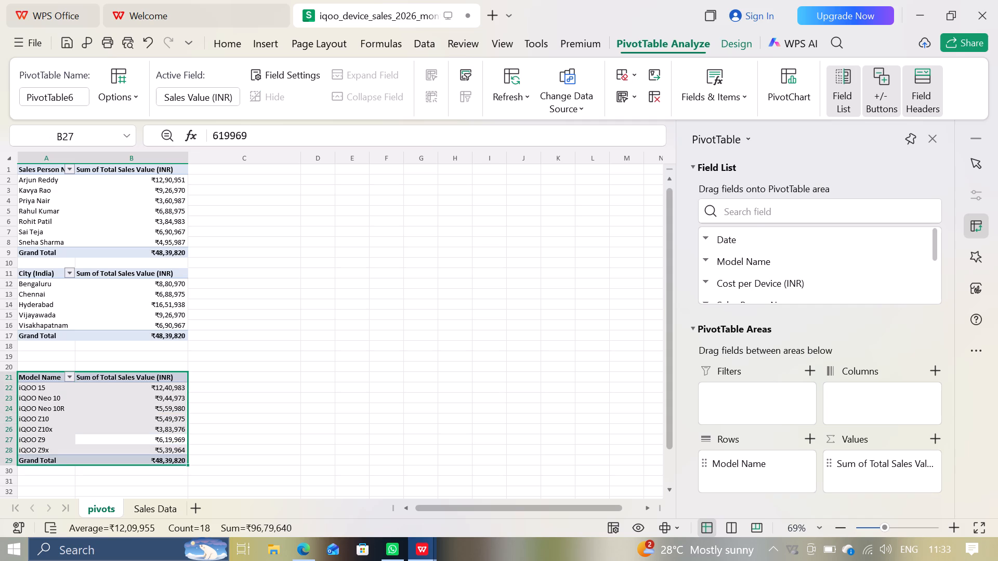
{"action": "left_click_drag", "start_coordinate": [99, 371], "coordinate": [99, 353]}
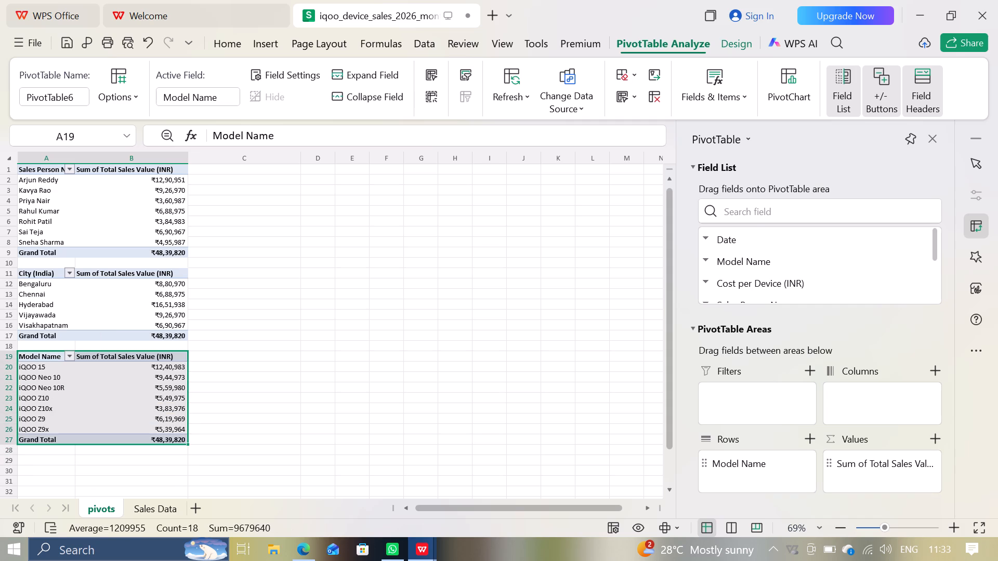
Add a new sheet after Sales Data and rename it dashboard.
{"action": "left_click", "coordinate": [202, 509]}
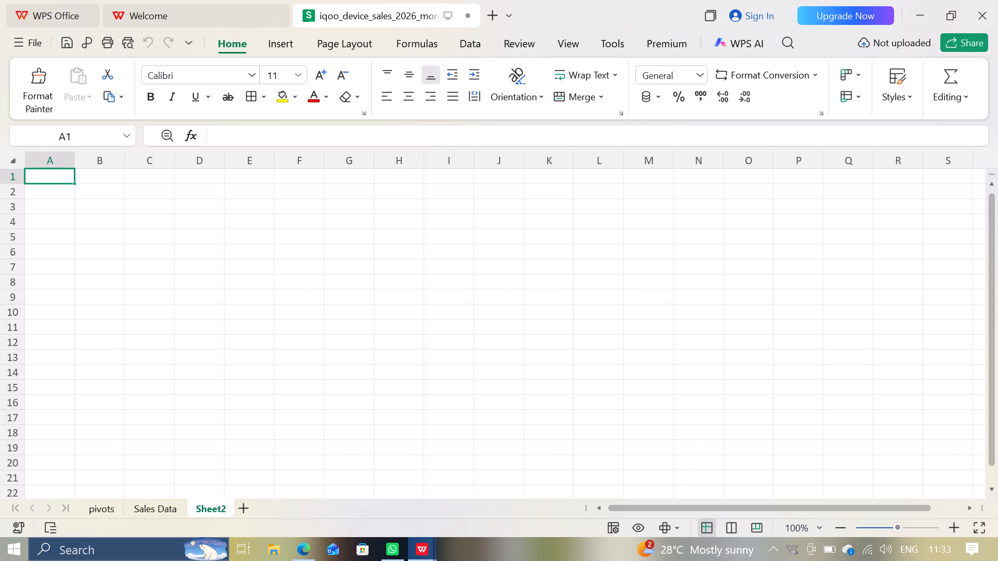
{"action": "left_click", "coordinate": [206, 511]}
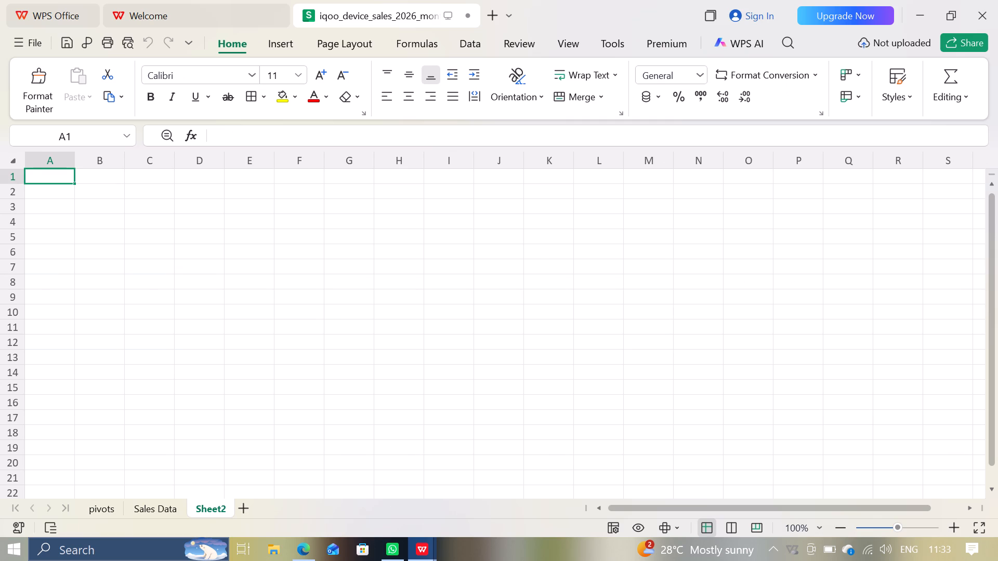
{"action": "right_click", "coordinate": [206, 511]}
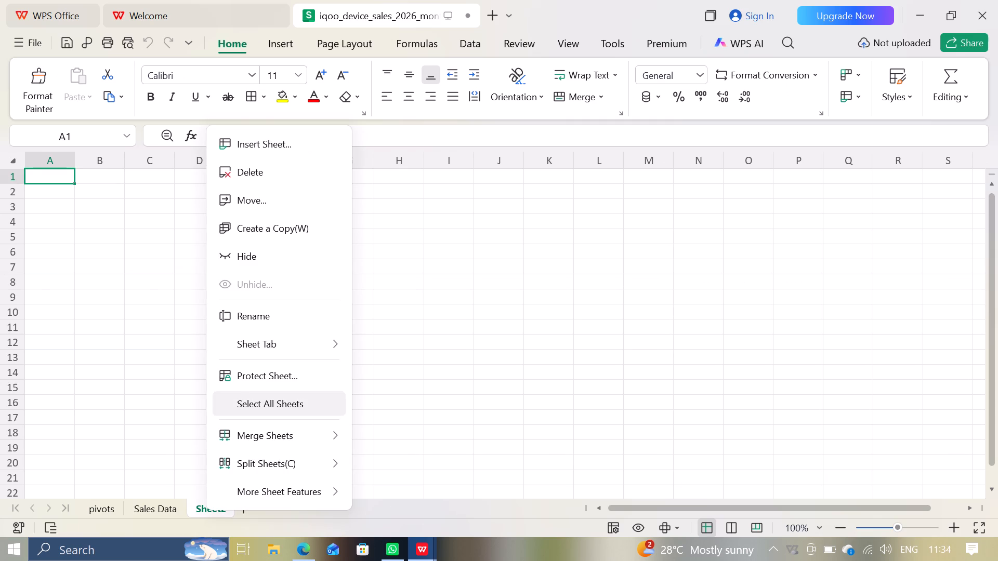
{"action": "left_click", "coordinate": [268, 320]}
{"action": "type", "text": "dash"}
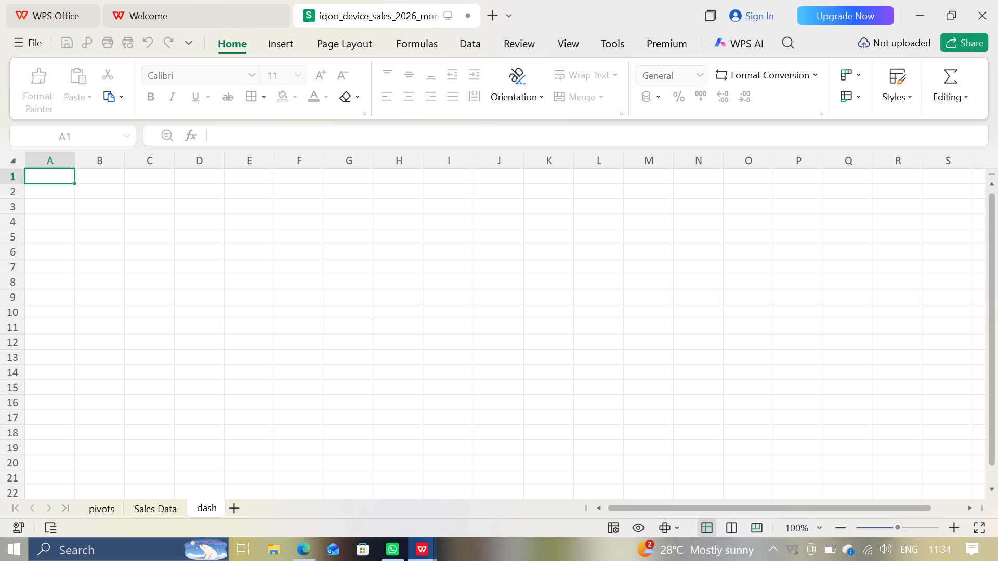
{"action": "type", "text": "boe"}
{"action": "key", "text": "BackSpace"}
{"action": "type", "text": "ard"}
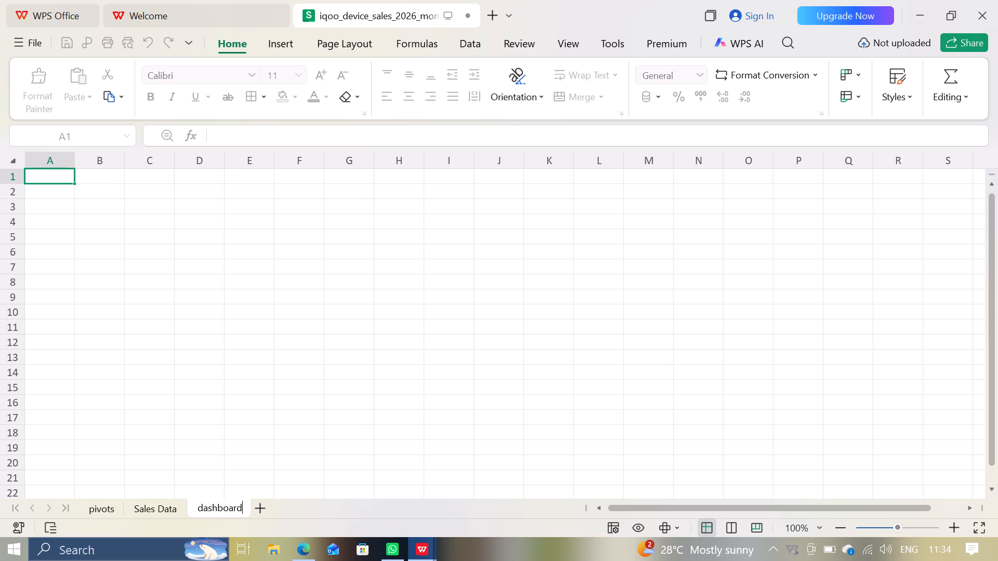
{"action": "key", "text": "Return"}
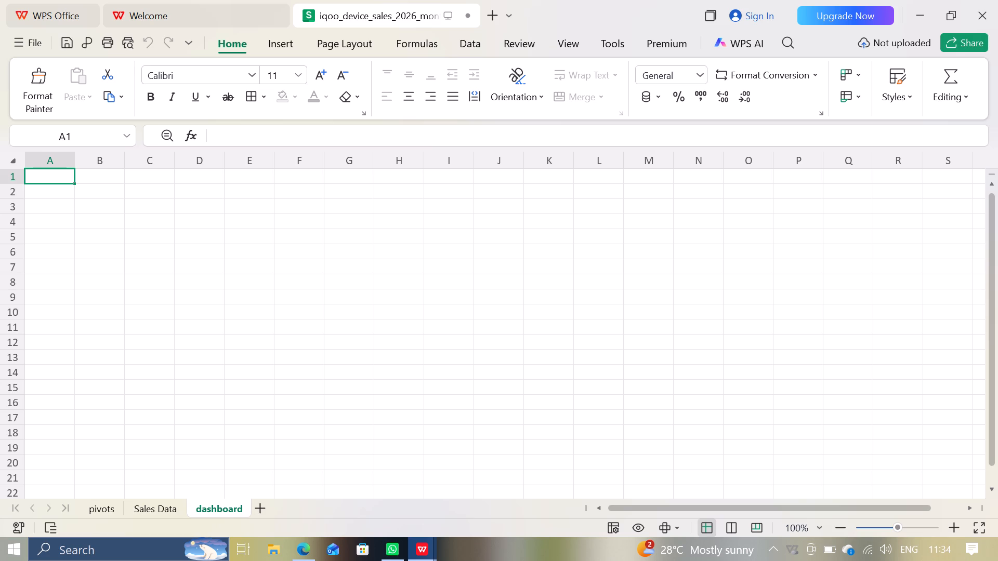
On the pivots sheet, insert a preset Clustered Column chart based on the Sales Person Name PivotTable.
{"action": "left_click", "coordinate": [101, 507]}
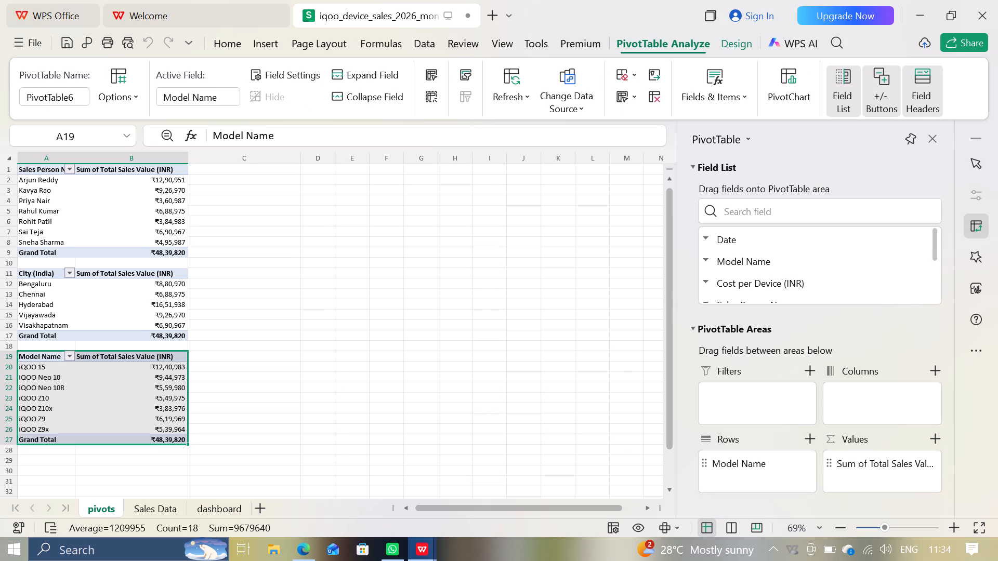
{"action": "scroll", "coordinate": [180, 255], "scroll_direction": "right", "scroll_amount": 5}
{"action": "scroll", "coordinate": [180, 255], "scroll_direction": "up", "scroll_amount": 2}
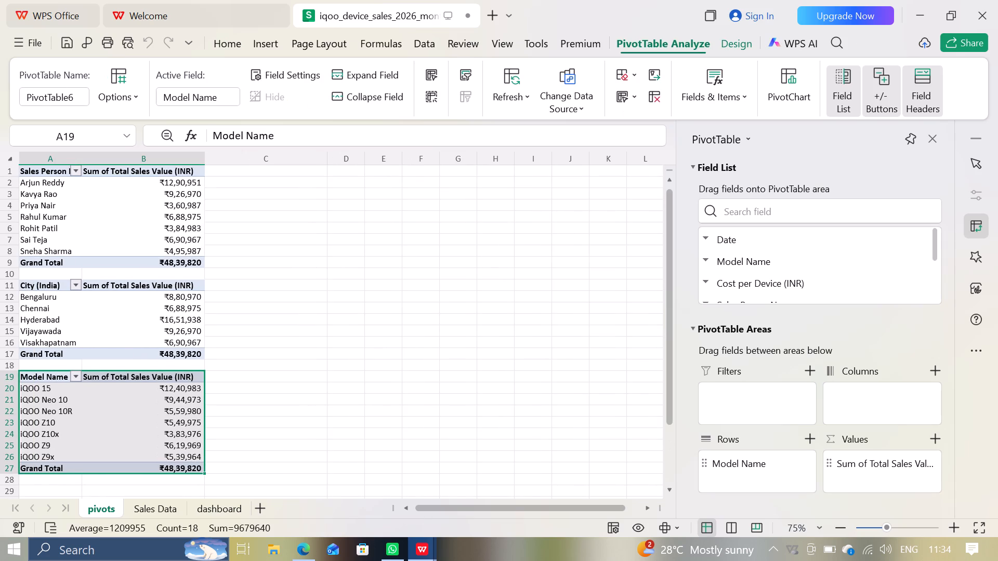
{"action": "scroll", "coordinate": [180, 255], "scroll_direction": "up", "scroll_amount": 6}
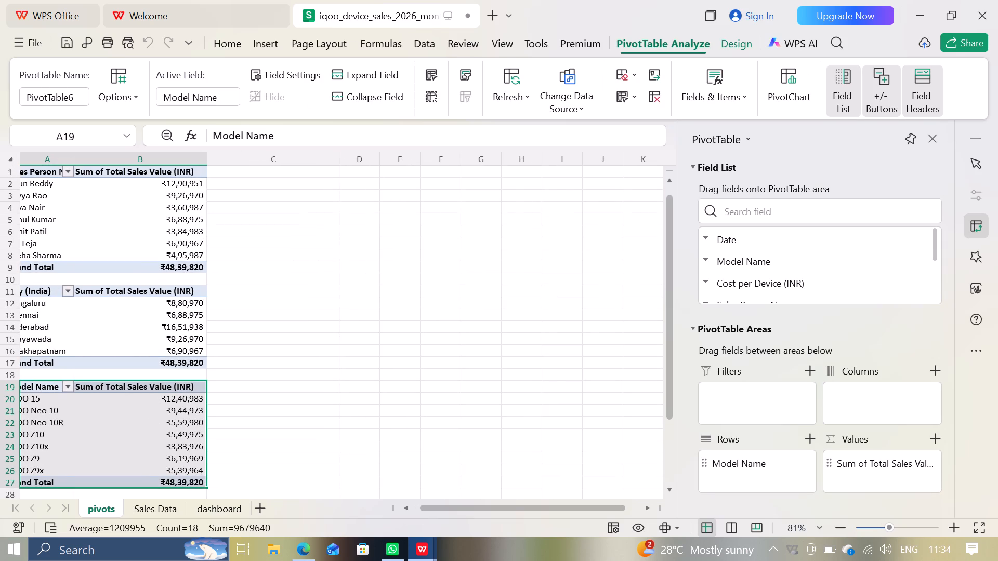
{"action": "scroll", "coordinate": [516, 312], "scroll_direction": "right", "scroll_amount": 5}
{"action": "left_click", "coordinate": [158, 198]}
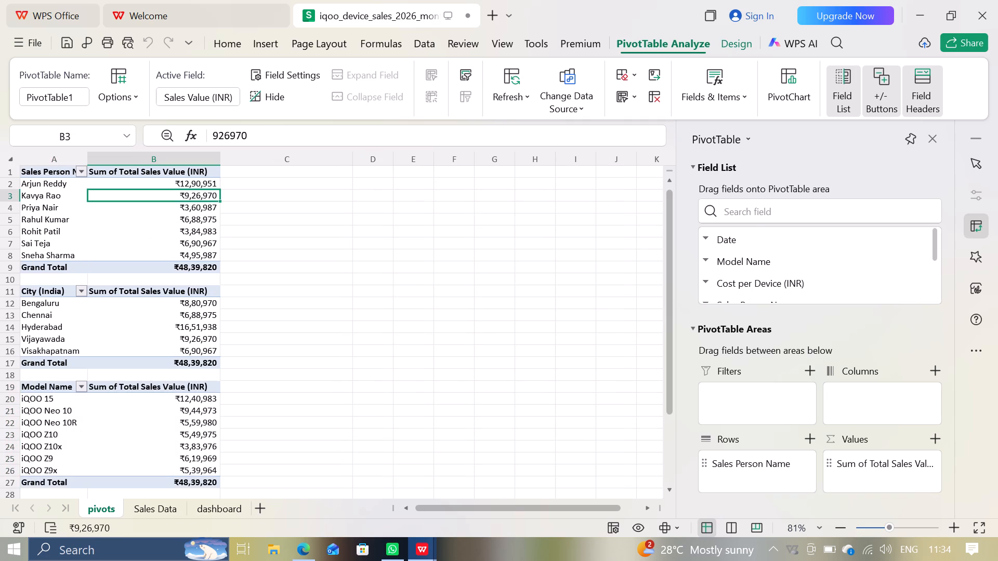
{"action": "left_click", "coordinate": [67, 212]}
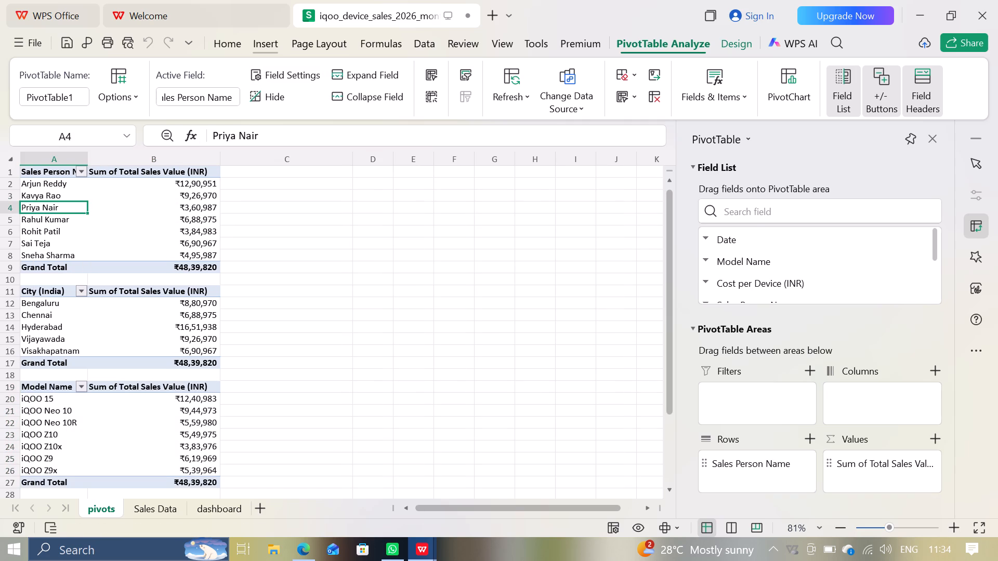
{"action": "left_click", "coordinate": [268, 41]}
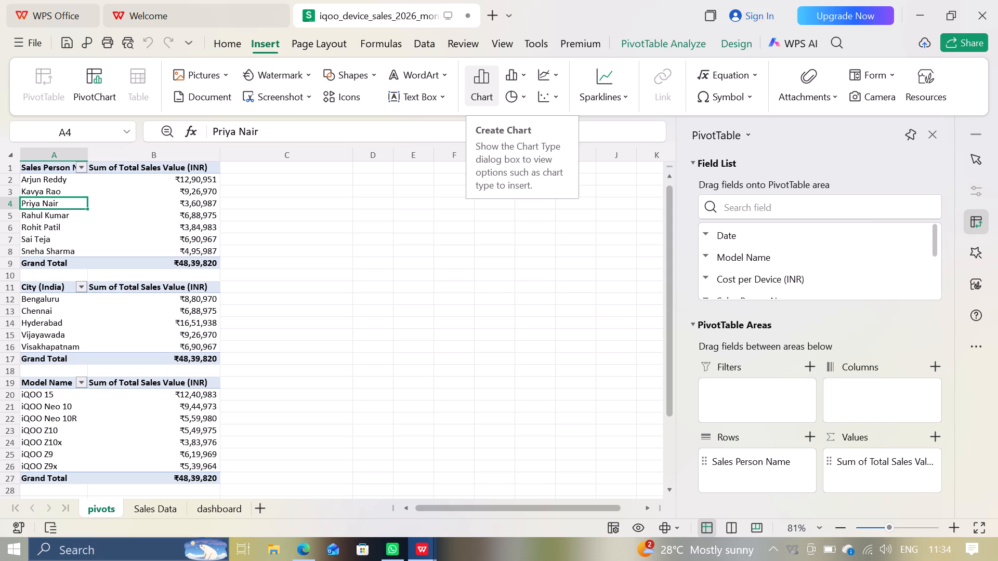
{"action": "left_click", "coordinate": [487, 87]}
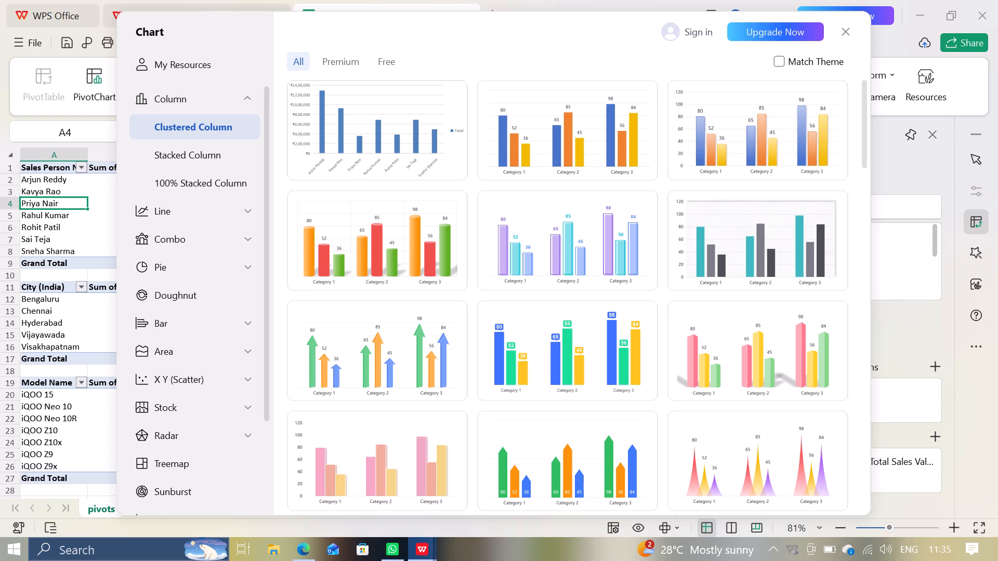
{"action": "left_click", "coordinate": [202, 146]}
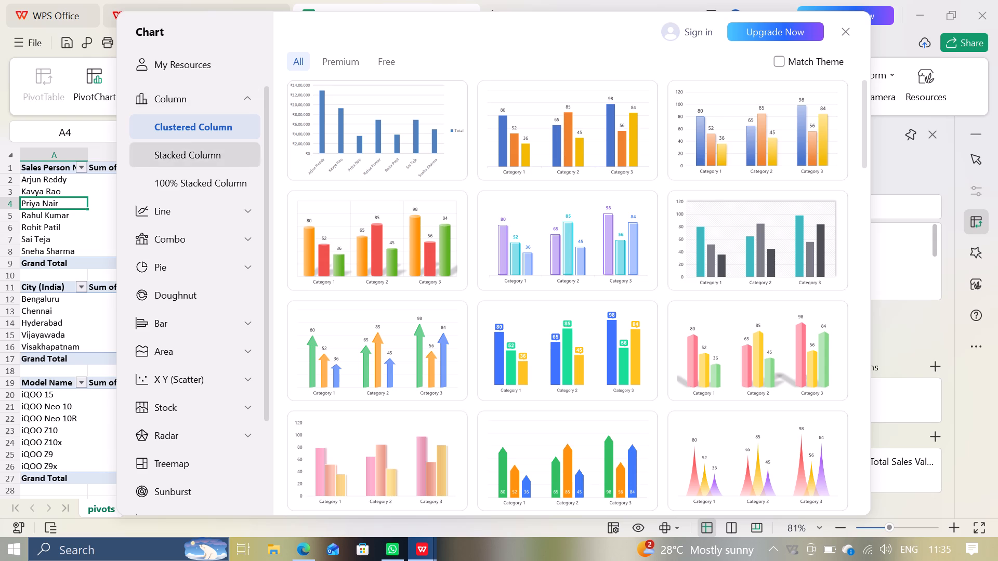
{"action": "left_click", "coordinate": [208, 119]}
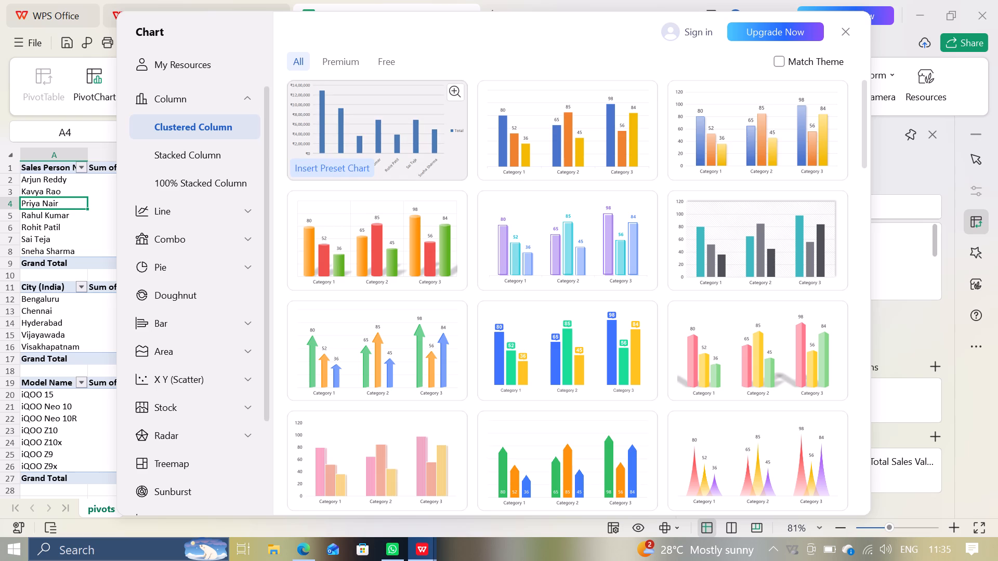
{"action": "left_click", "coordinate": [374, 161]}
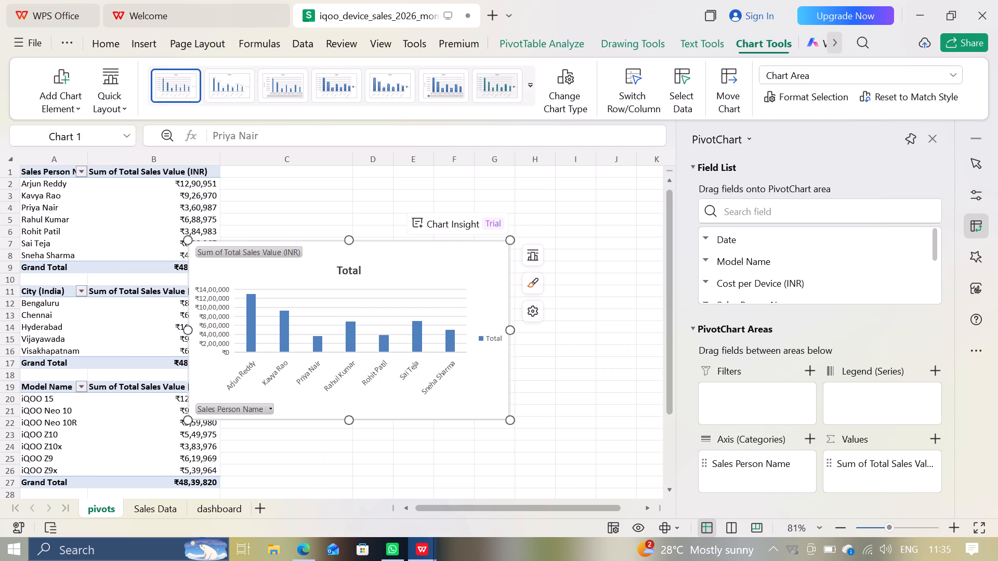
Move the chart beside the Sales Person Name PivotTable at the sheet's top edge and resize it to span about columns C to H, rows 1 to 14.
{"action": "left_click_drag", "start_coordinate": [375, 269], "coordinate": [427, 235]}
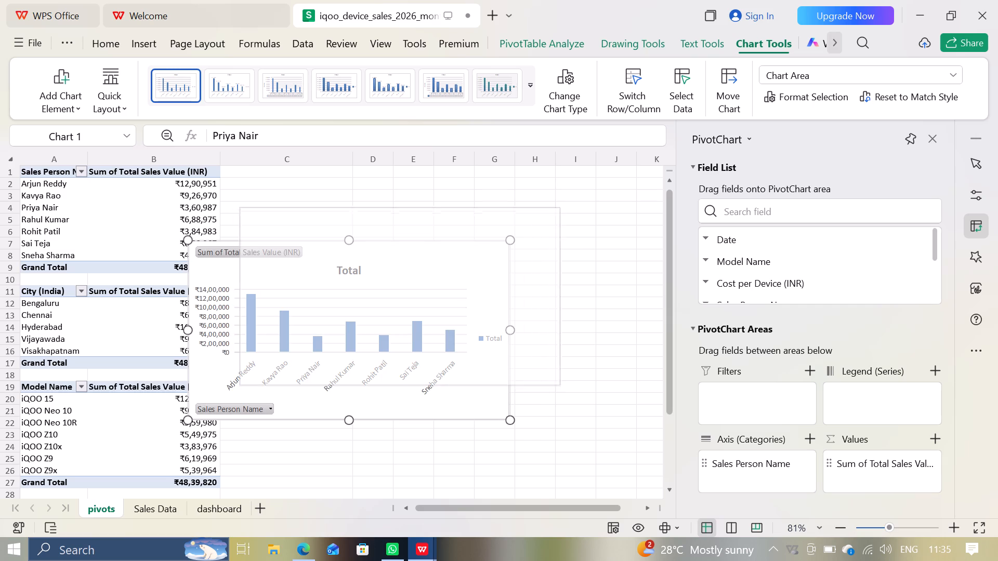
{"action": "left_click_drag", "start_coordinate": [427, 235], "coordinate": [434, 205]}
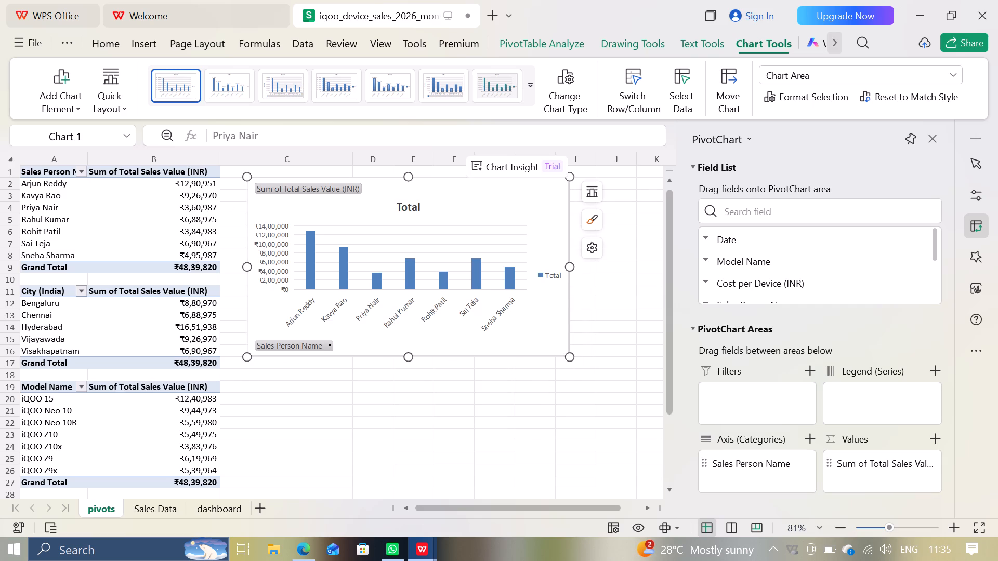
{"action": "left_click_drag", "start_coordinate": [571, 360], "coordinate": [477, 294]}
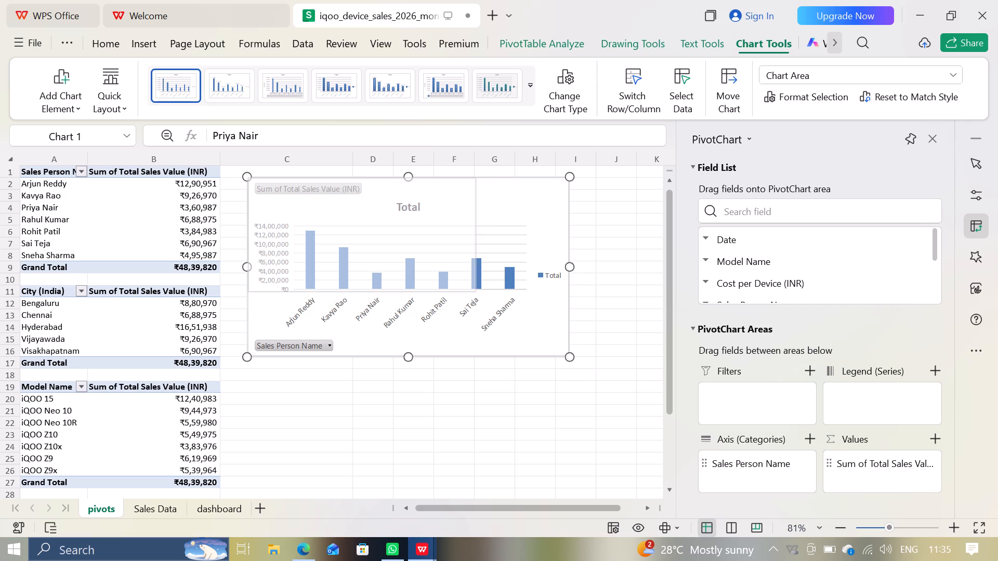
{"action": "left_click_drag", "start_coordinate": [477, 294], "coordinate": [475, 274]}
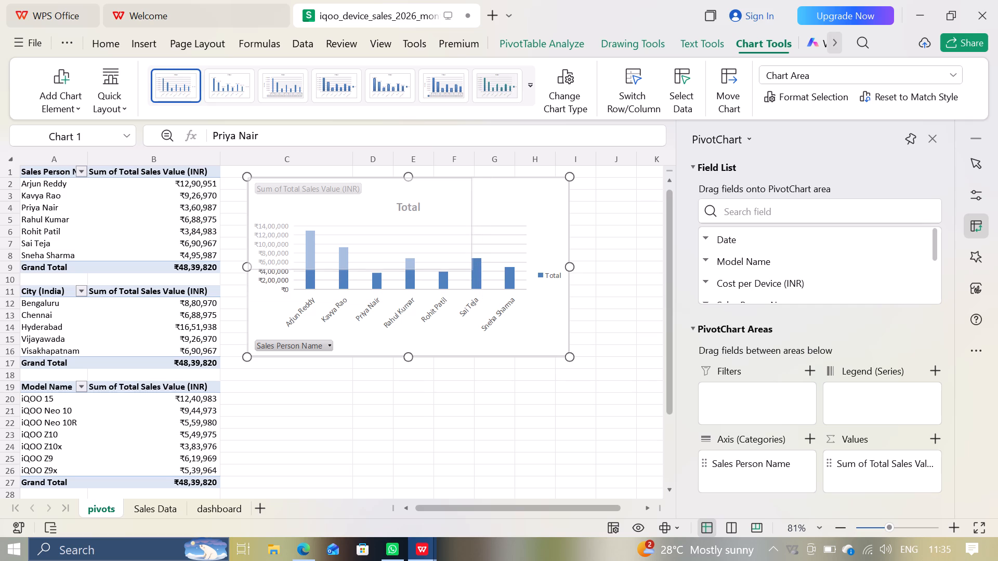
{"action": "left_click_drag", "start_coordinate": [475, 274], "coordinate": [476, 278]}
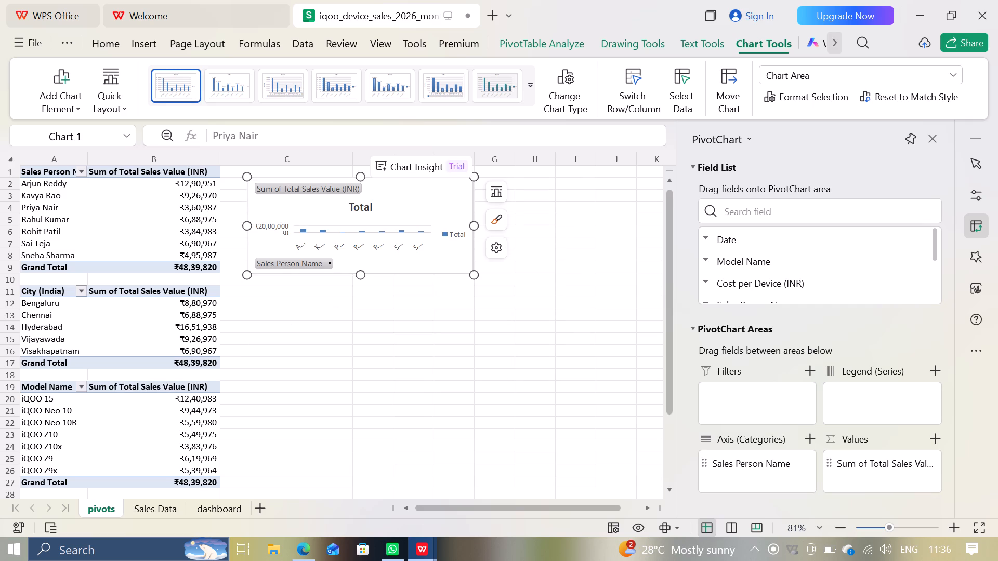
{"action": "left_click_drag", "start_coordinate": [365, 181], "coordinate": [349, 172]}
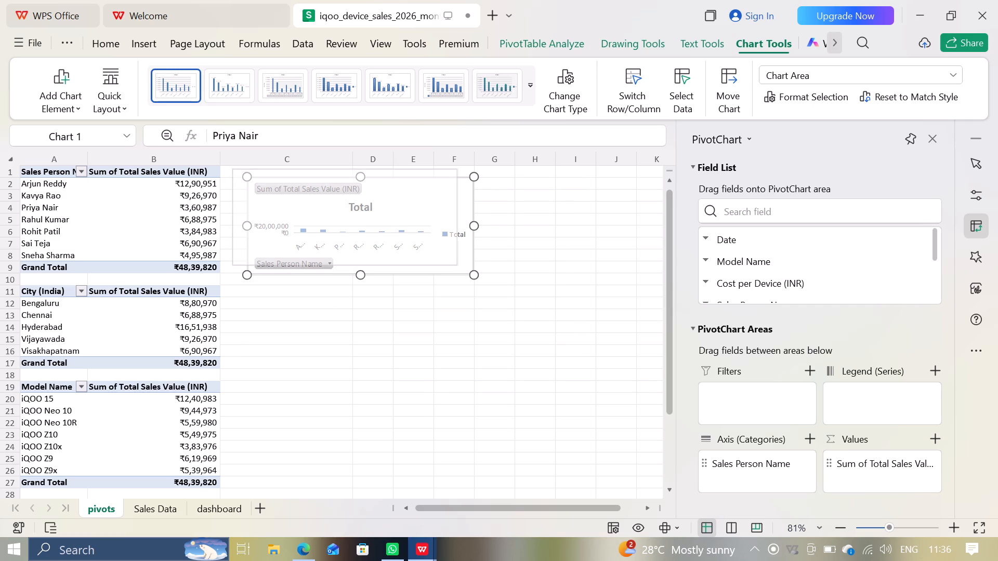
{"action": "left_click_drag", "start_coordinate": [349, 172], "coordinate": [365, 170]}
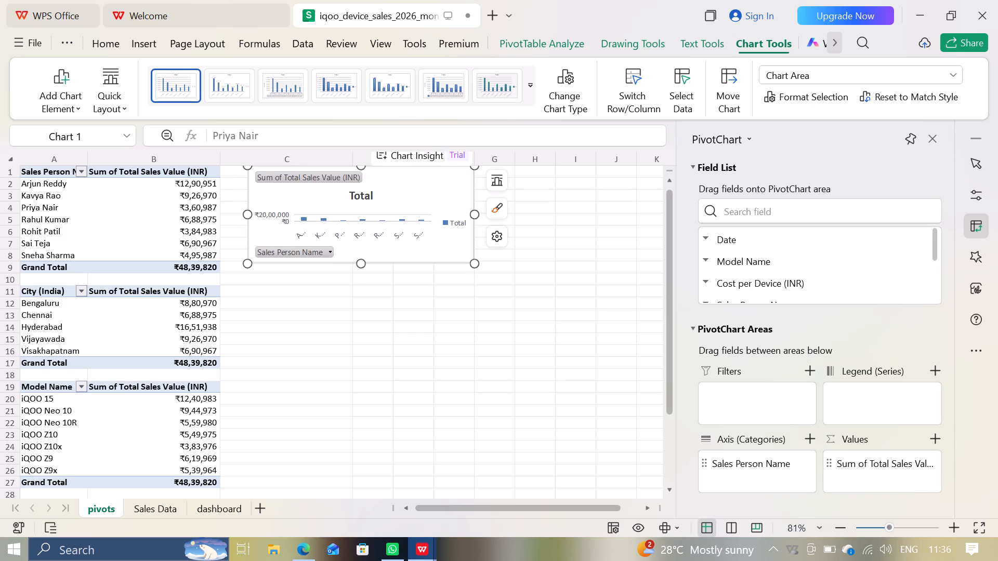
{"action": "left_click_drag", "start_coordinate": [474, 261], "coordinate": [530, 331]}
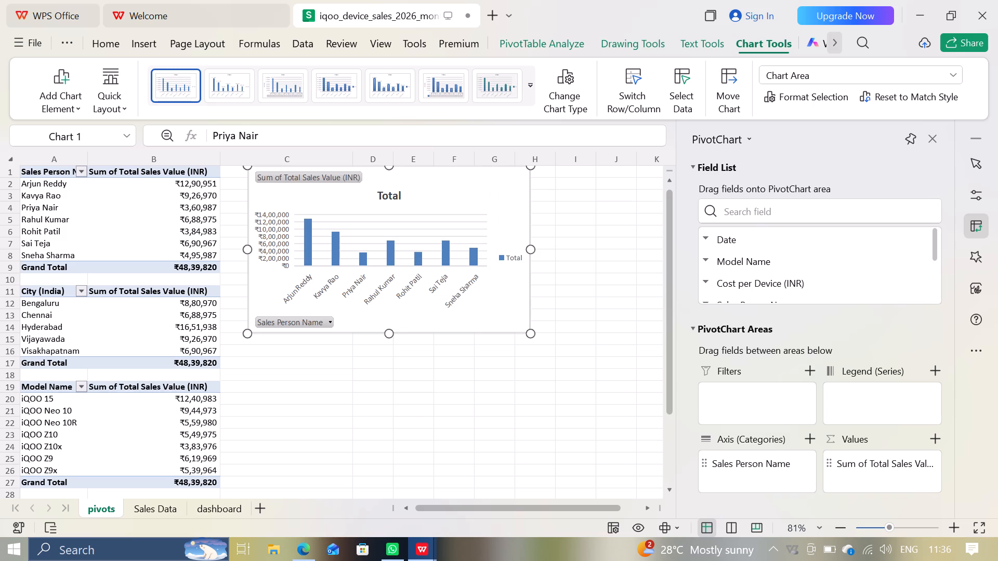
Hide all field buttons on the Sales Person Name chart.
{"action": "right_click", "coordinate": [307, 180]}
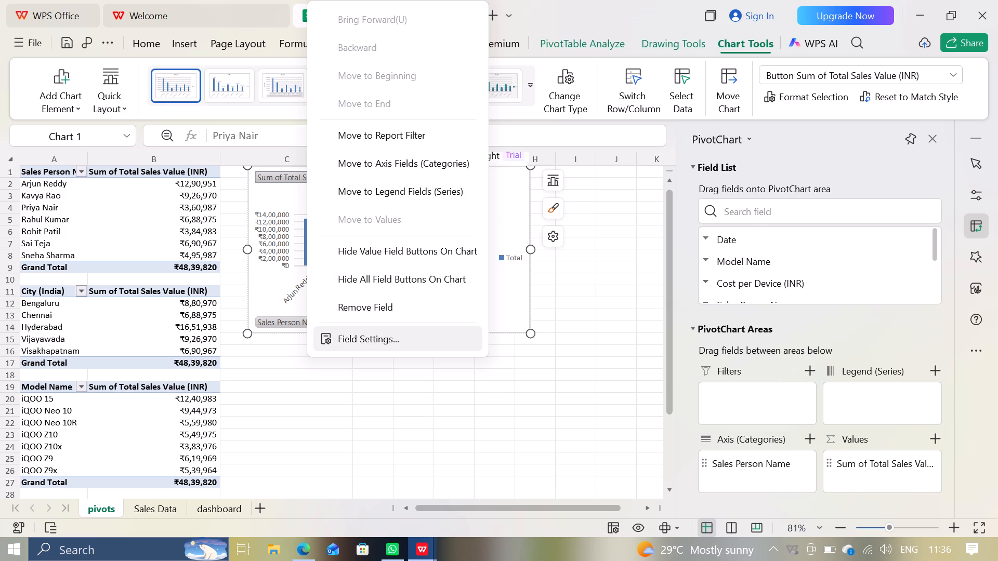
{"action": "left_click", "coordinate": [372, 282]}
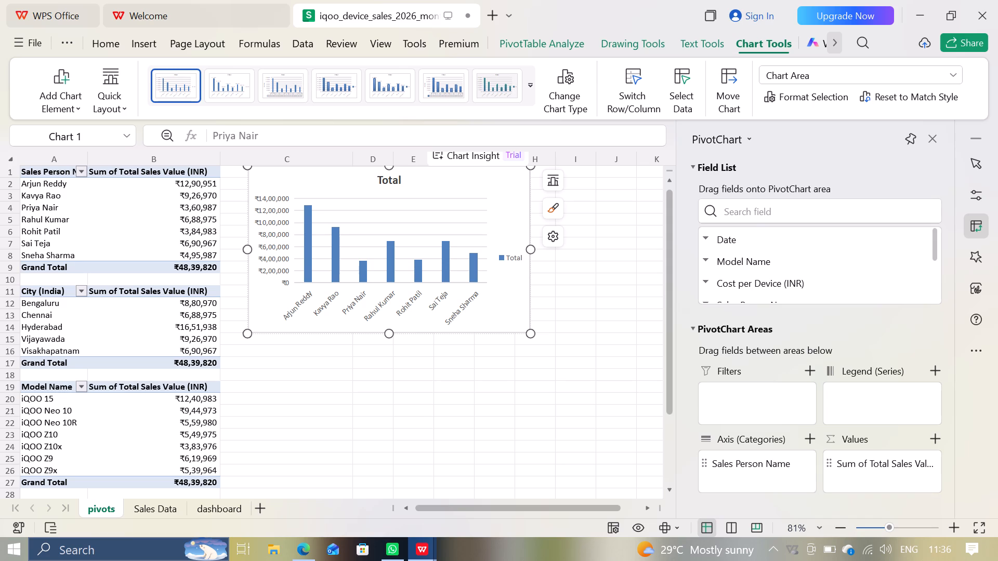
Change the title of the Sales Person Name chart to "salesperson".
{"action": "scroll", "coordinate": [419, 301], "scroll_direction": "up", "scroll_amount": 1}
{"action": "left_click", "coordinate": [393, 182]}
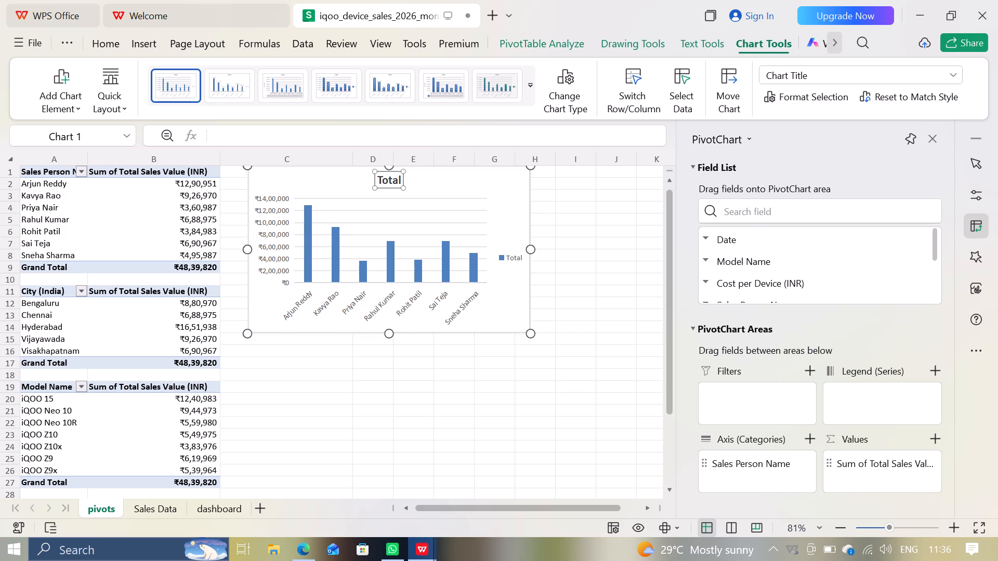
{"action": "double_click", "coordinate": [393, 182]}
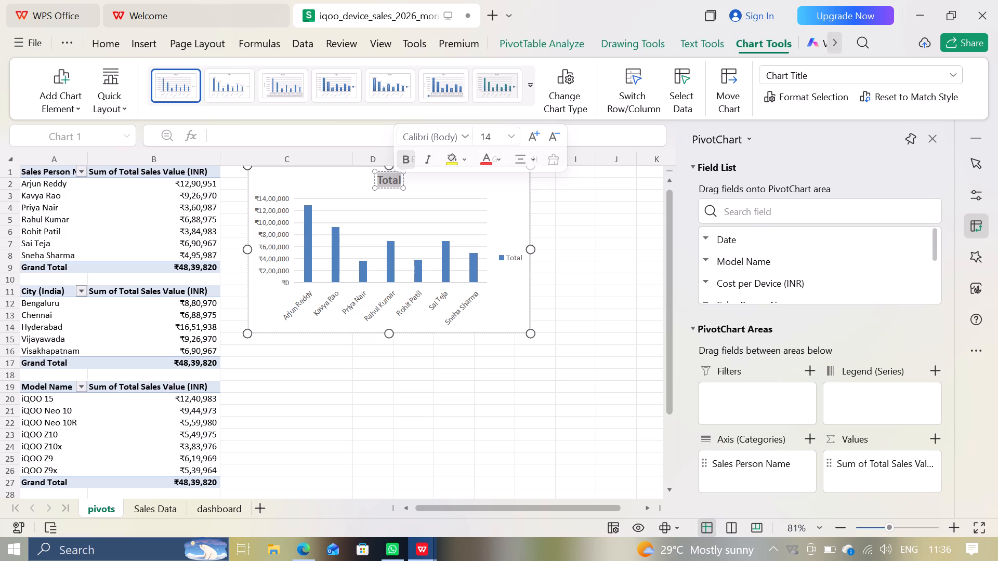
{"action": "type", "text": "se"}
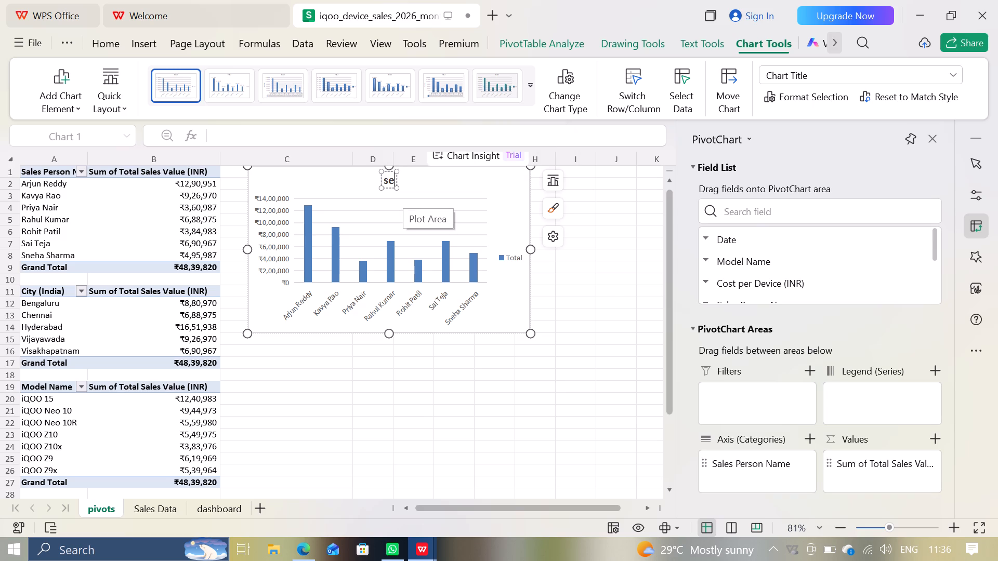
{"action": "type", "text": "als"}
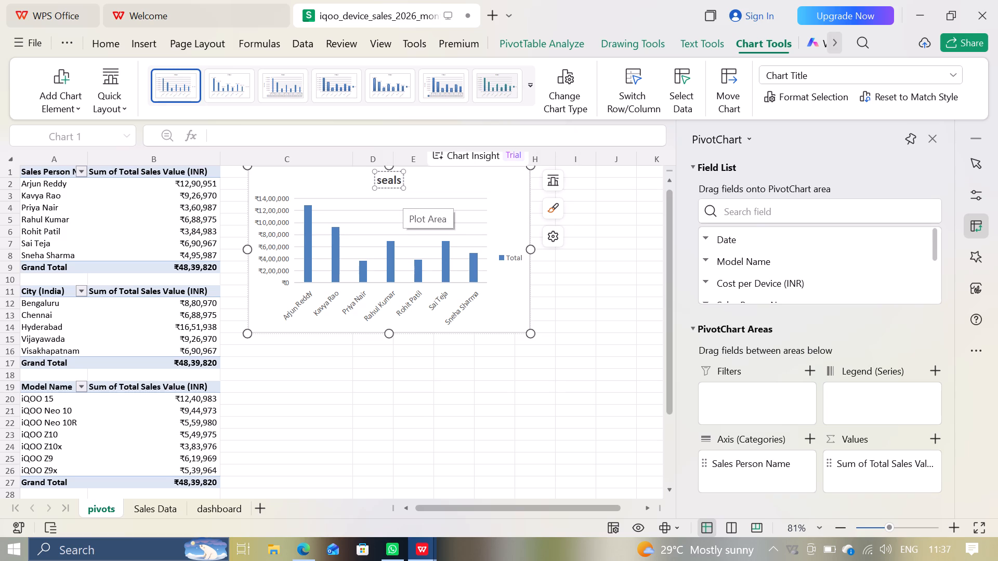
{"action": "key", "text": "p"}
{"action": "type", "text": "erson"}
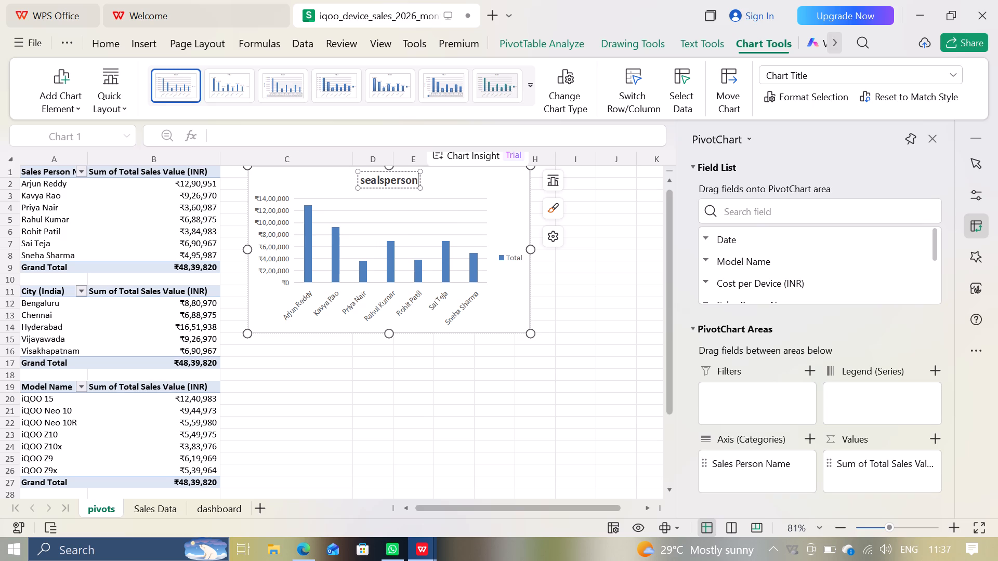
{"action": "left_click", "coordinate": [378, 181]}
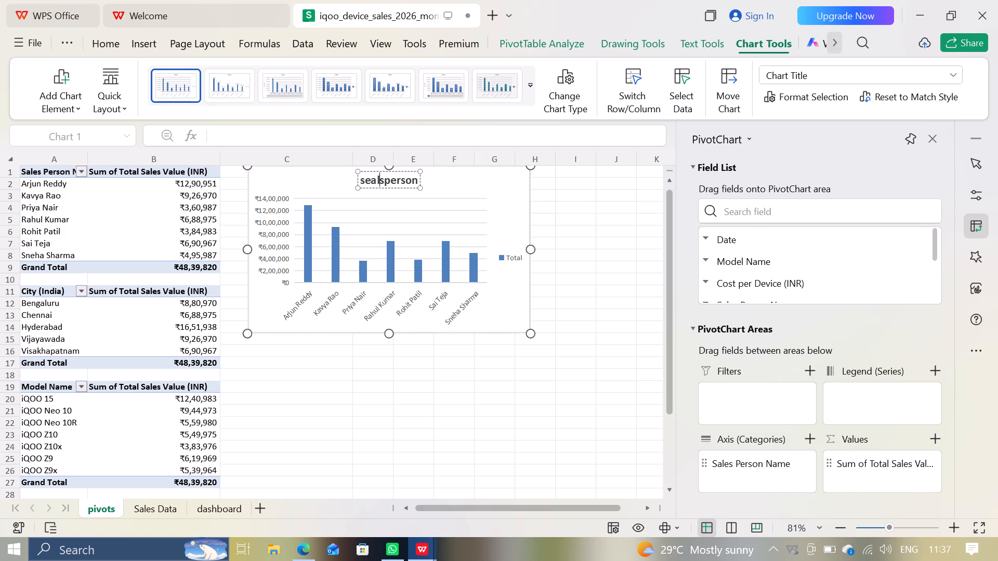
{"action": "key", "text": "BackSpace"}
{"action": "key", "text": "BackSpace"}
{"action": "key", "text": "BackSpace"}
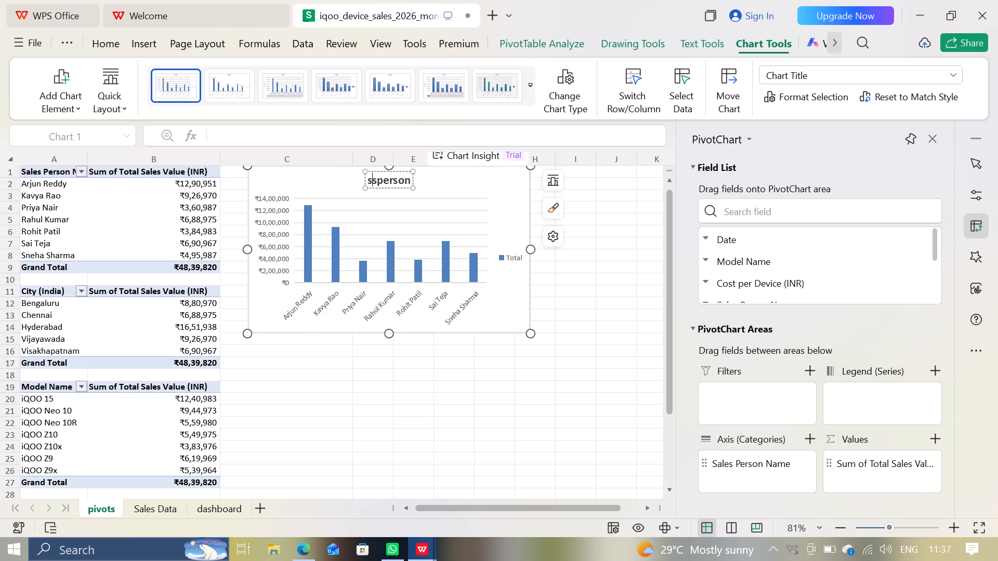
{"action": "type", "text": "al"}
{"action": "key", "text": "e"}
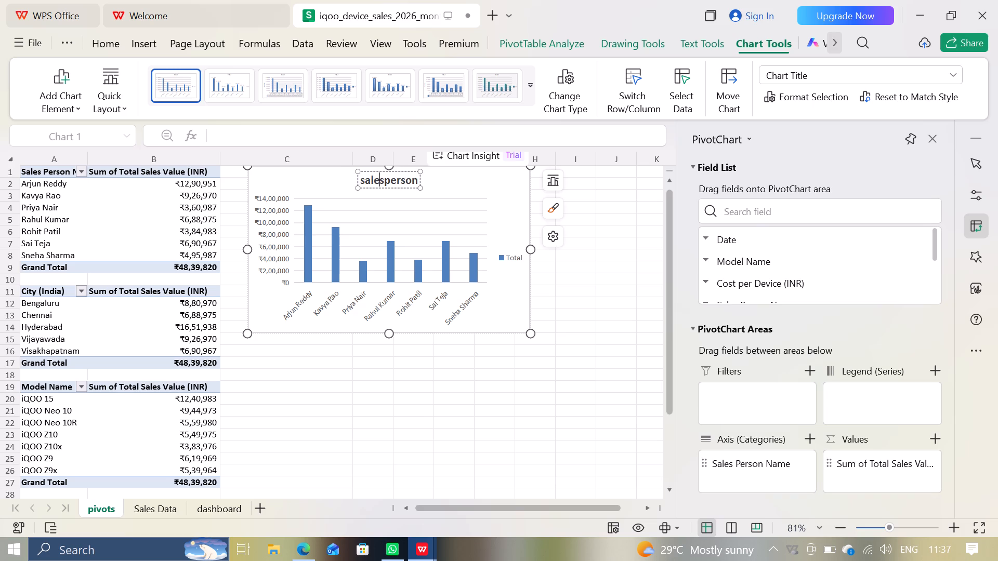
{"action": "key", "text": "Return"}
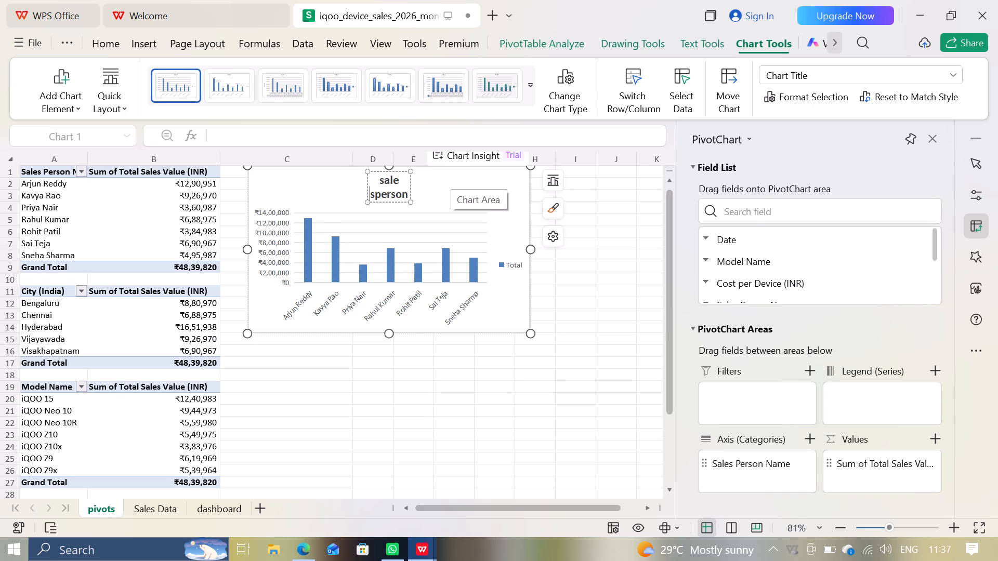
{"action": "key", "text": "BackSpace"}
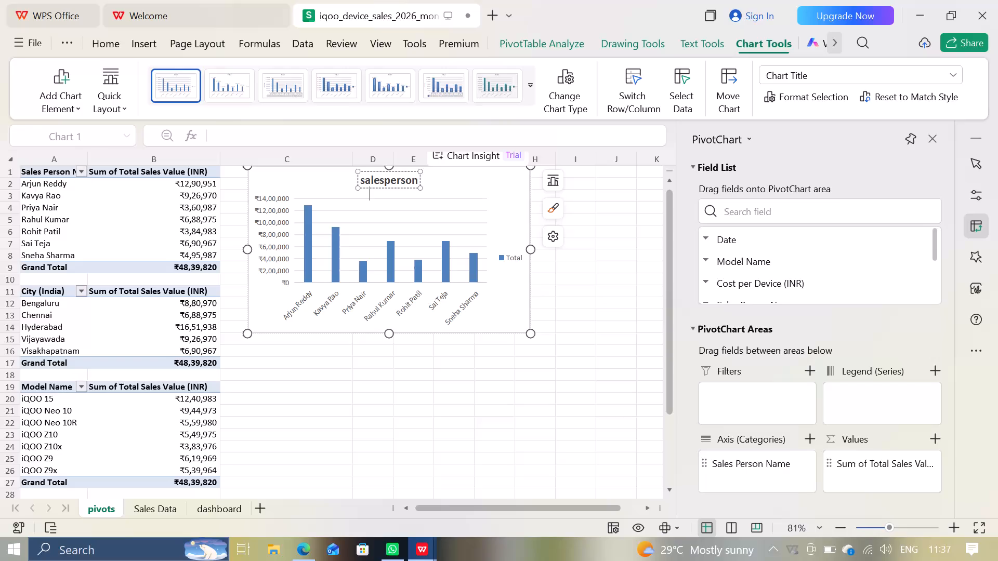
{"action": "left_click", "coordinate": [439, 191]}
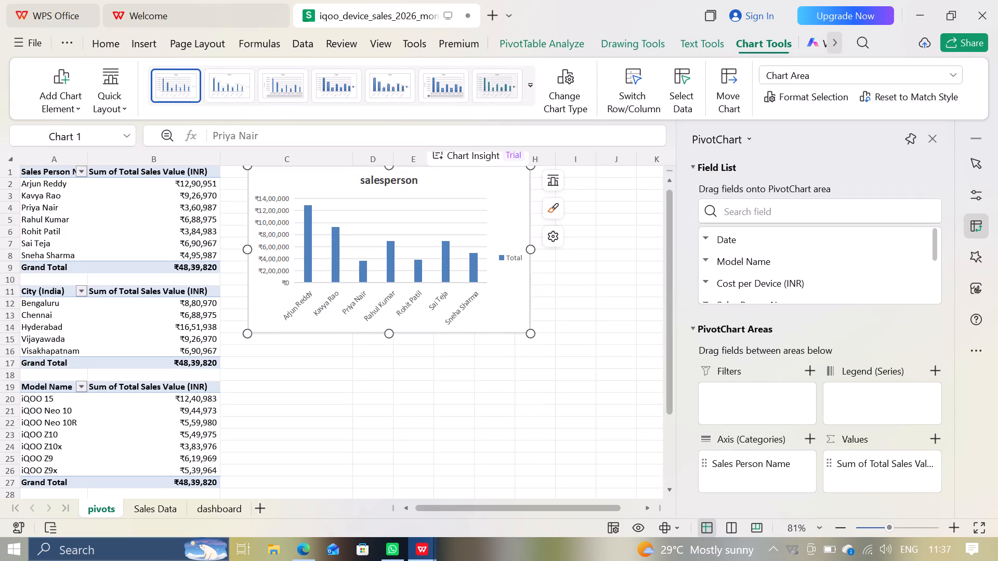
Remove the vertical axis, major gridlines and legend from the salesperson chart.
{"action": "scroll", "coordinate": [429, 241], "scroll_direction": "up", "scroll_amount": 1}
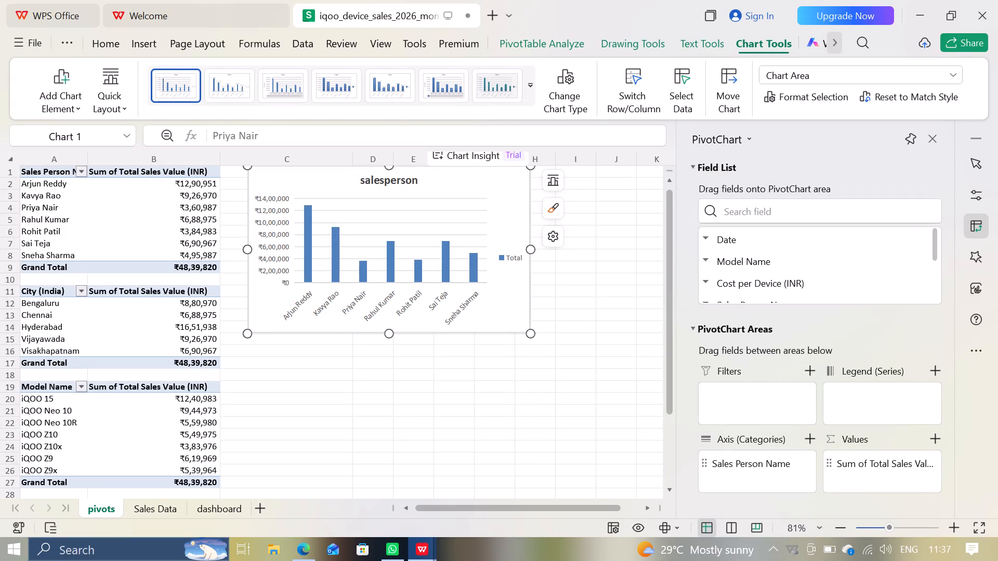
{"action": "left_click", "coordinate": [304, 250]}
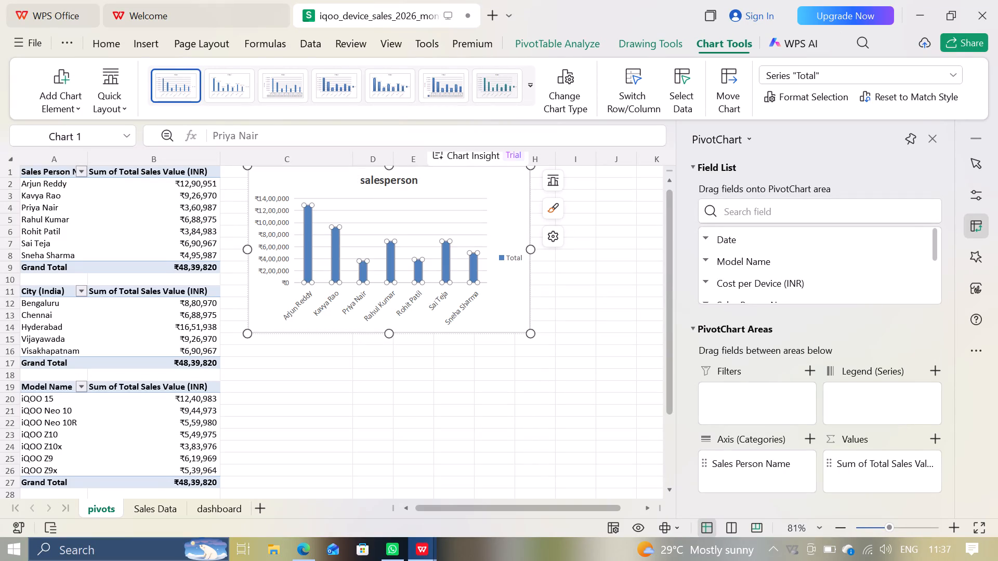
{"action": "left_click", "coordinate": [269, 239]}
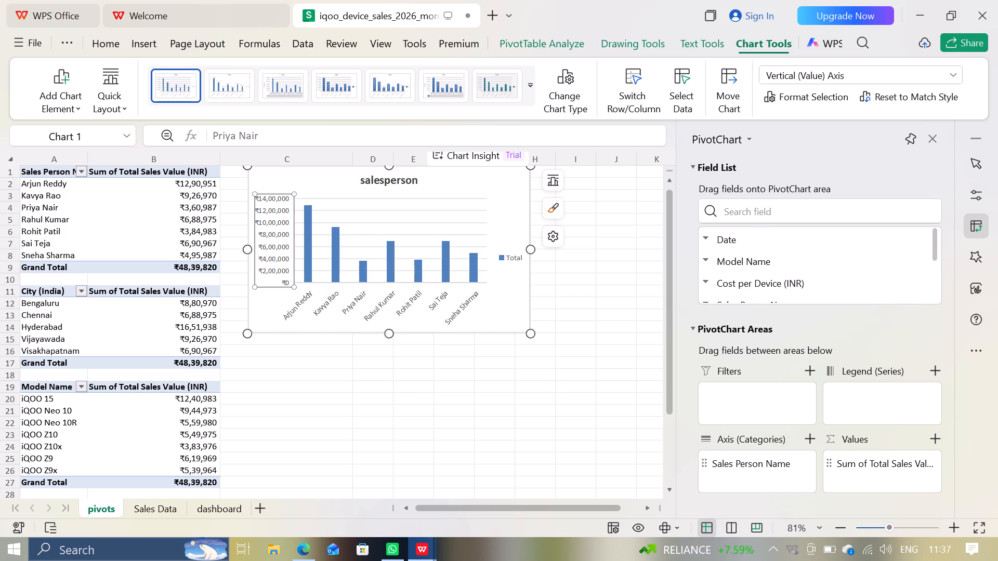
{"action": "right_click", "coordinate": [269, 239]}
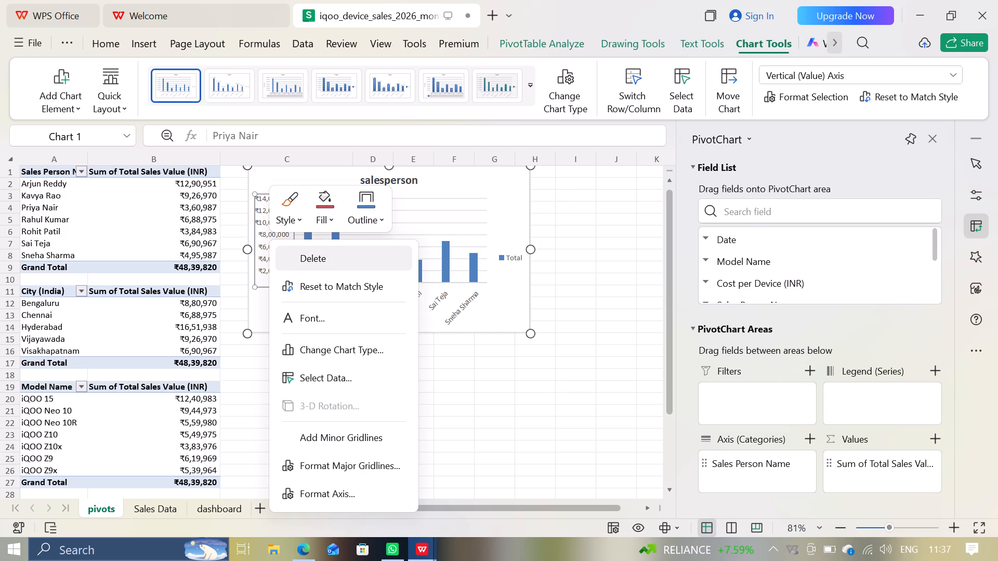
{"action": "left_click", "coordinate": [263, 231]}
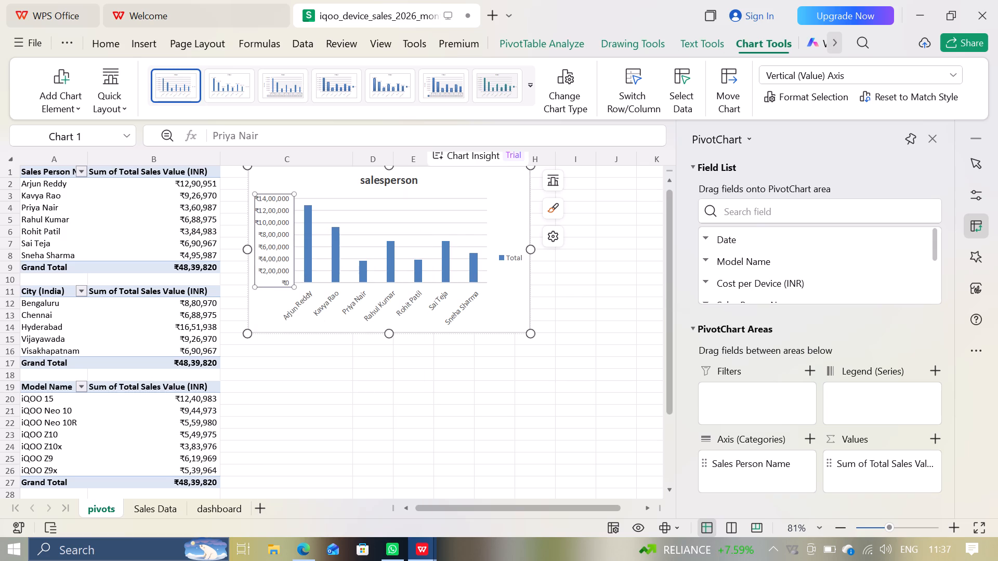
{"action": "key", "text": "Delete"}
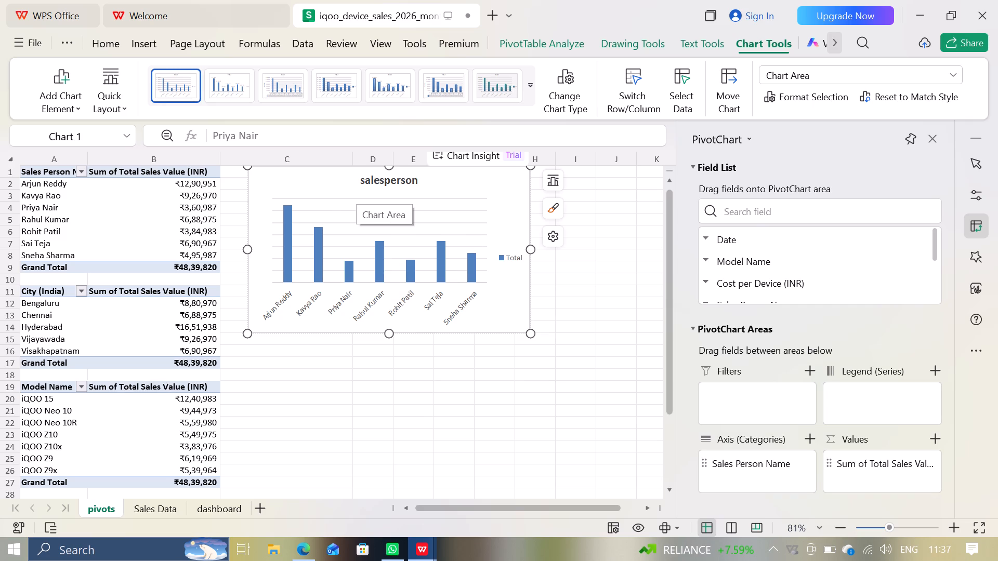
{"action": "left_click", "coordinate": [350, 223]}
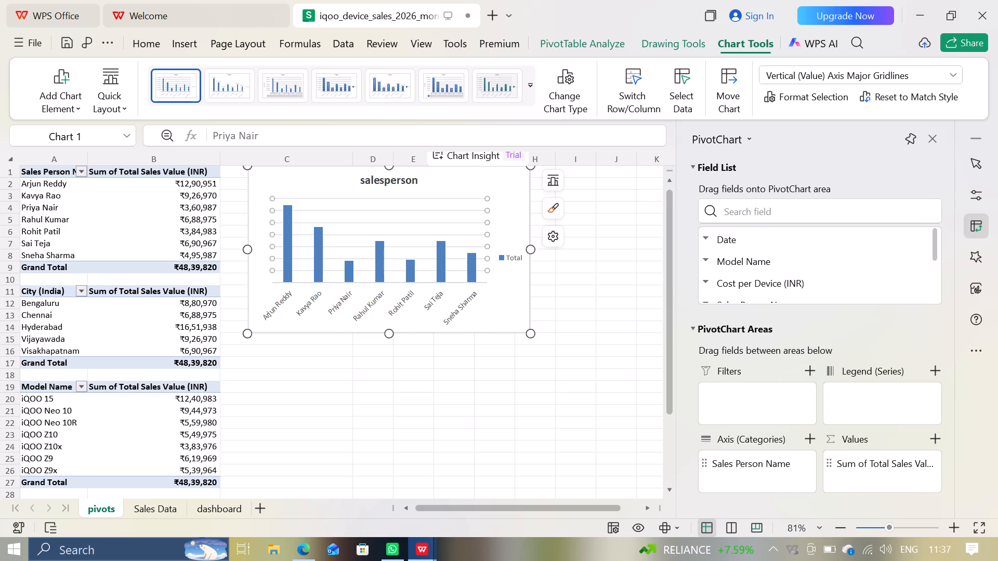
{"action": "key", "text": "Delete"}
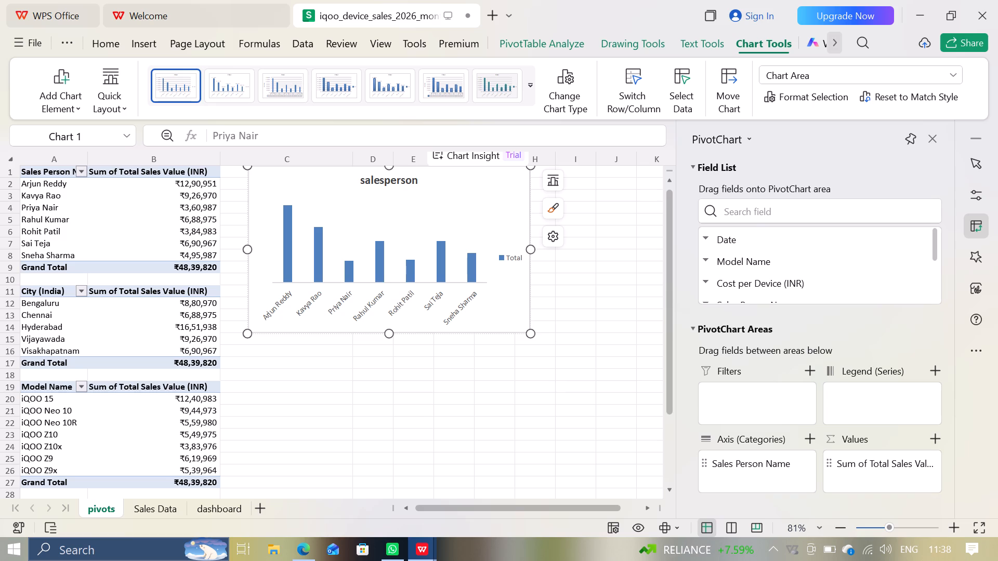
{"action": "left_click", "coordinate": [511, 257]}
{"action": "key", "text": "Delete"}
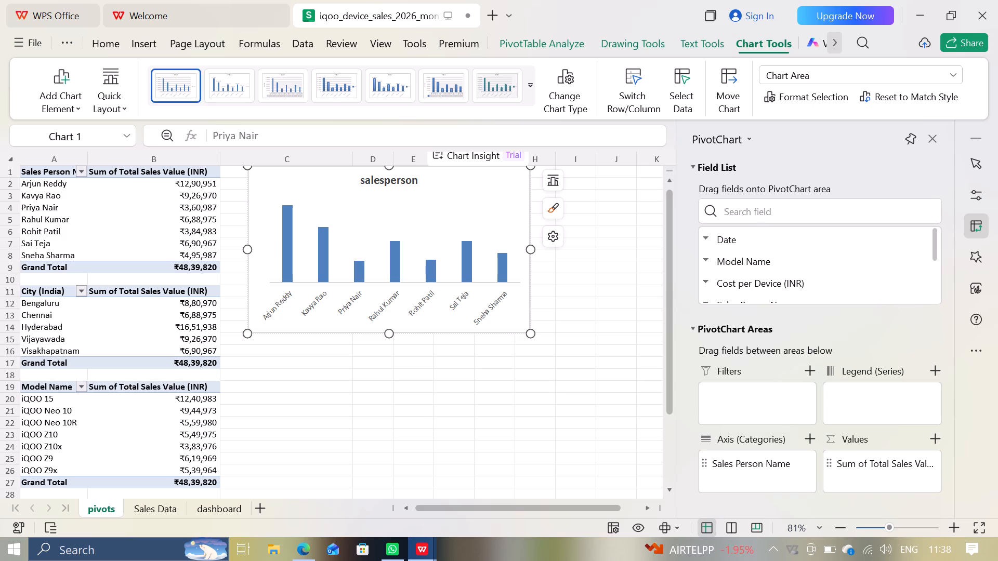
Add data labels to the columns of the salesperson chart.
{"action": "left_click", "coordinate": [548, 185]}
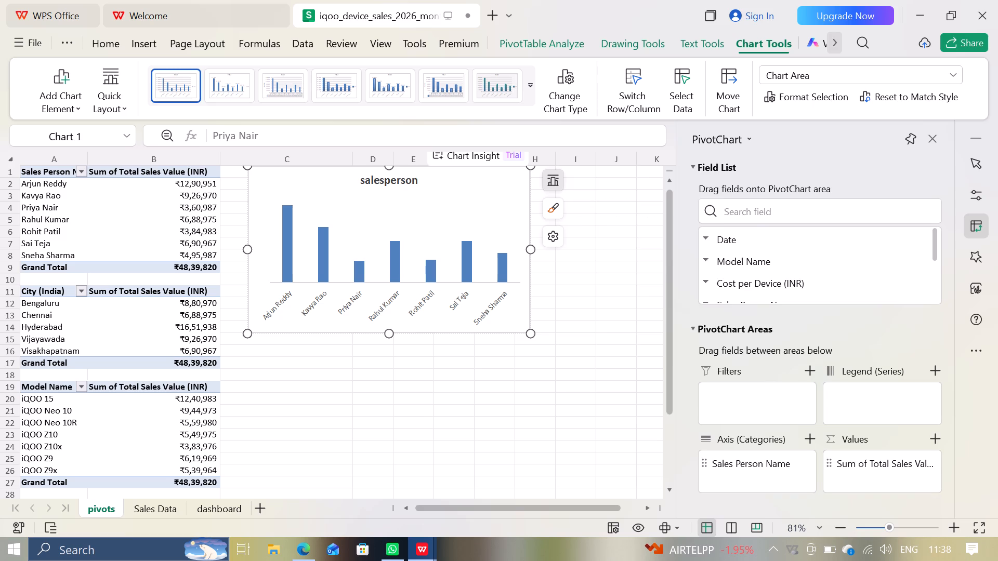
{"action": "left_click", "coordinate": [548, 185]}
{"action": "left_click", "coordinate": [548, 185]}
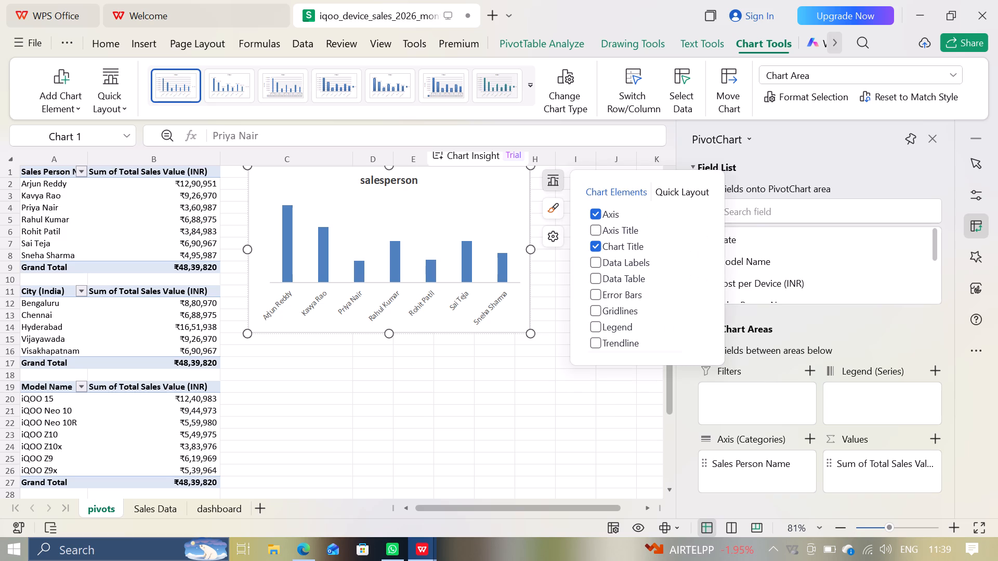
{"action": "left_click", "coordinate": [558, 177]}
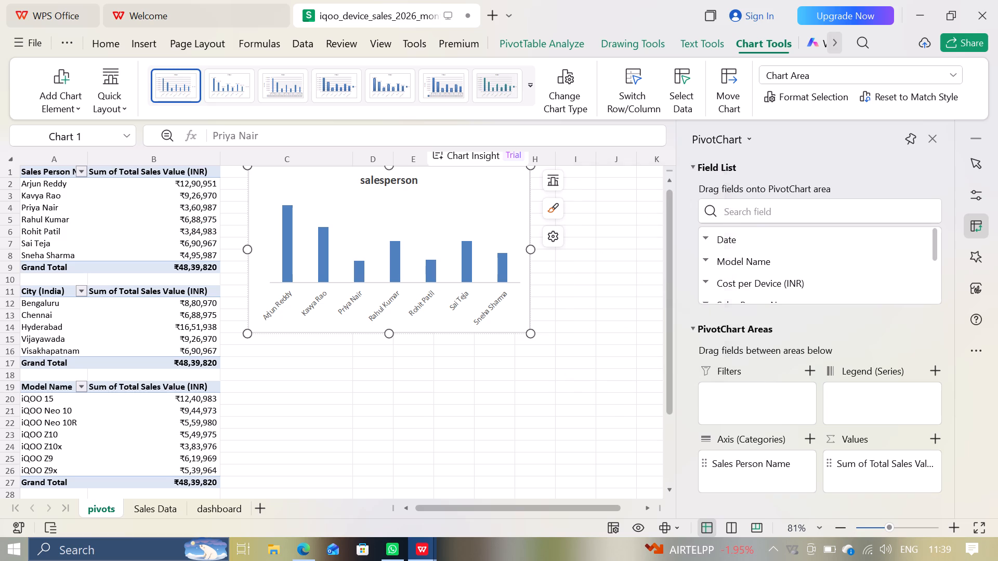
{"action": "left_click", "coordinate": [553, 180]}
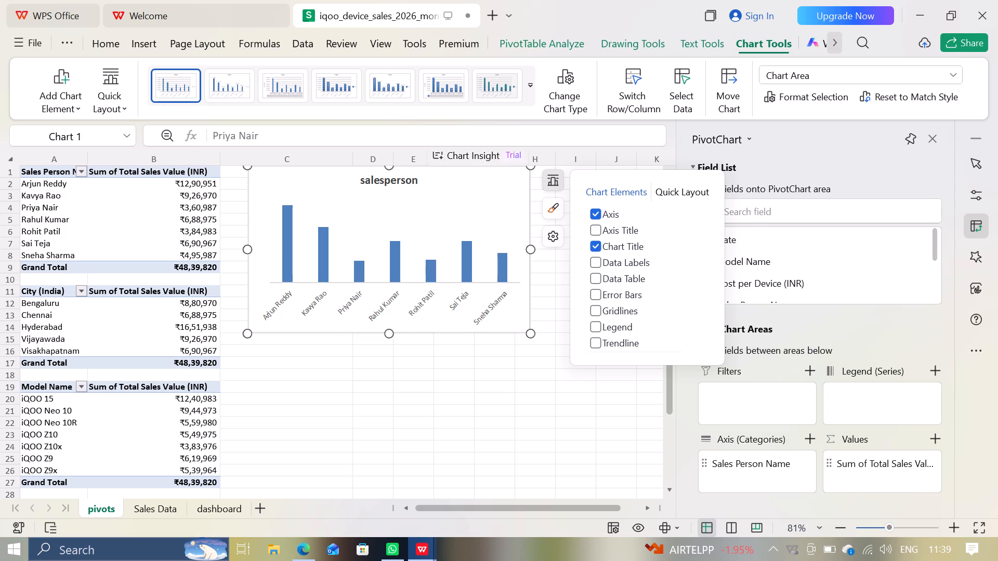
{"action": "left_click", "coordinate": [597, 259]}
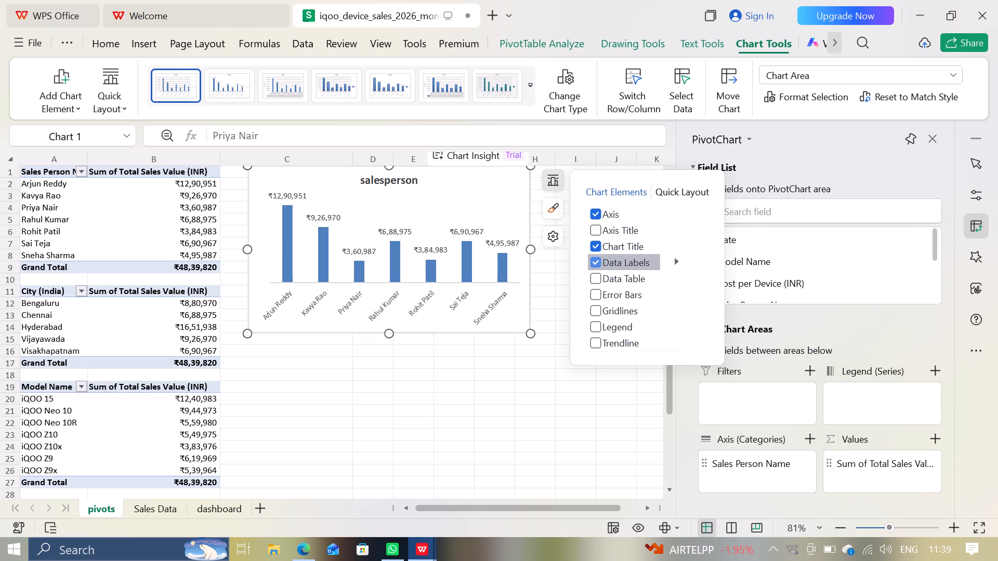
{"action": "left_click", "coordinate": [535, 357]}
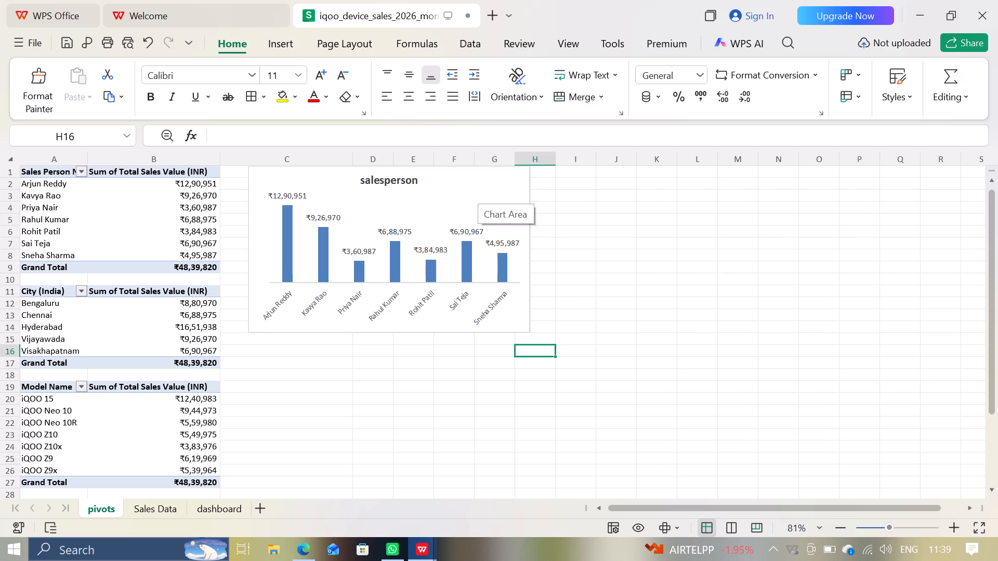
Cut the salesperson chart from the pivots sheet and paste it at cell A1 of the dashboard sheet.
{"action": "left_click", "coordinate": [472, 205]}
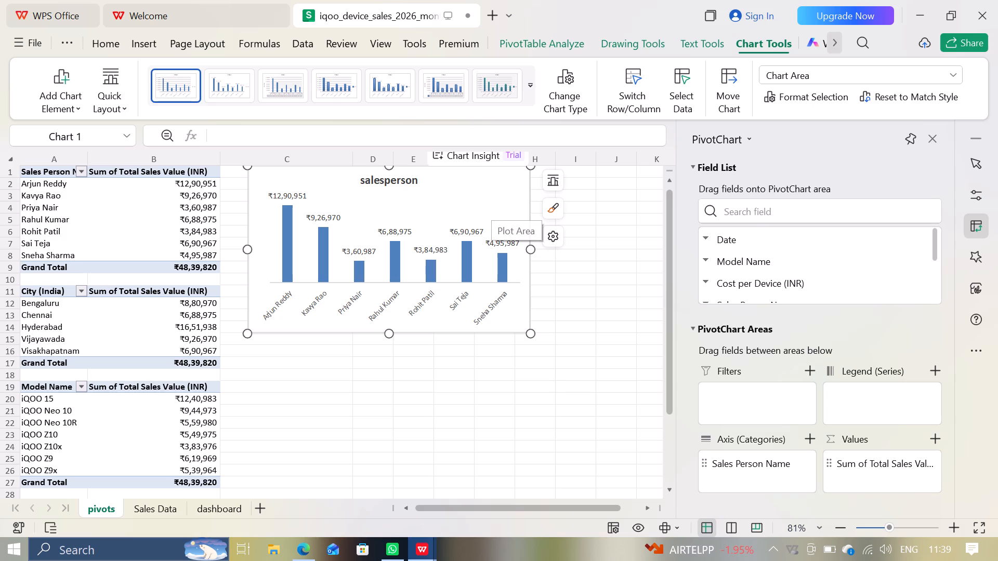
{"action": "scroll", "coordinate": [478, 211], "scroll_direction": "up", "scroll_amount": 2}
{"action": "scroll", "coordinate": [561, 271], "scroll_direction": "up", "scroll_amount": 4}
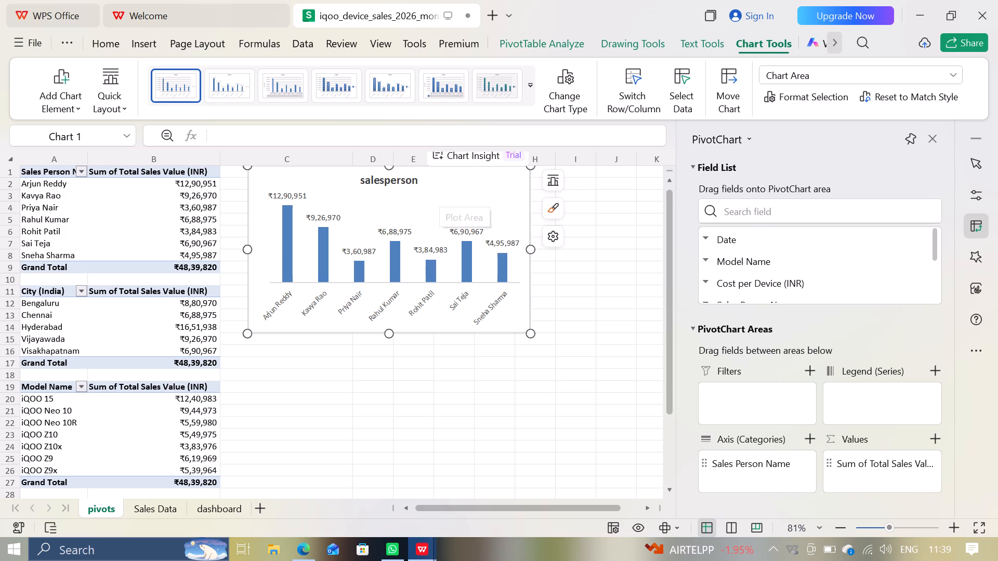
{"action": "key", "text": "ctrl+x"}
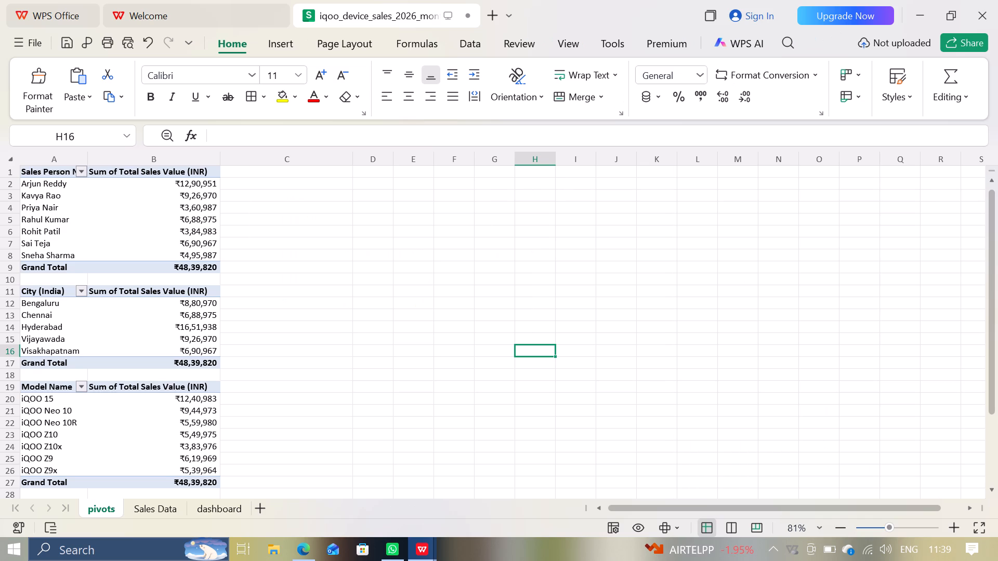
{"action": "left_click", "coordinate": [235, 503]}
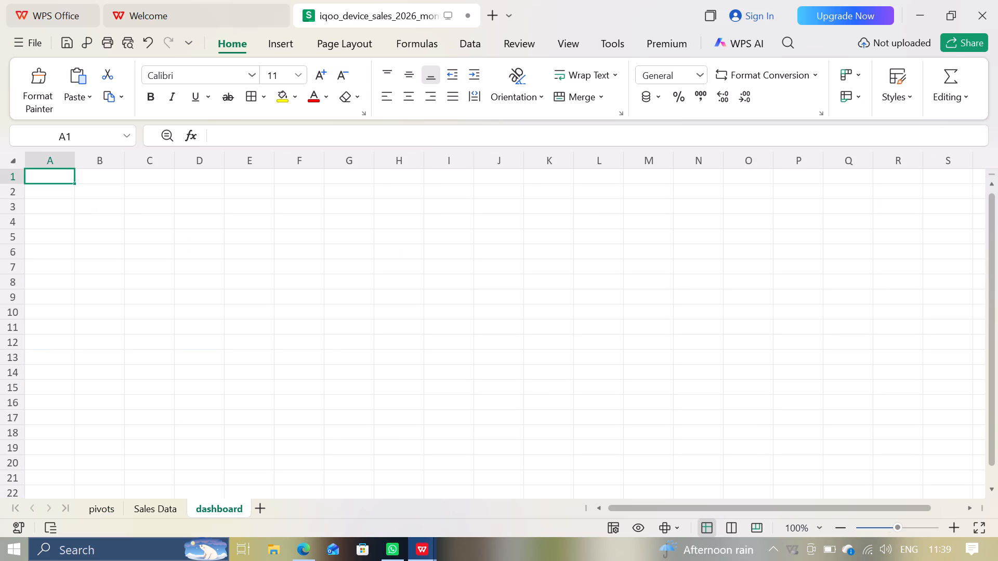
{"action": "key", "text": "ctrl+v"}
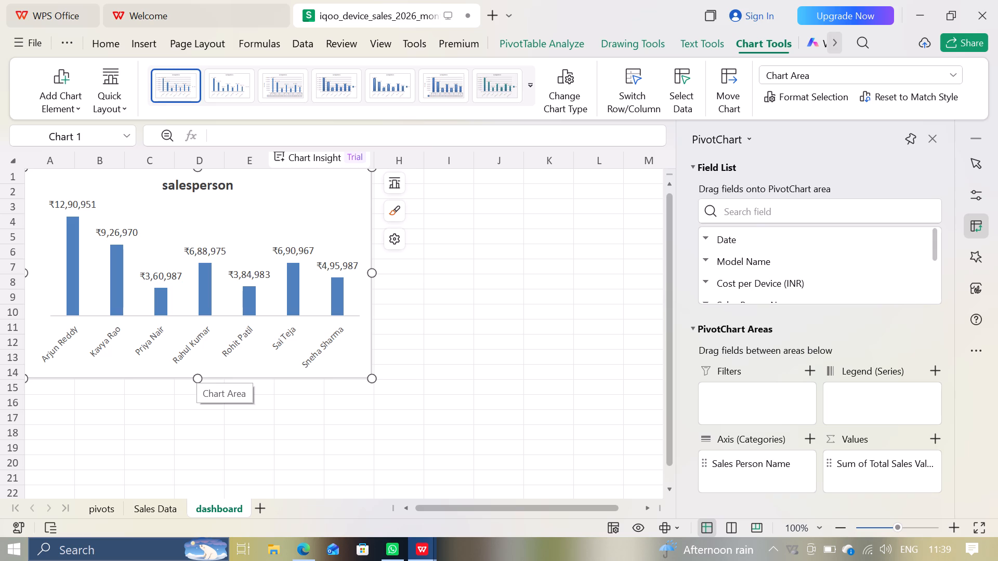
Shift the salesperson chart on the dashboard sheet slightly down and right, spanning about columns A to H, rows 2 to 15.
{"action": "left_click_drag", "start_coordinate": [194, 365], "coordinate": [199, 381]}
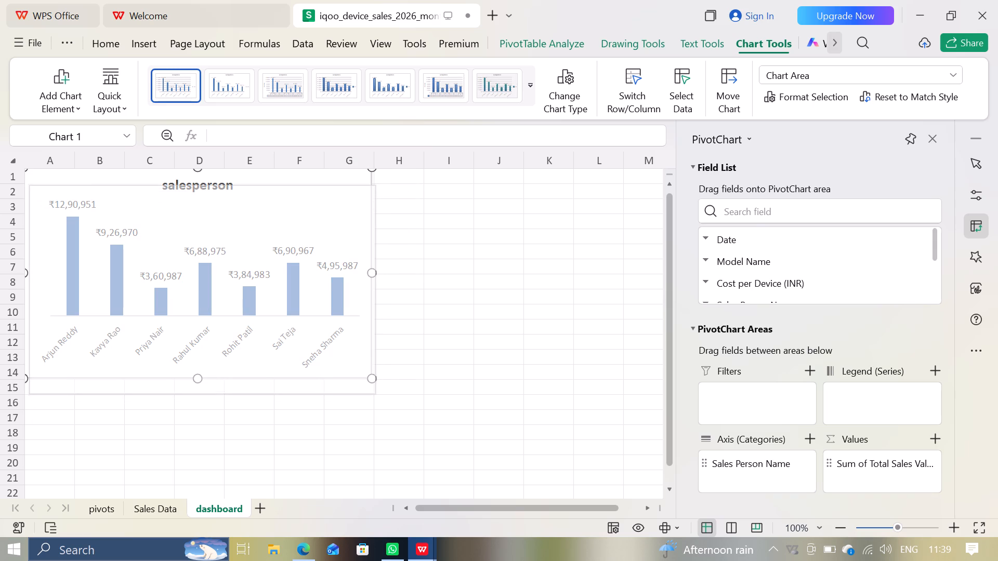
{"action": "left_click_drag", "start_coordinate": [199, 381], "coordinate": [199, 381]}
{"action": "scroll", "coordinate": [199, 381], "scroll_direction": "right", "scroll_amount": 1}
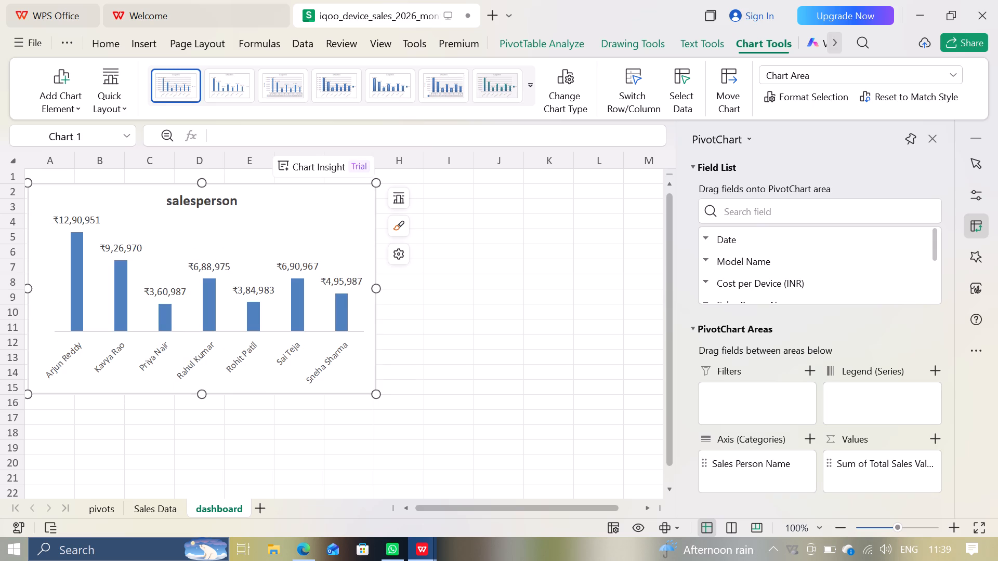
{"action": "left_click_drag", "start_coordinate": [367, 304], "coordinate": [386, 303]}
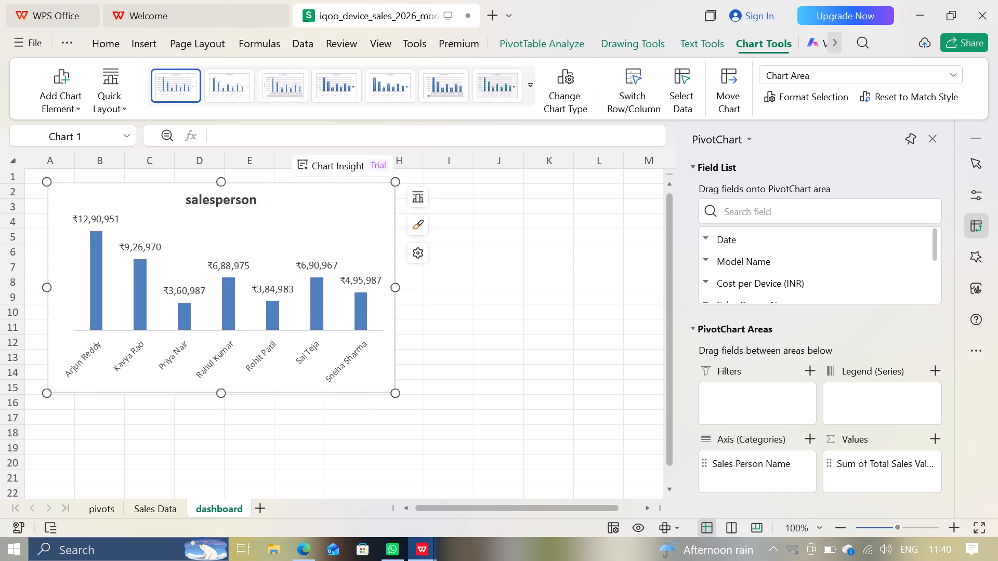
On the pivots sheet, insert a preset Clustered Column chart based on the City (India) PivotTable.
{"action": "left_click", "coordinate": [101, 505]}
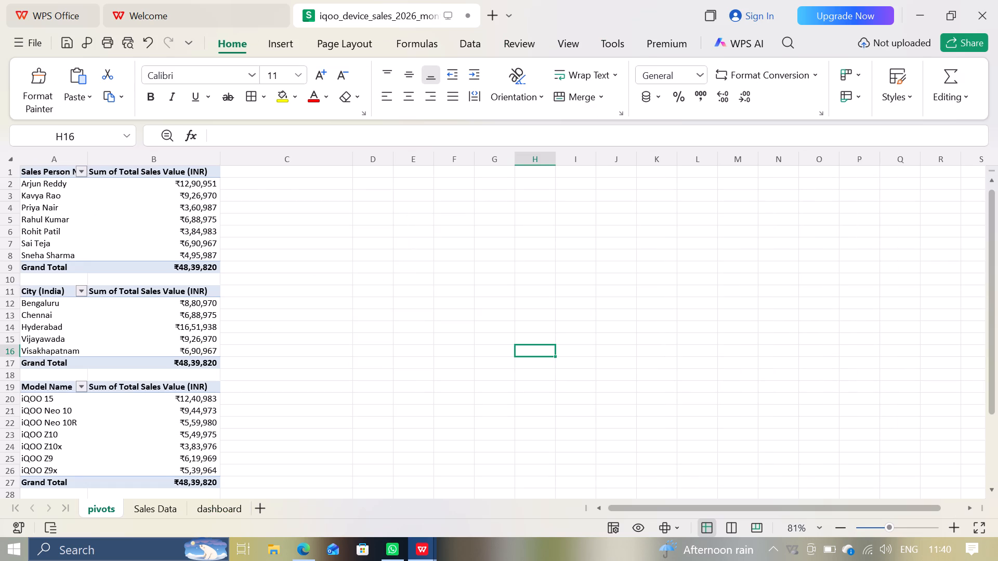
{"action": "left_click", "coordinate": [118, 372]}
{"action": "left_click", "coordinate": [152, 340]}
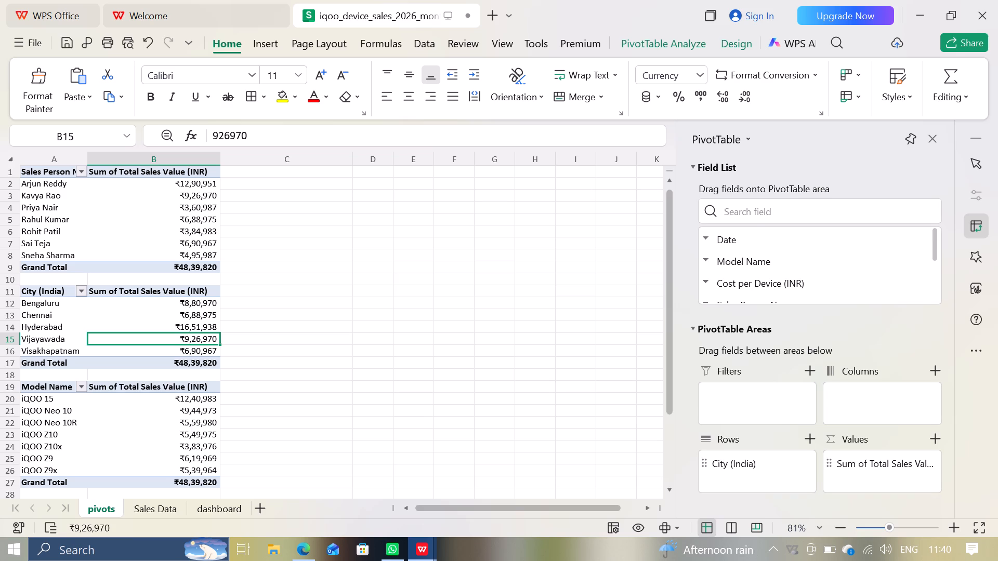
{"action": "left_click", "coordinate": [265, 43]}
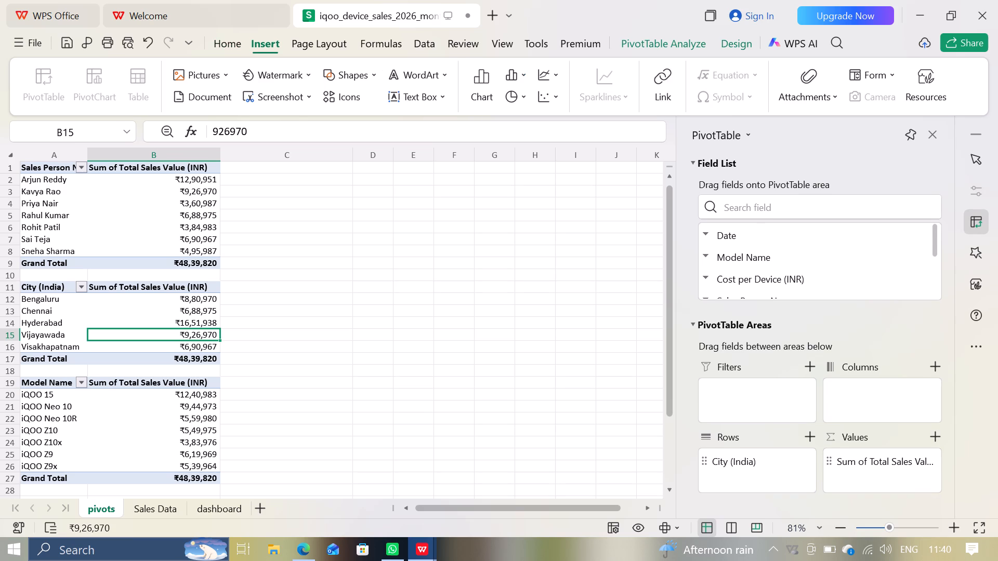
{"action": "left_click", "coordinate": [488, 72]}
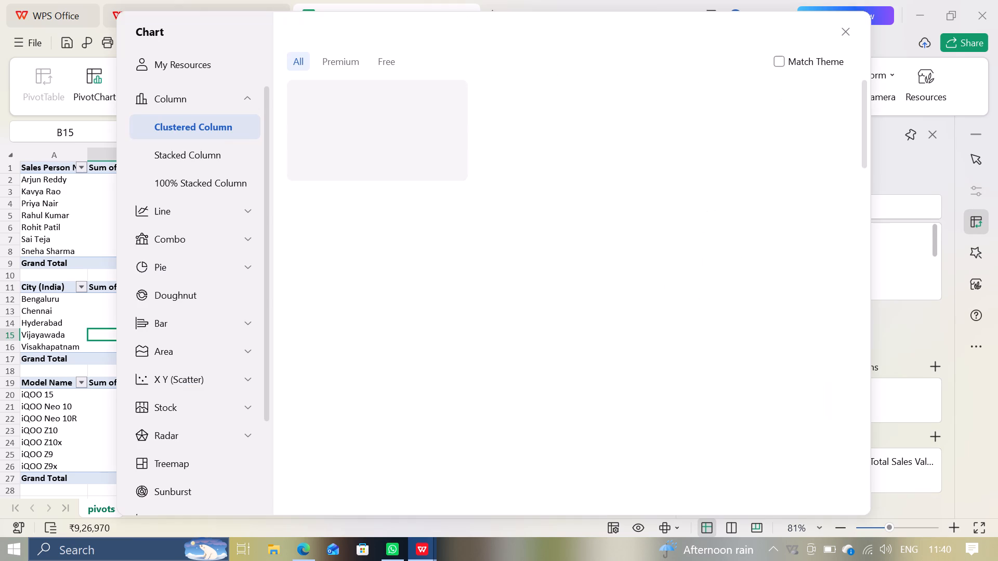
{"action": "left_click", "coordinate": [380, 131]}
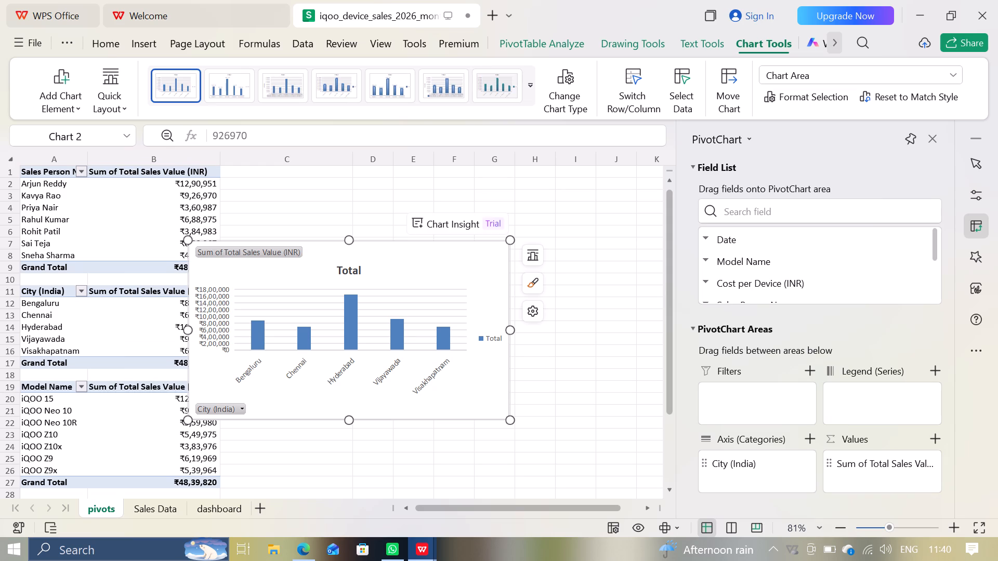
Hide all field buttons on the City (India) chart.
{"action": "left_click", "coordinate": [243, 255]}
{"action": "right_click", "coordinate": [243, 255]}
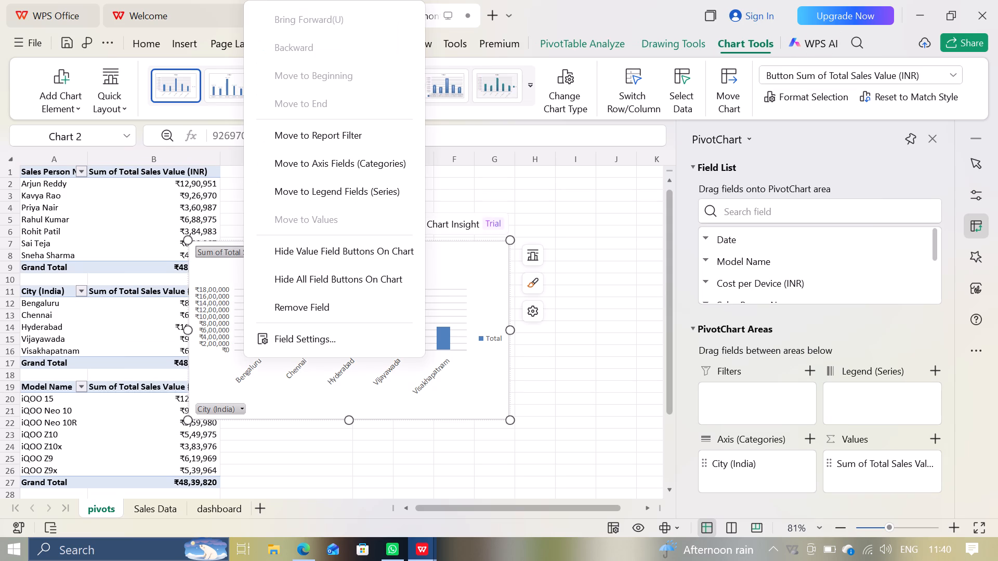
{"action": "left_click", "coordinate": [330, 289]}
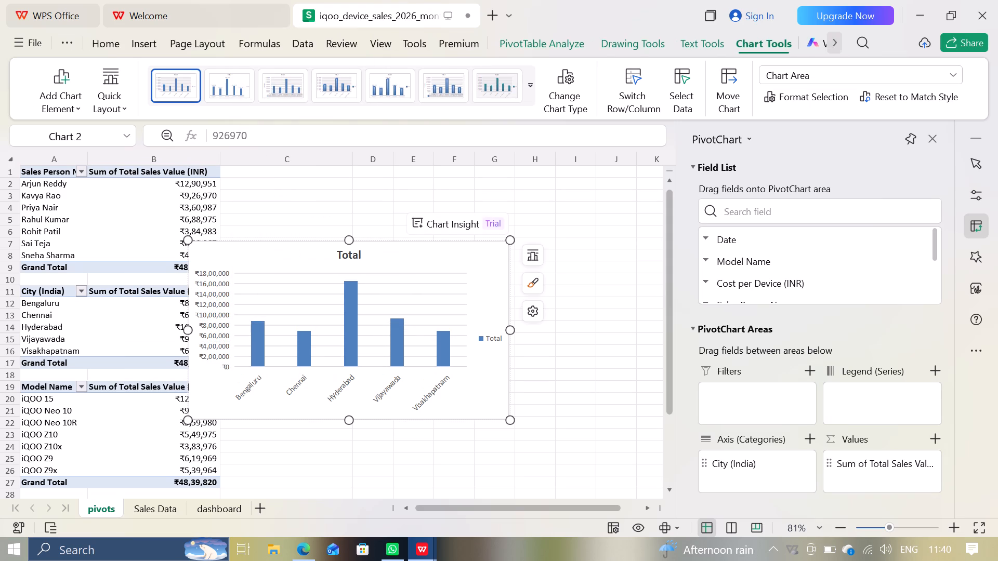
Remove the vertical axis and the legend from the City (India) chart.
{"action": "left_click", "coordinate": [206, 309]}
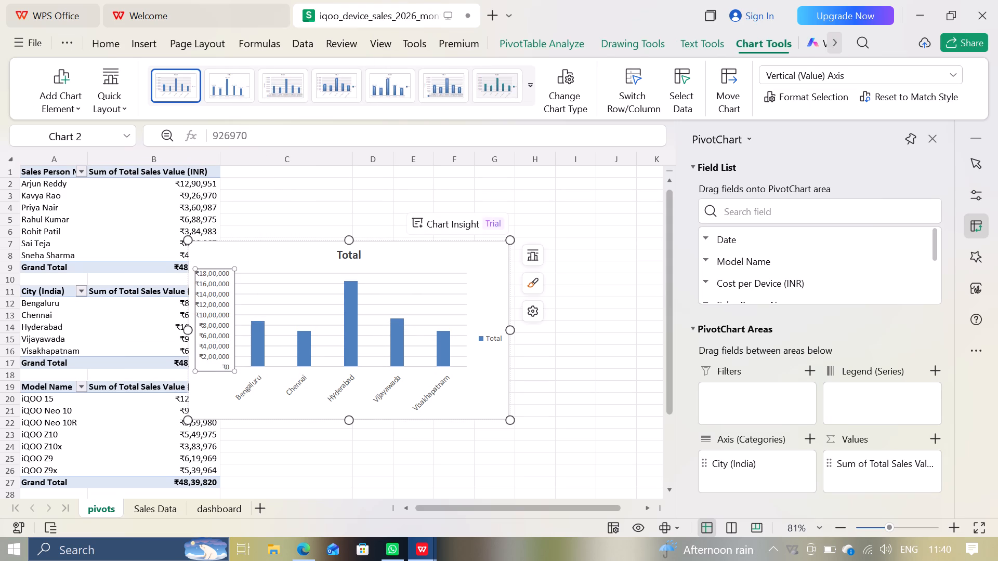
{"action": "key", "text": "Delete"}
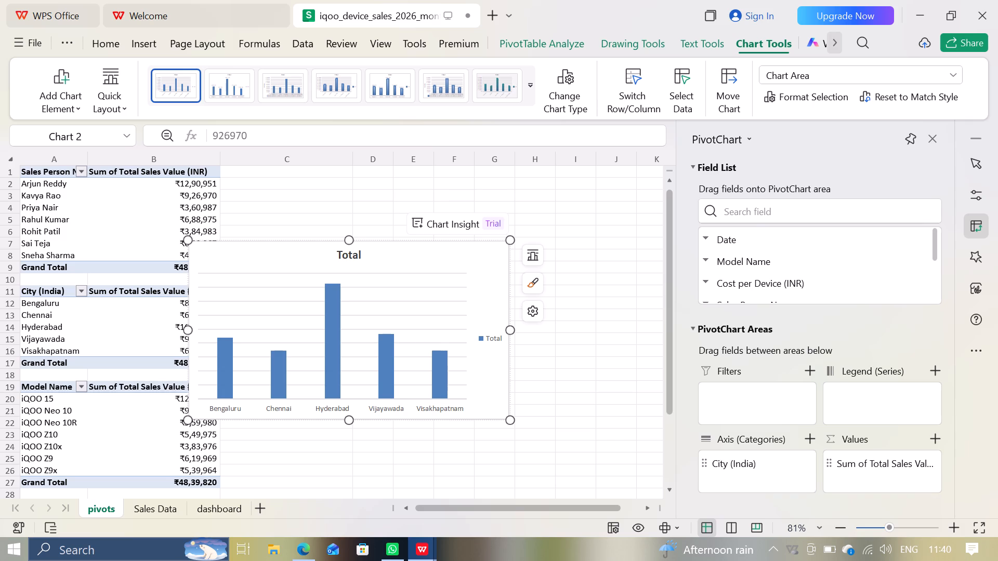
{"action": "left_click", "coordinate": [488, 341]}
{"action": "key", "text": "Delete"}
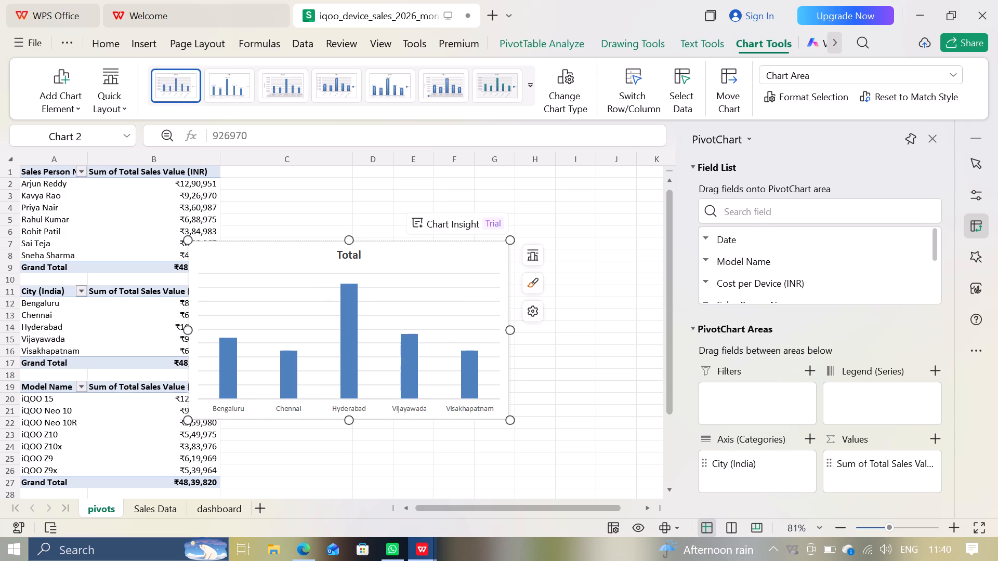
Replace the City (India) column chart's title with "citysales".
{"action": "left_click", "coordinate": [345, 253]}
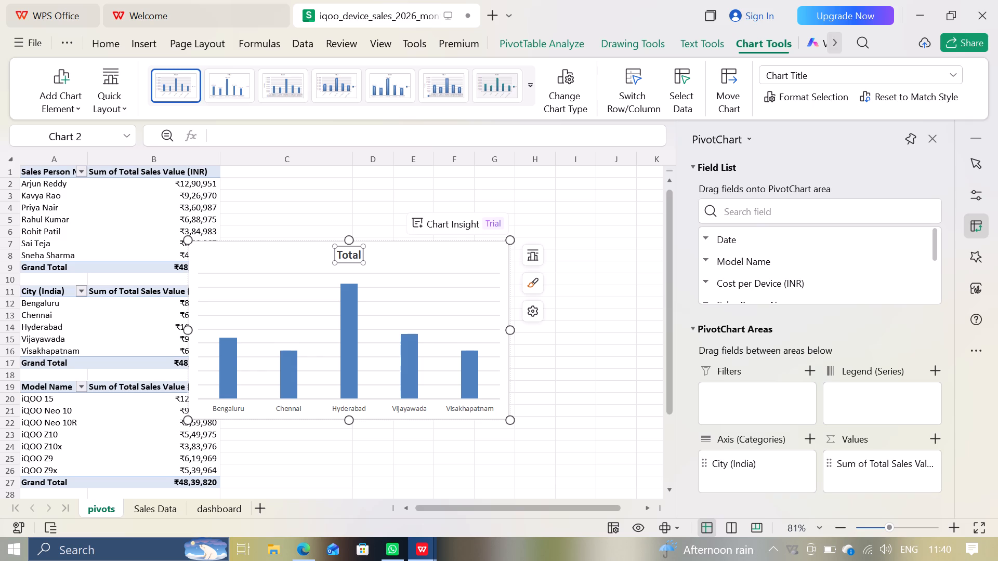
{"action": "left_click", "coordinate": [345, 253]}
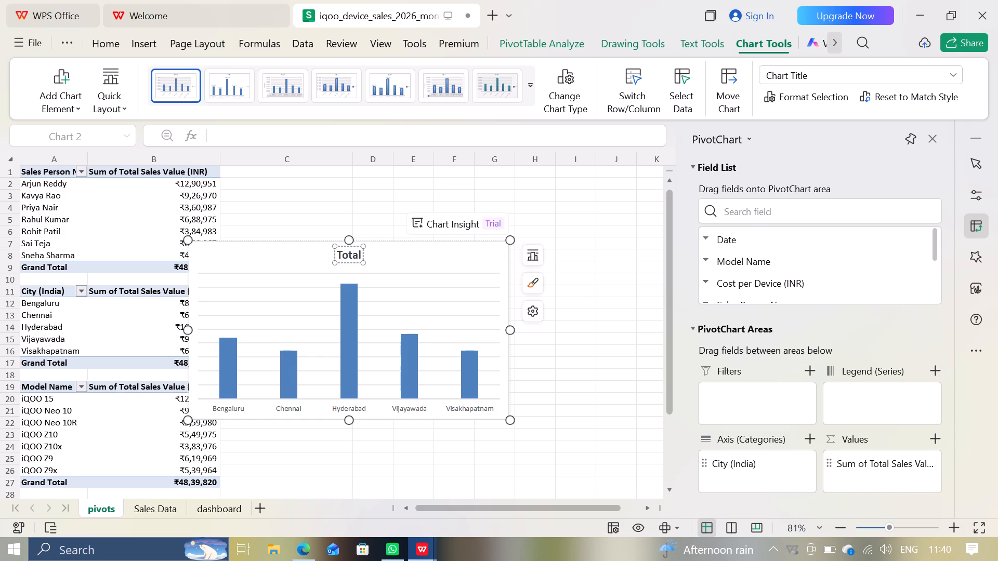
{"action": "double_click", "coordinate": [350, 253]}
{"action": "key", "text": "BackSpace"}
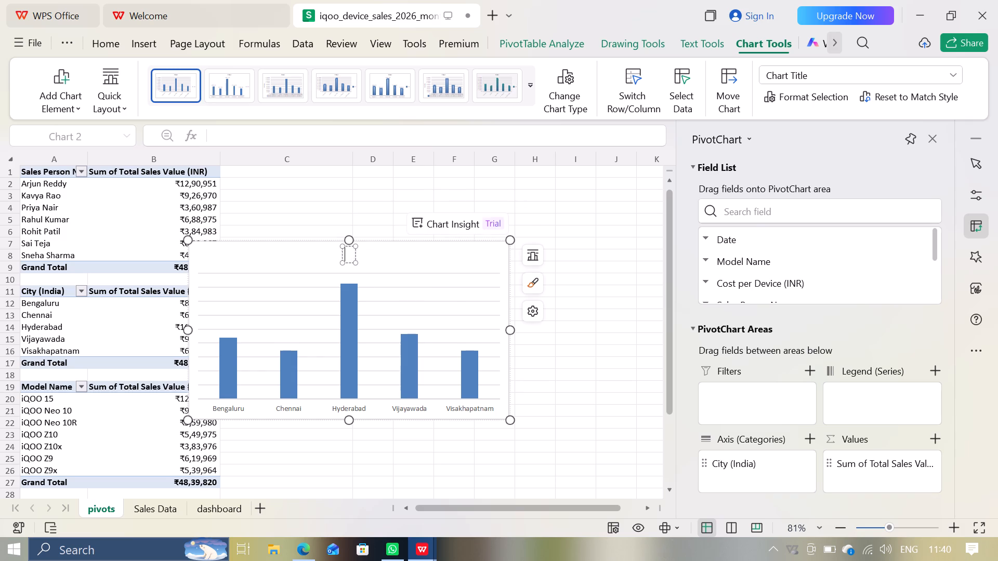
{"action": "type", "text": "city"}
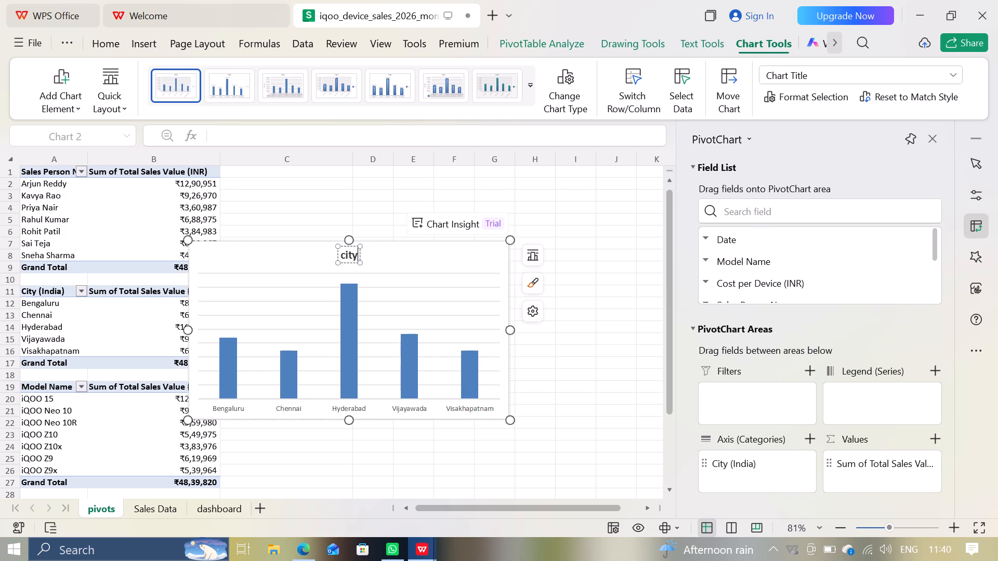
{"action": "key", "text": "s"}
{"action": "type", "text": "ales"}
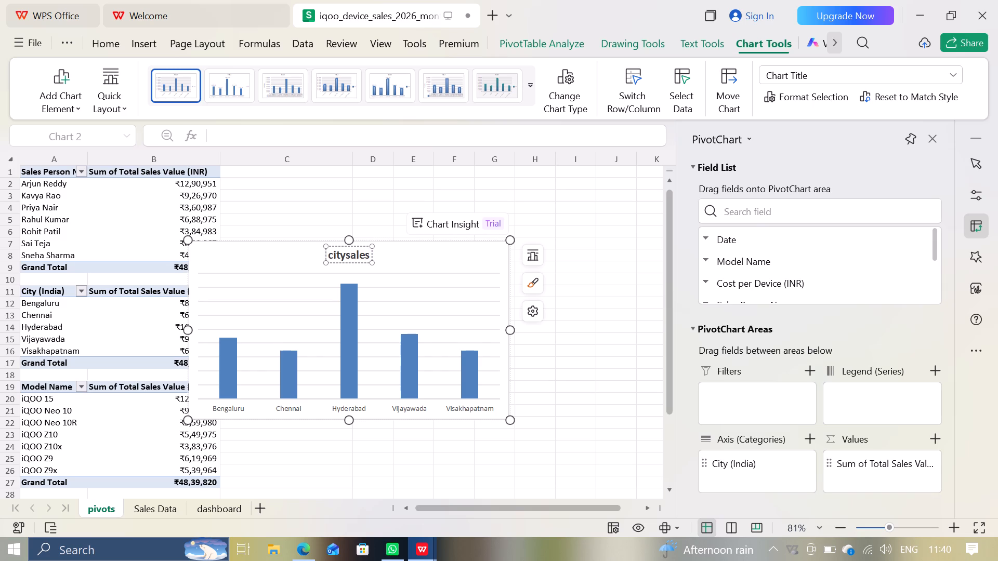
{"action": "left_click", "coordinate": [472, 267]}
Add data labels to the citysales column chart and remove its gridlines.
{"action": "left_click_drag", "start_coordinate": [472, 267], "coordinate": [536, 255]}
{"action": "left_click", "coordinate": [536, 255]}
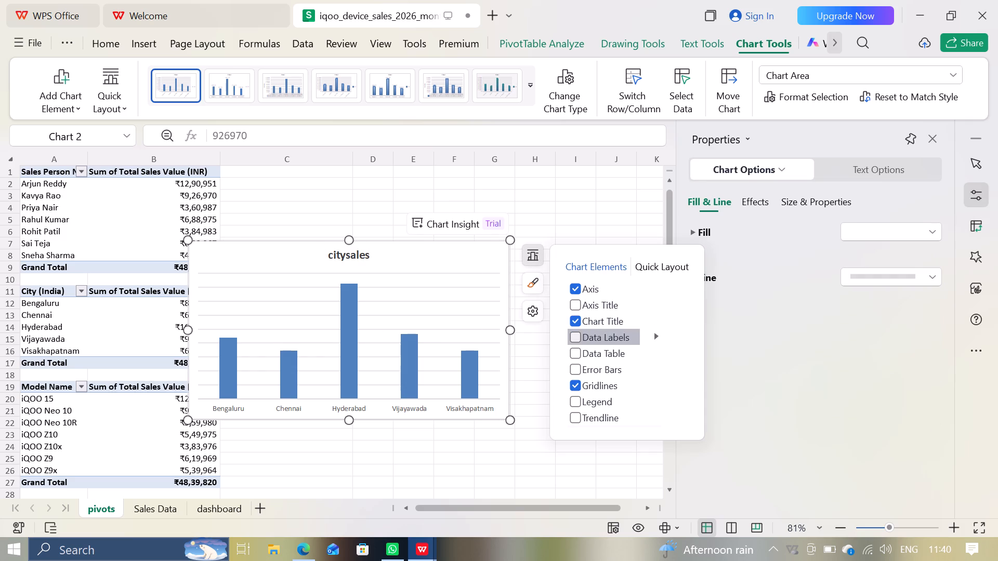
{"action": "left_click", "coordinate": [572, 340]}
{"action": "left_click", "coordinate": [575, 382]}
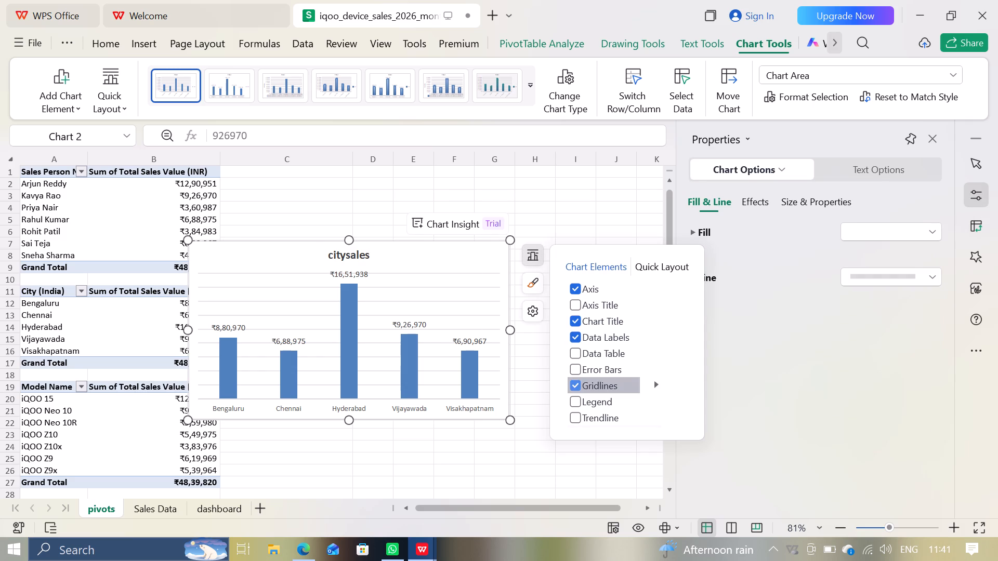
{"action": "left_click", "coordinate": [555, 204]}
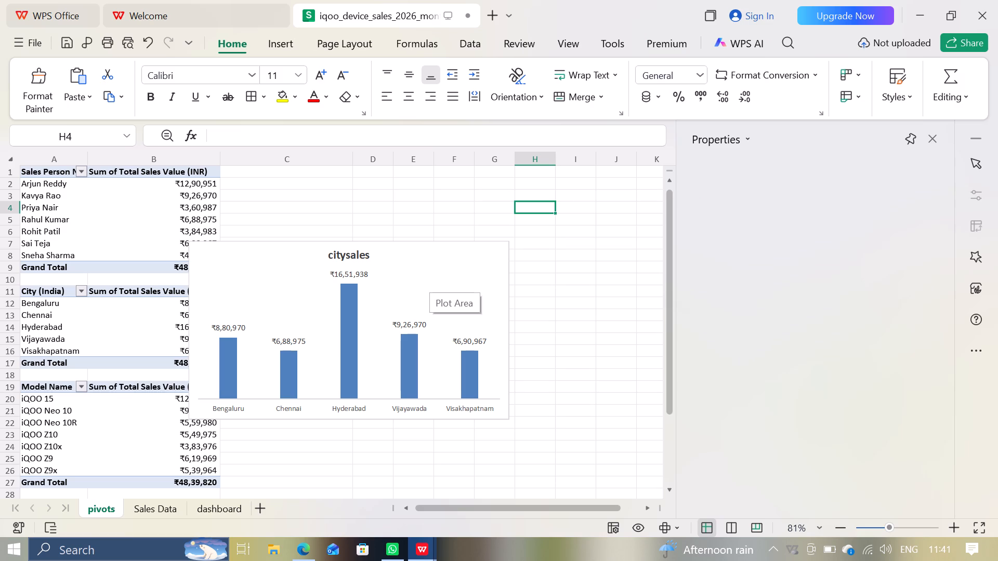
Delete the entire citysales column chart from the pivots sheet.
{"action": "right_click", "coordinate": [438, 278]}
{"action": "left_click_drag", "start_coordinate": [438, 278], "coordinate": [404, 279]}
{"action": "left_click", "coordinate": [404, 279]}
{"action": "key", "text": "Home"}
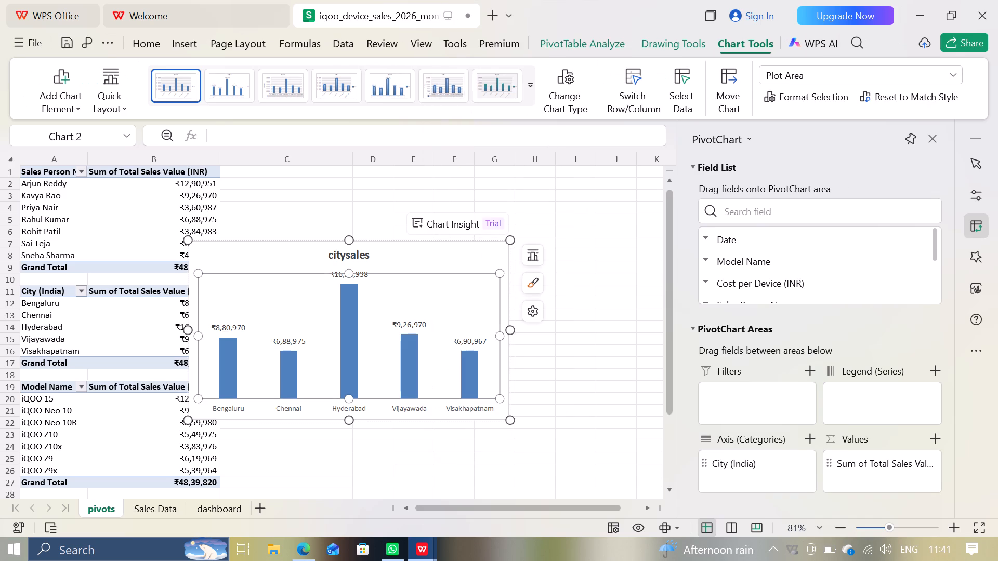
{"action": "key", "text": "Delete"}
{"action": "left_click", "coordinate": [408, 252]}
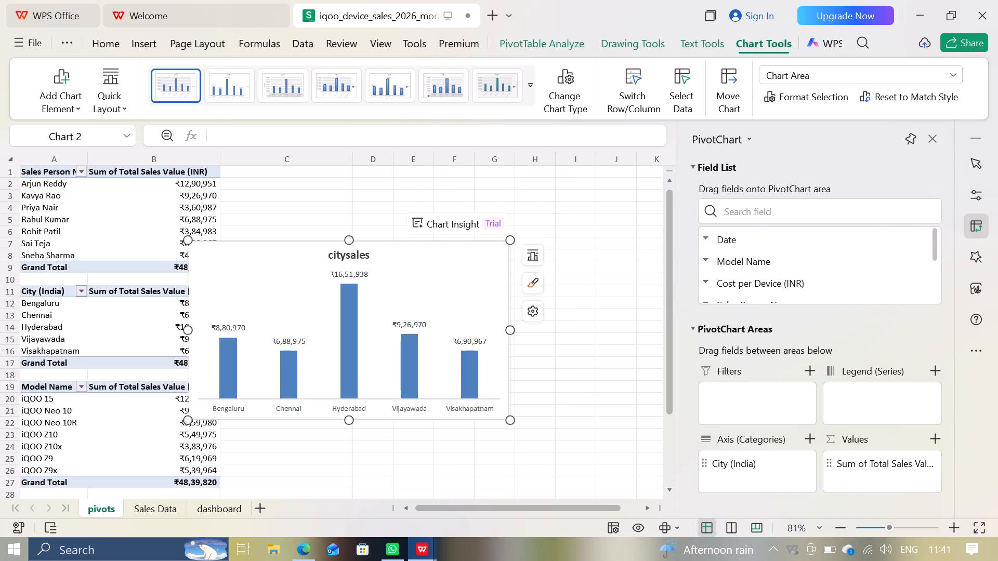
{"action": "key", "text": "Delete"}
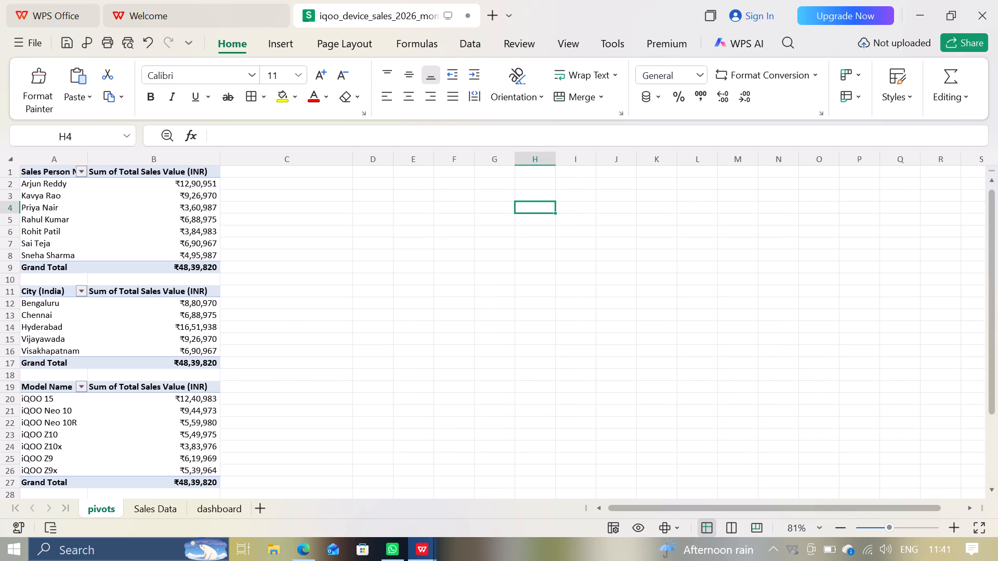
Insert the first preset Line chart based on the City (India) PivotTable.
{"action": "left_click", "coordinate": [162, 316]}
{"action": "left_click", "coordinate": [261, 36]}
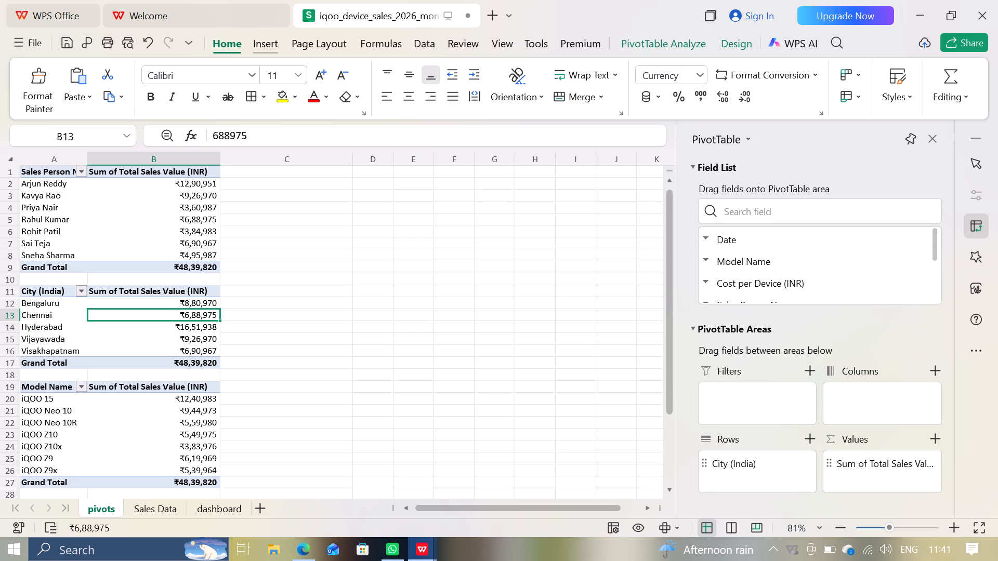
{"action": "left_click", "coordinate": [479, 73]}
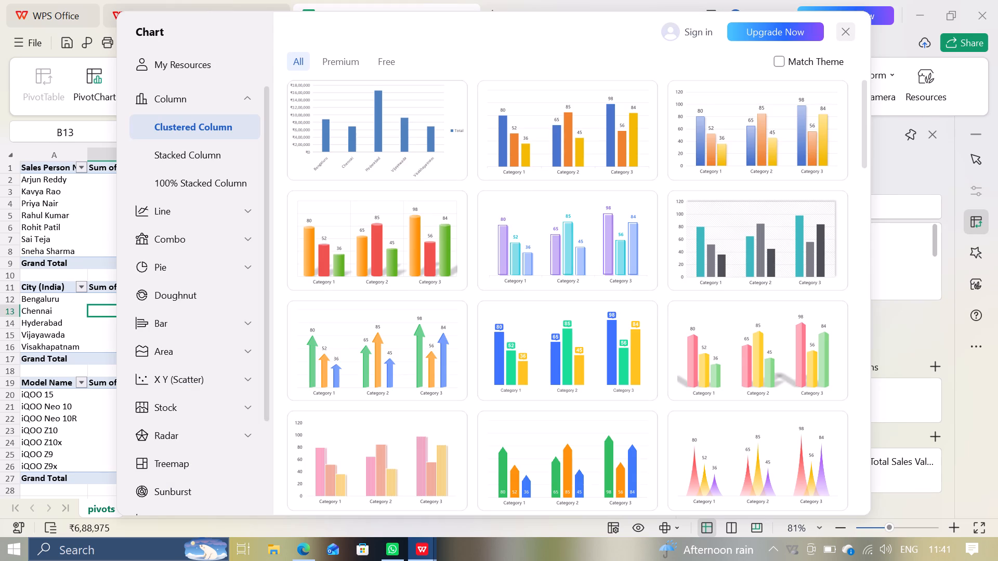
{"action": "left_click", "coordinate": [841, 25]}
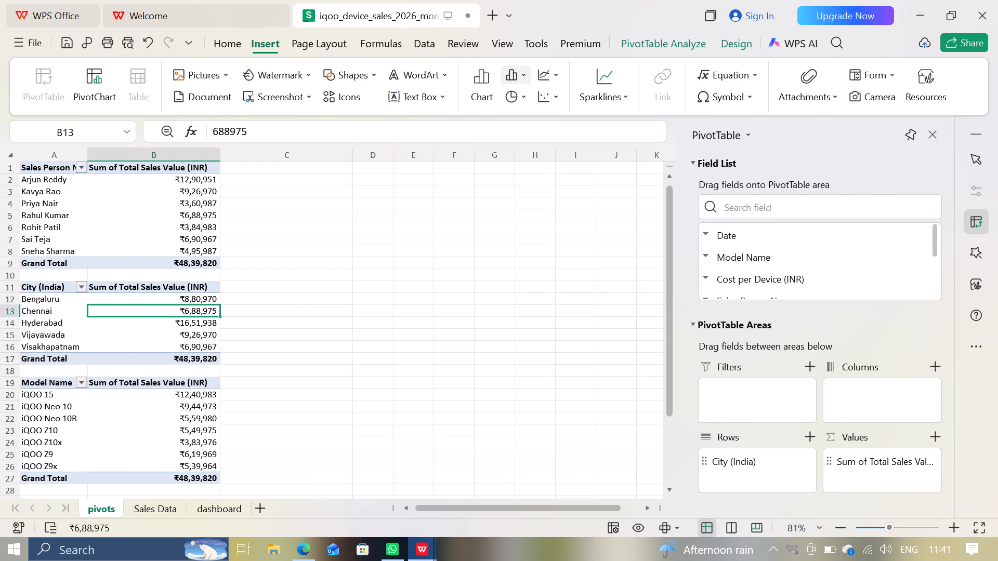
{"action": "left_click", "coordinate": [546, 74]}
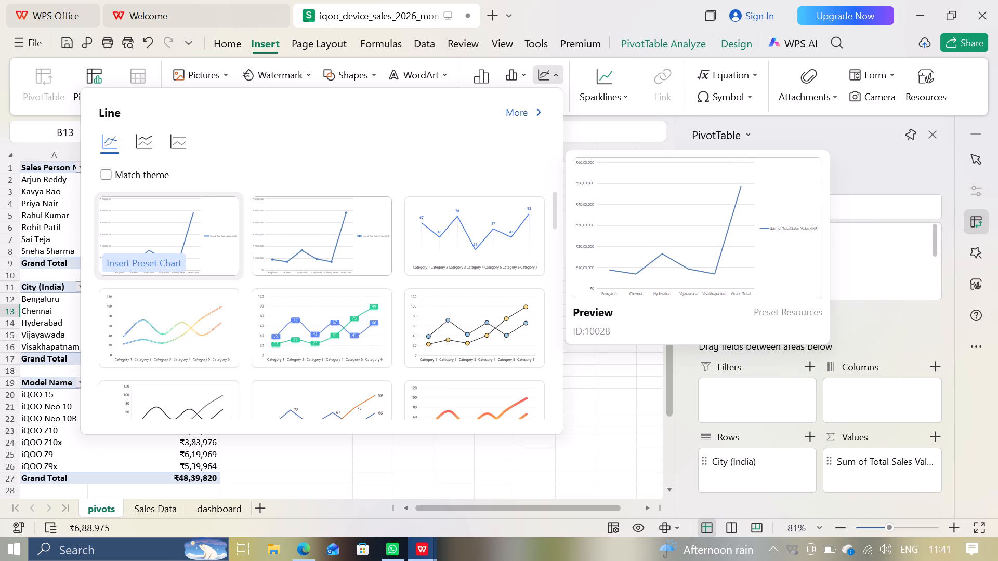
{"action": "left_click", "coordinate": [173, 233]}
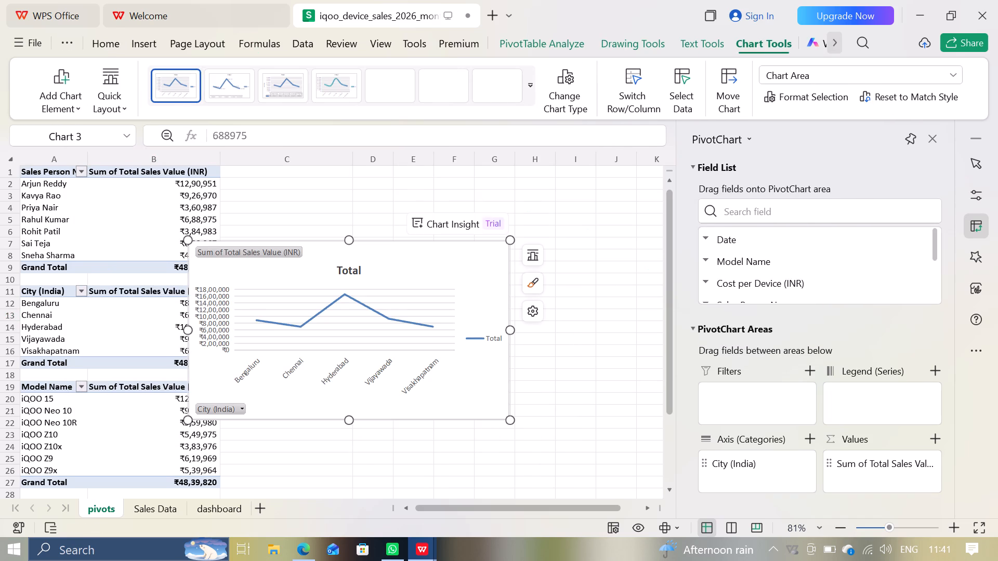
Replace the new line chart's title with "city".
{"action": "left_click", "coordinate": [347, 265]}
{"action": "double_click", "coordinate": [347, 265]}
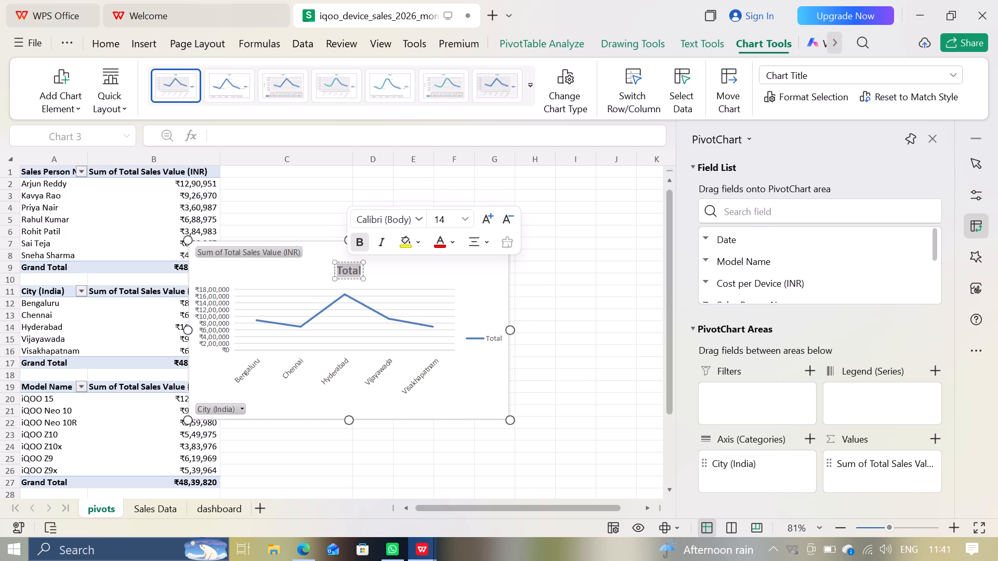
{"action": "type", "text": "city"}
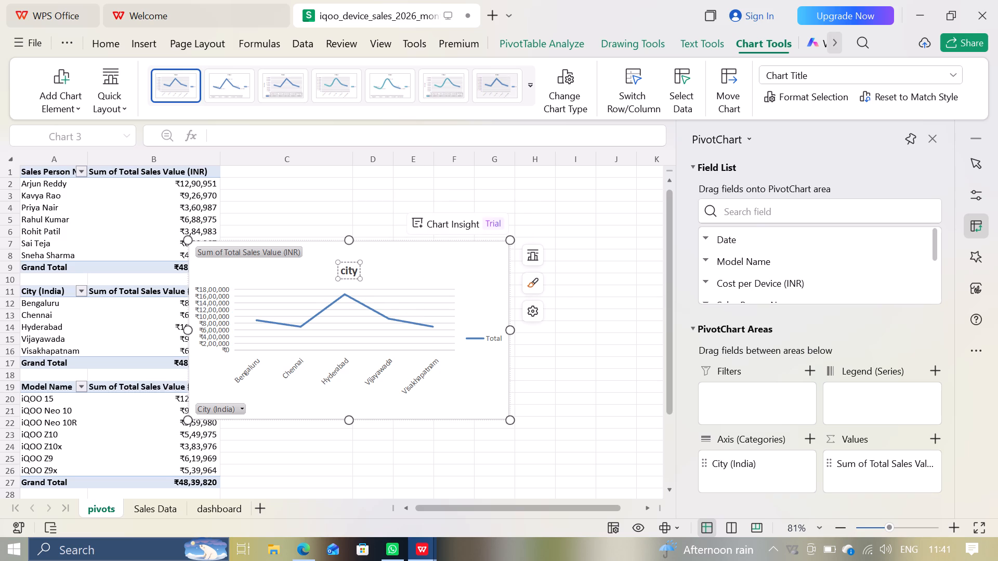
Hide all field buttons on the city line chart.
{"action": "left_click", "coordinate": [261, 249]}
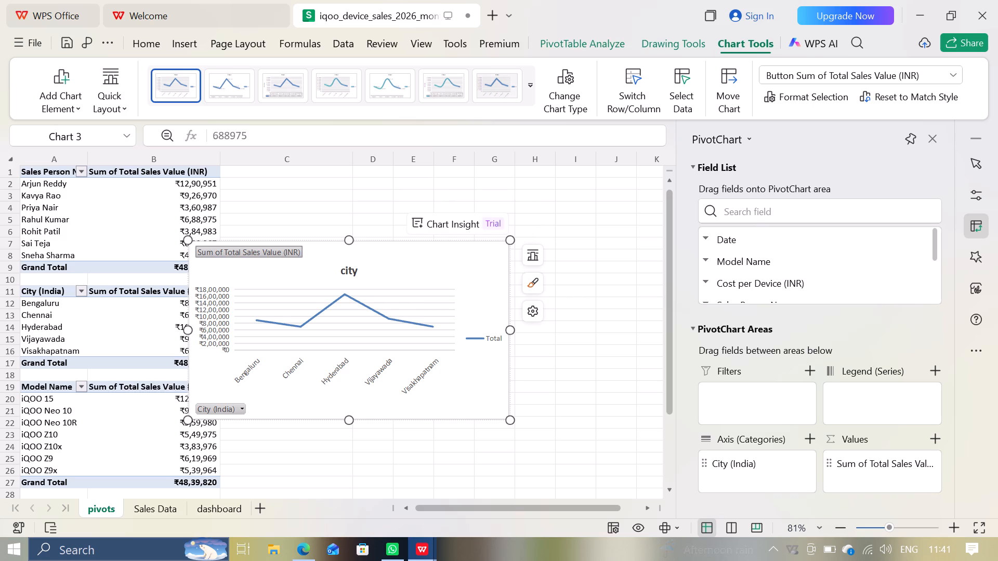
{"action": "left_click", "coordinate": [261, 249]}
{"action": "right_click", "coordinate": [261, 249]}
{"action": "left_click", "coordinate": [330, 284]}
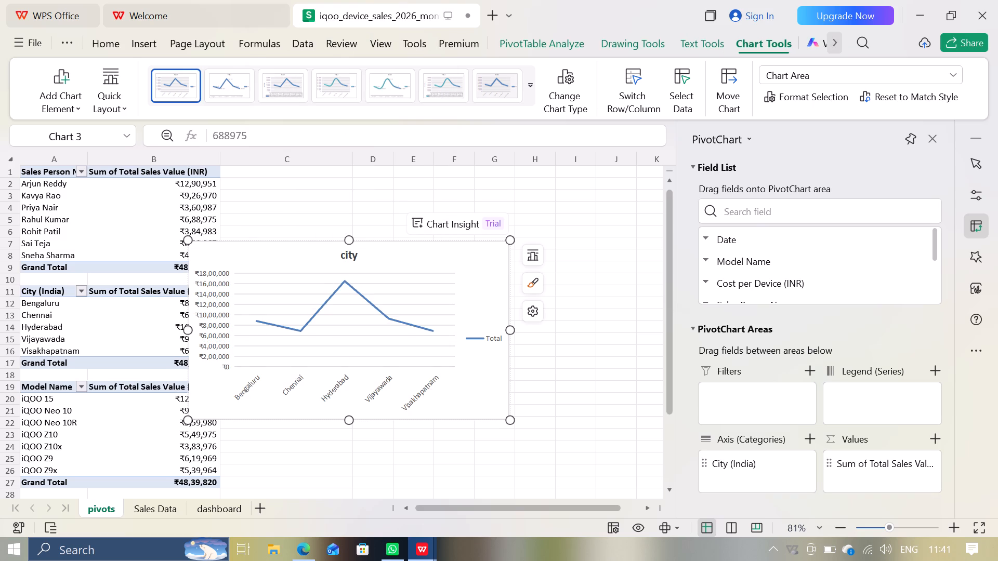
{"action": "scroll", "coordinate": [475, 255], "scroll_direction": "down", "scroll_amount": 1}
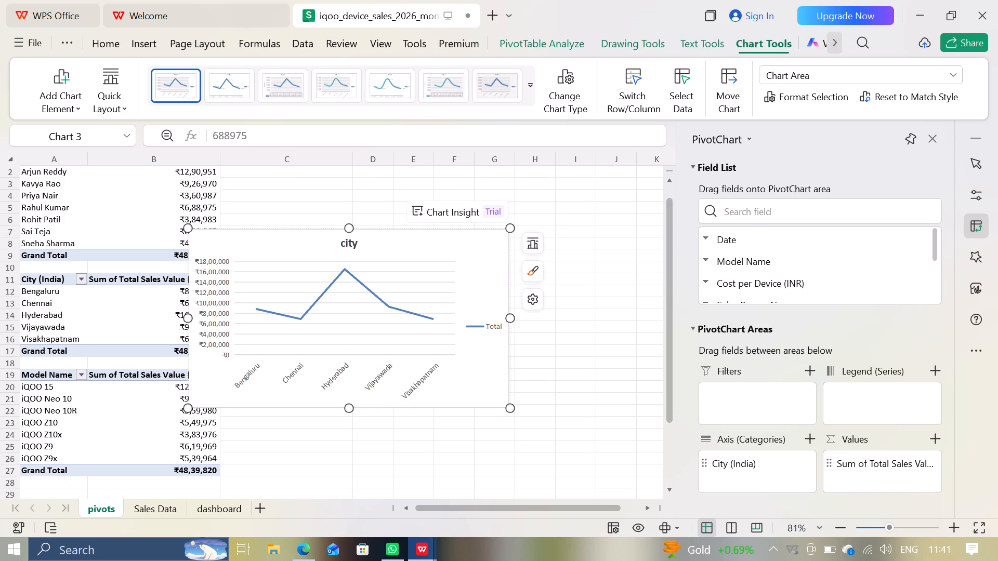
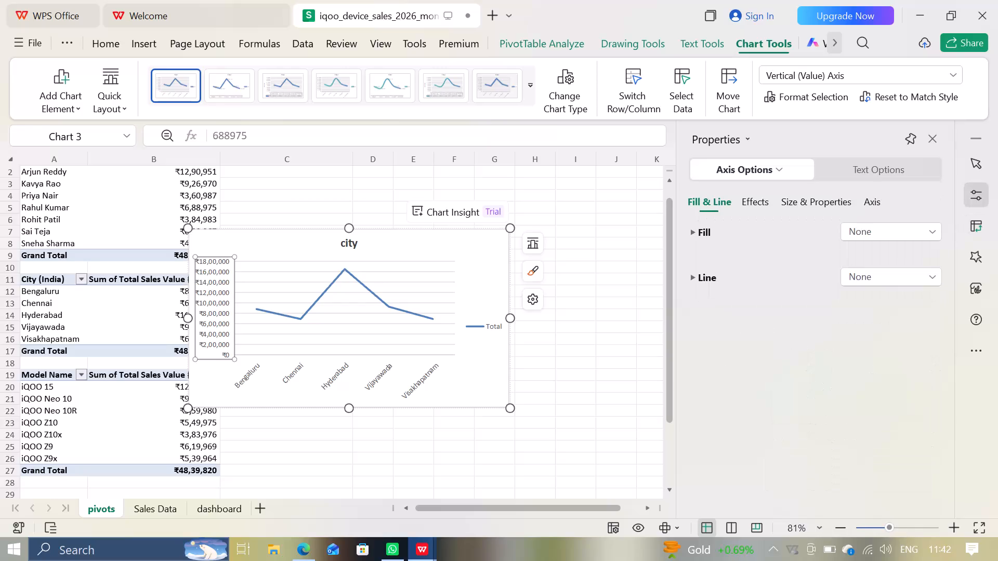
Delete the vertical value axis and the legend from the city line chart.
{"action": "key", "text": "Delete"}
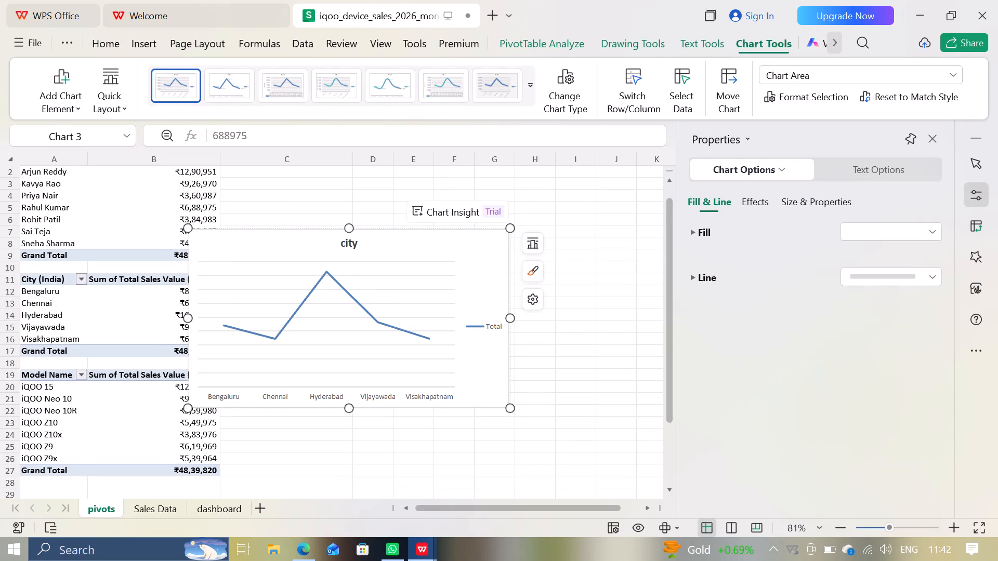
{"action": "left_click", "coordinate": [482, 325]}
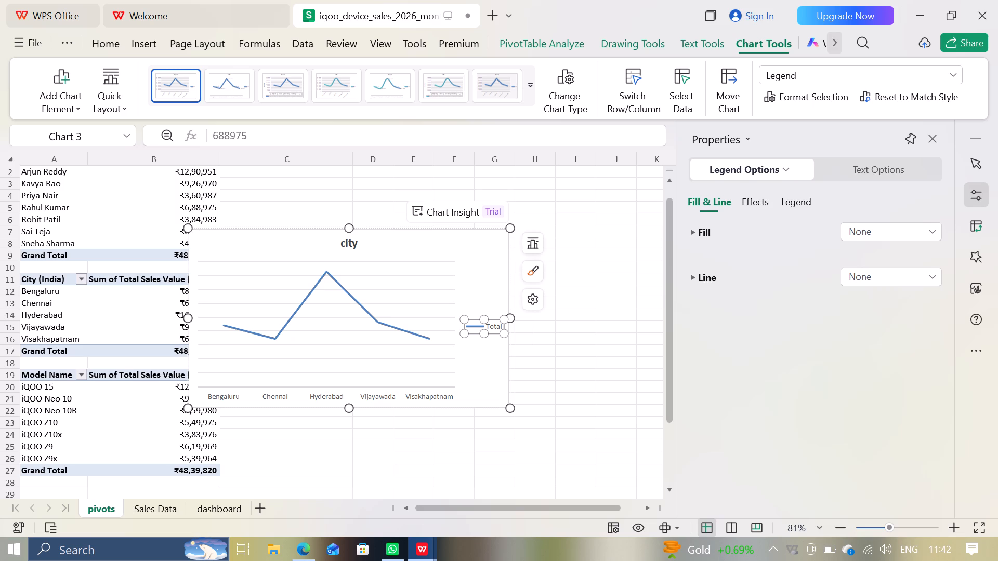
{"action": "key", "text": "Delete"}
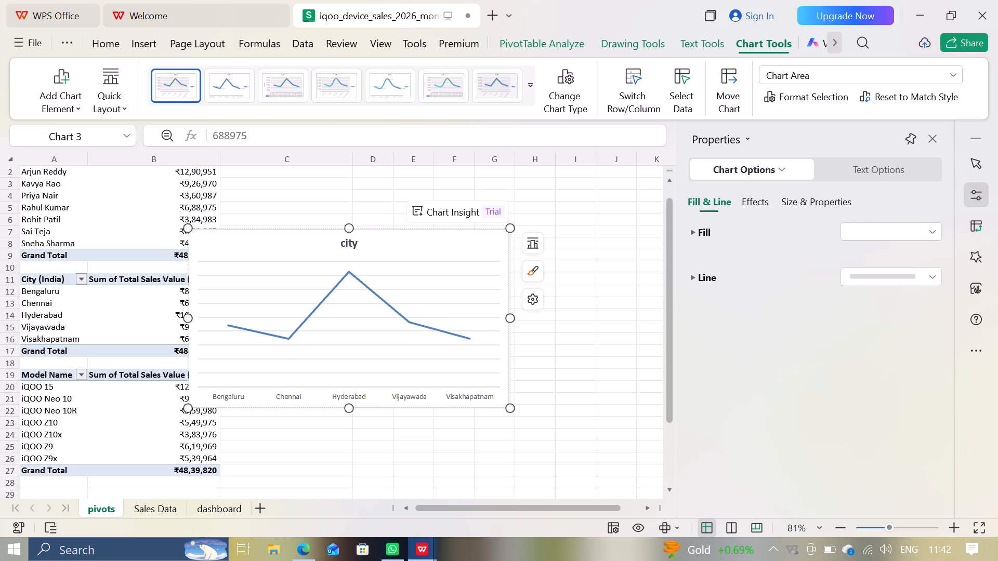
Delete the gridlines from the city line chart and turn on its data labels.
{"action": "left_click", "coordinate": [541, 243]}
{"action": "left_click", "coordinate": [415, 293]}
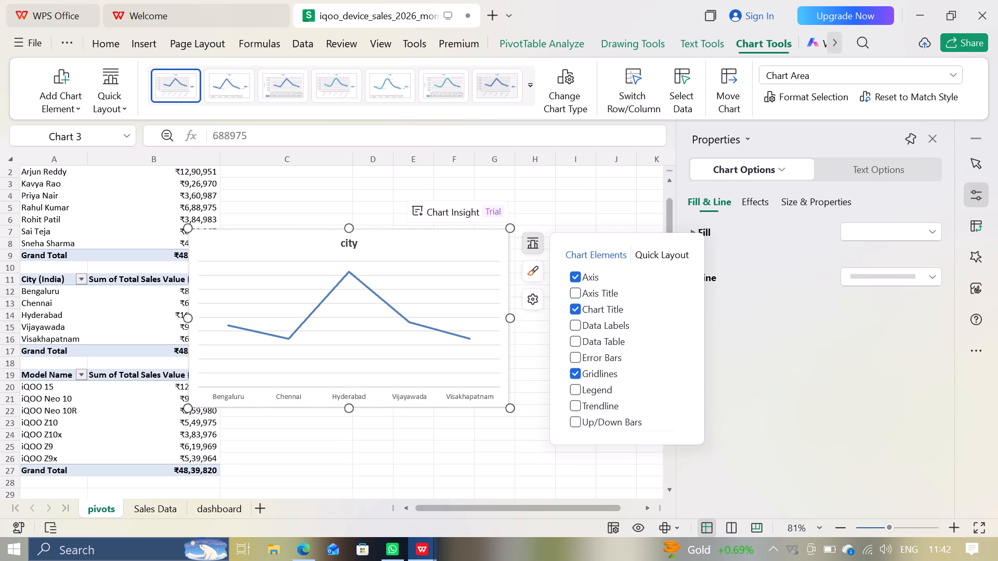
{"action": "left_click", "coordinate": [421, 288]}
{"action": "key", "text": "Delete"}
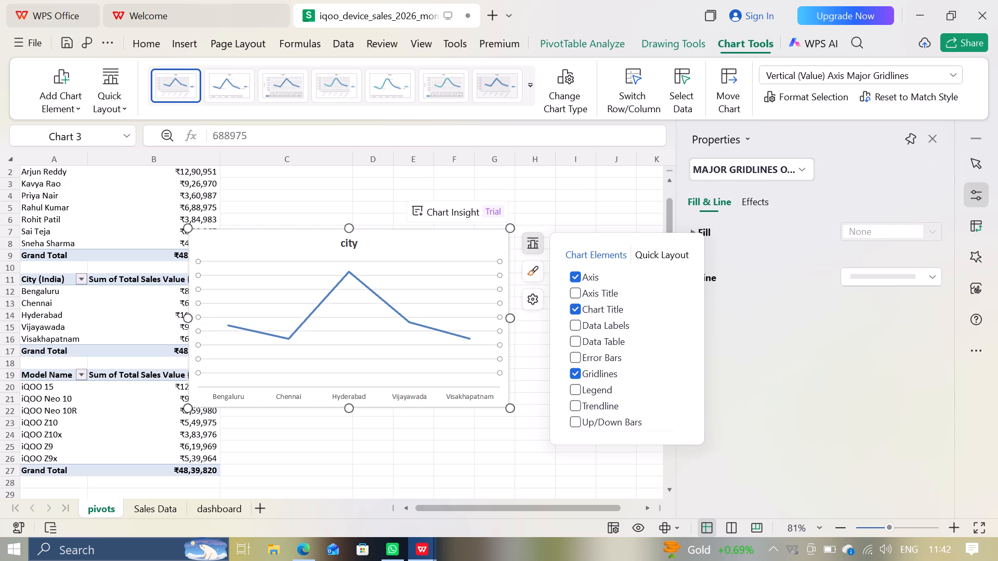
{"action": "left_click", "coordinate": [572, 322]}
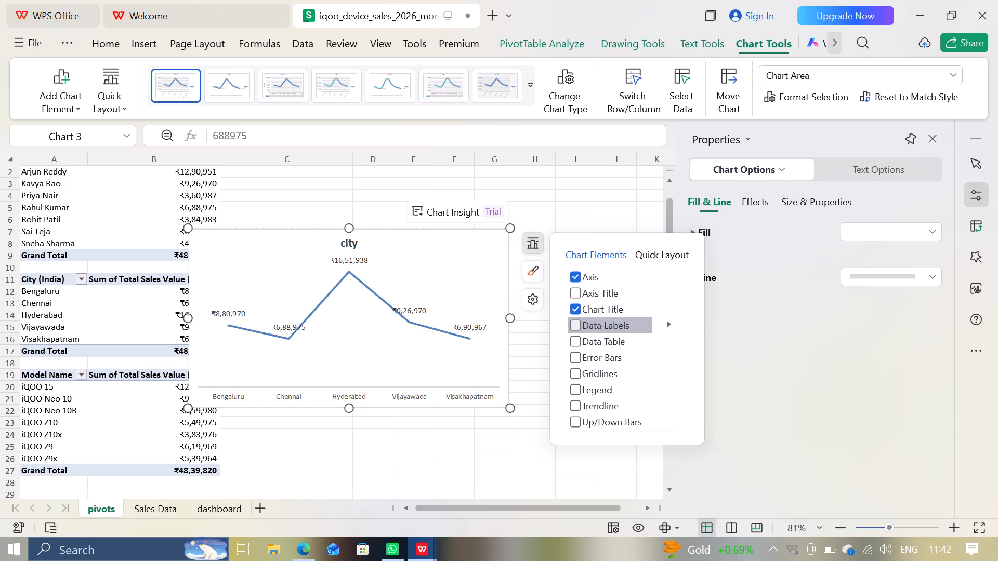
{"action": "left_click", "coordinate": [439, 470]}
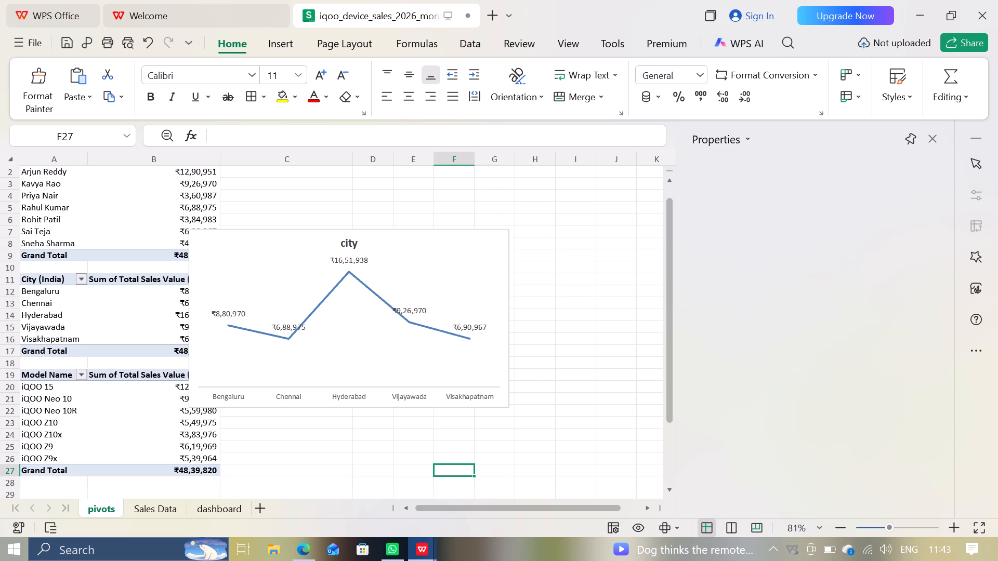
Cut the city line chart from the pivots sheet and paste it into the dashboard sheet.
{"action": "left_click", "coordinate": [466, 290]}
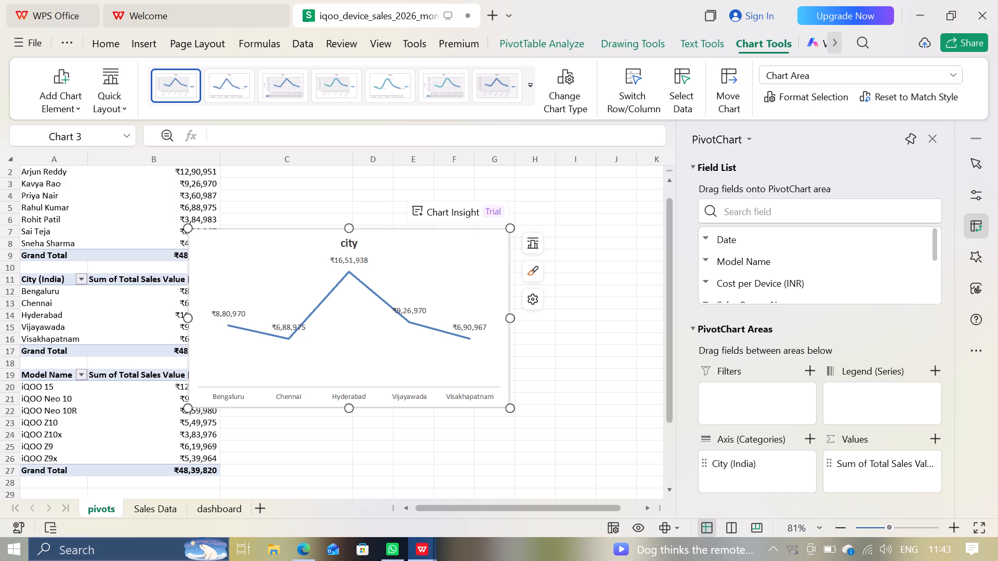
{"action": "key", "text": "ctrl+x"}
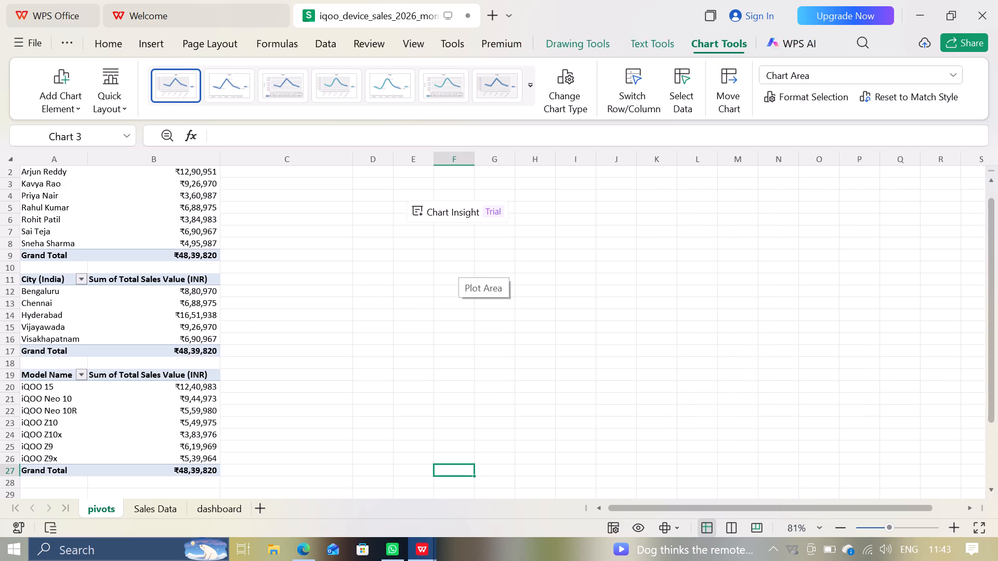
{"action": "left_click_drag", "start_coordinate": [230, 520], "coordinate": [224, 514]}
{"action": "left_click", "coordinate": [224, 514]}
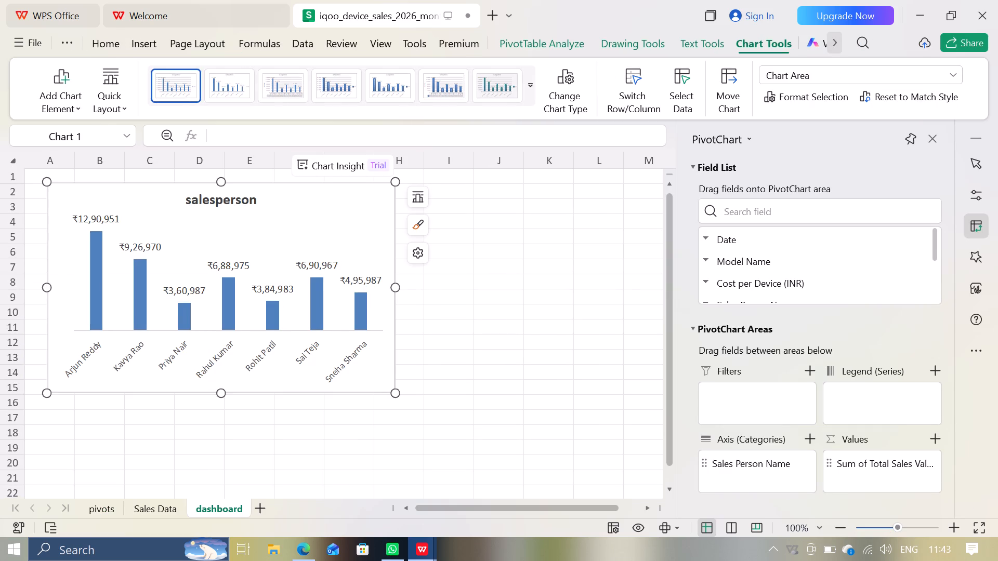
{"action": "scroll", "coordinate": [363, 438], "scroll_direction": "down", "scroll_amount": 3}
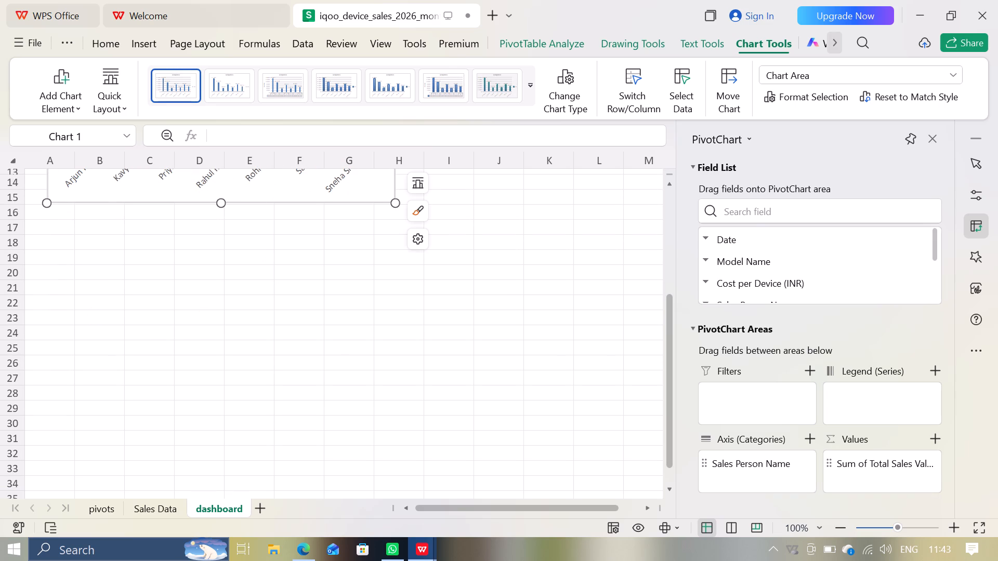
{"action": "key", "text": "ctrl+v"}
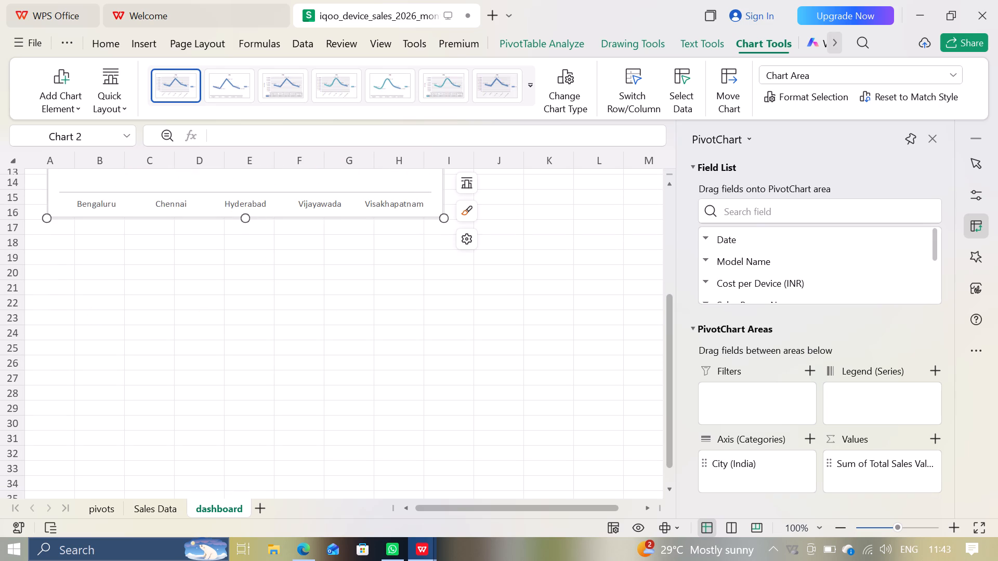
Move the pasted city line chart directly below the salesperson chart on the dashboard sheet.
{"action": "left_click_drag", "start_coordinate": [279, 202], "coordinate": [280, 299]}
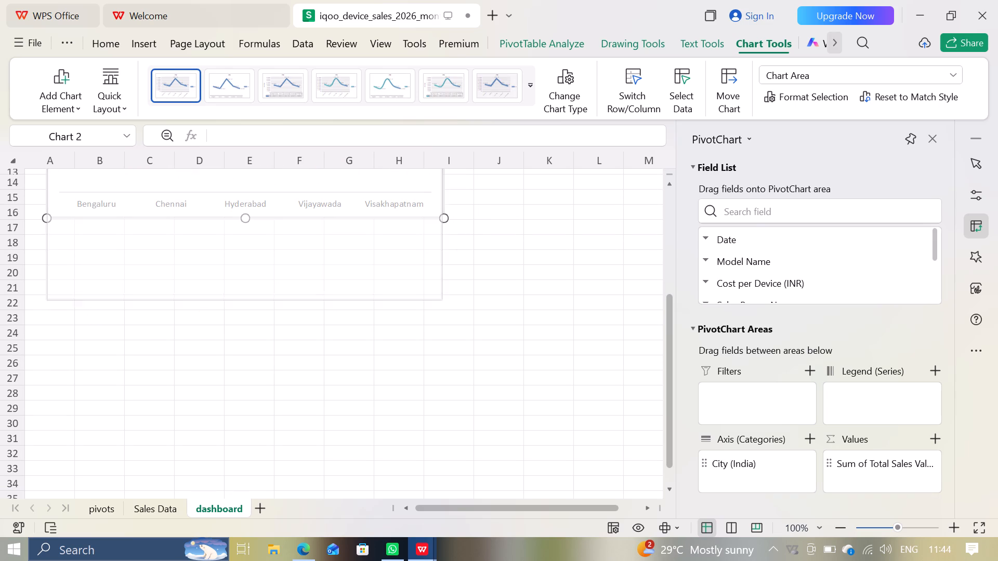
{"action": "left_click_drag", "start_coordinate": [280, 299], "coordinate": [275, 435]}
{"action": "scroll", "coordinate": [540, 335], "scroll_direction": "right", "scroll_amount": 1}
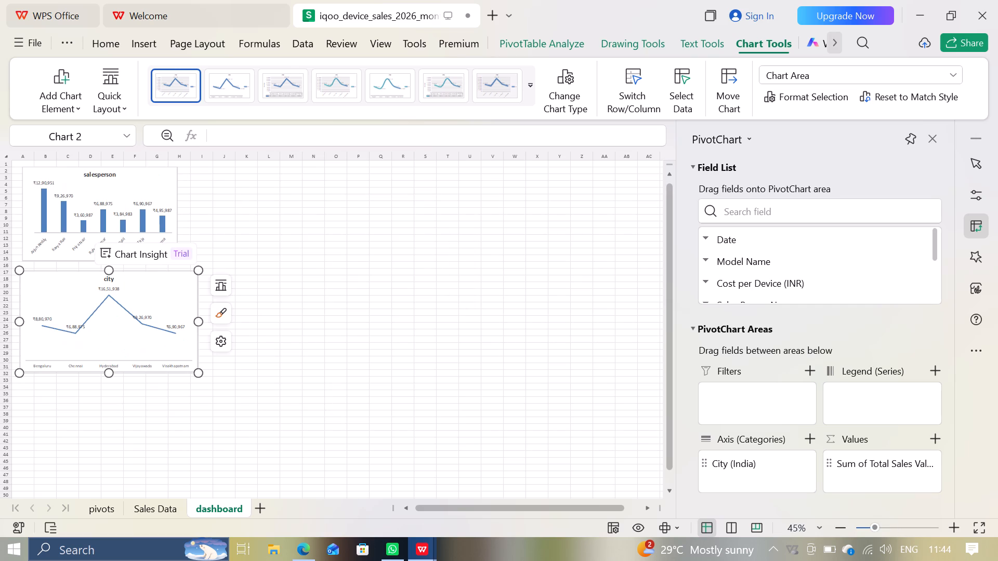
{"action": "scroll", "coordinate": [541, 328], "scroll_direction": "up", "scroll_amount": 1}
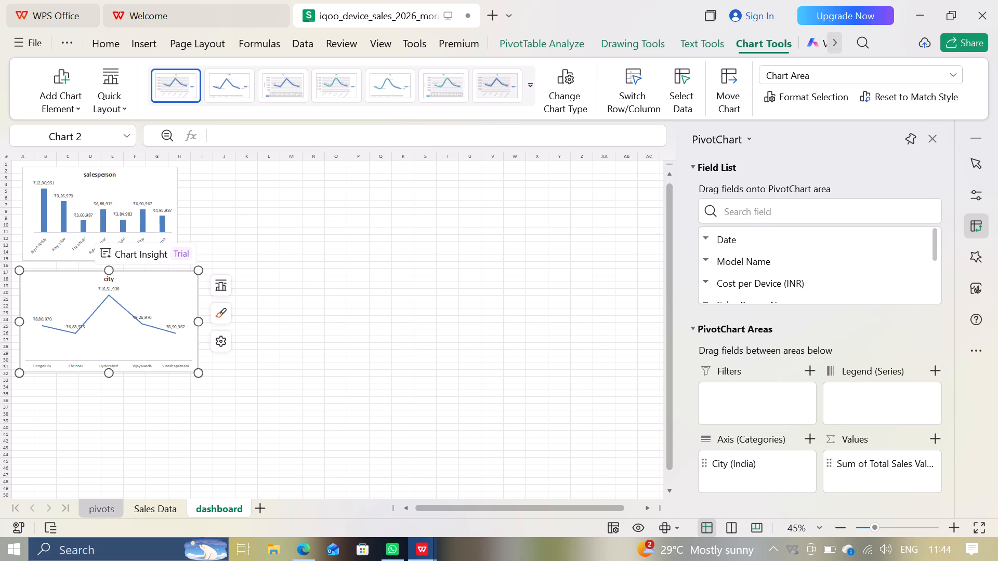
Insert the first preset Pie chart based on the Model Name PivotTable in the pivots sheet.
{"action": "left_click", "coordinate": [104, 509]}
{"action": "left_click", "coordinate": [121, 445]}
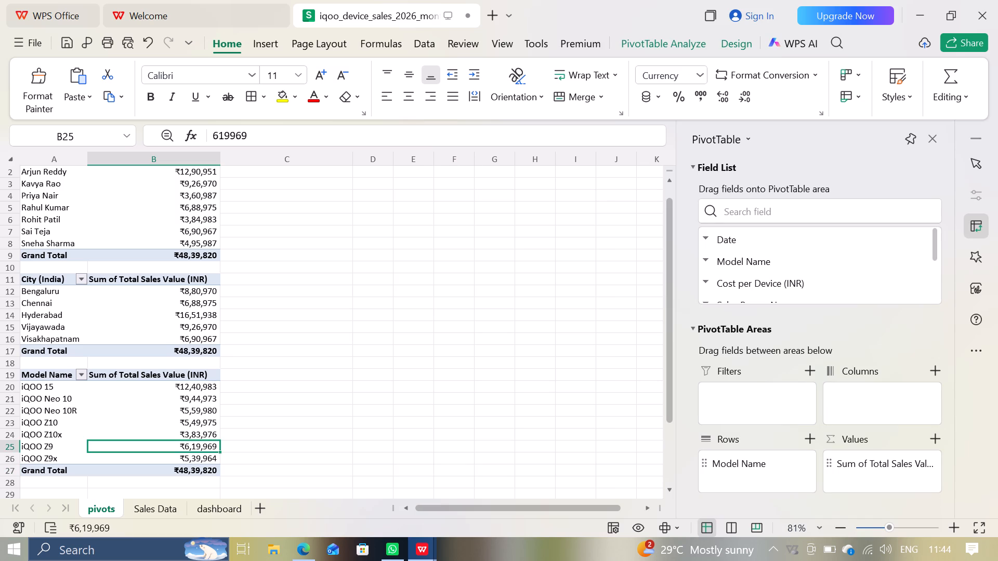
{"action": "left_click", "coordinate": [266, 41]}
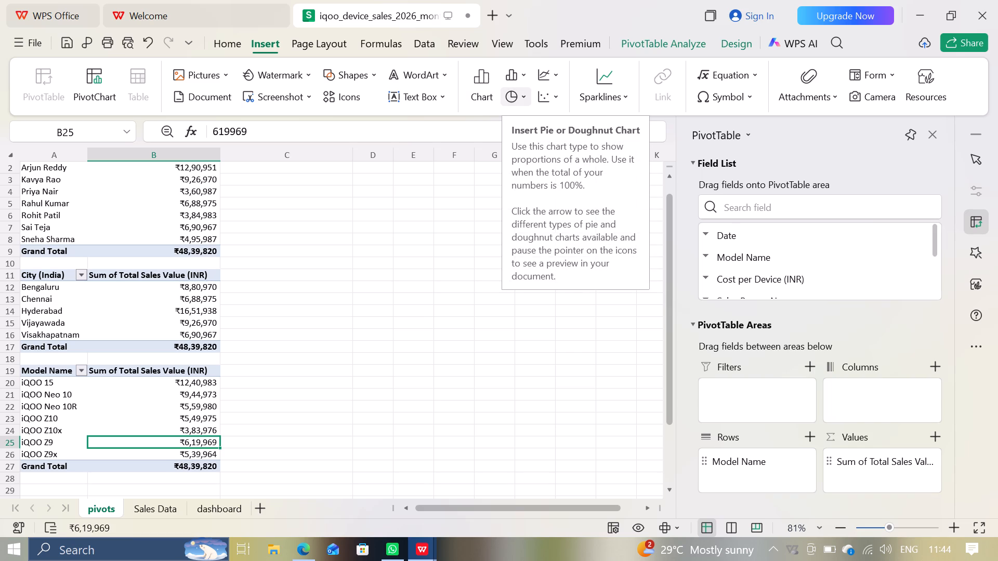
{"action": "left_click", "coordinate": [509, 95]}
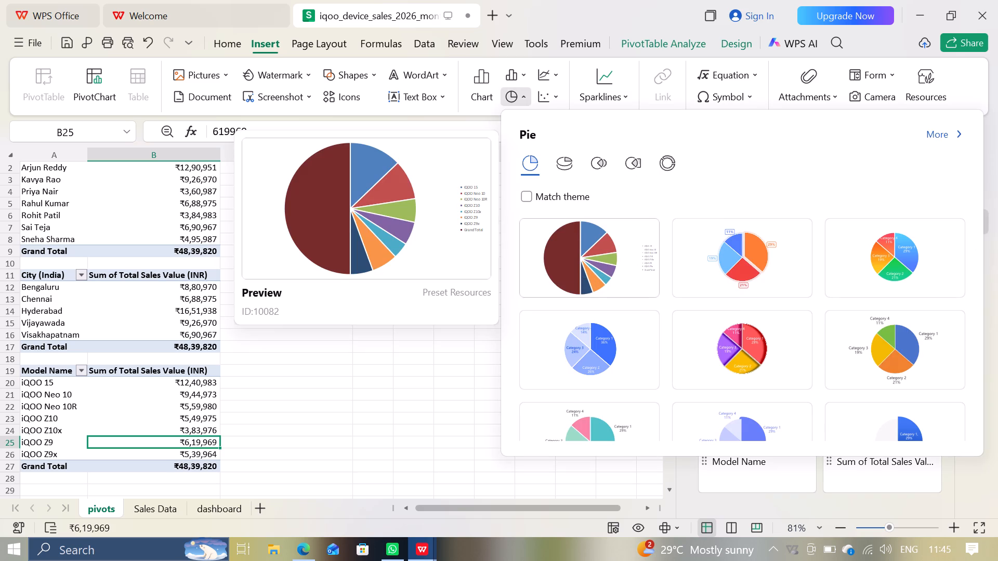
{"action": "left_click", "coordinate": [615, 249]}
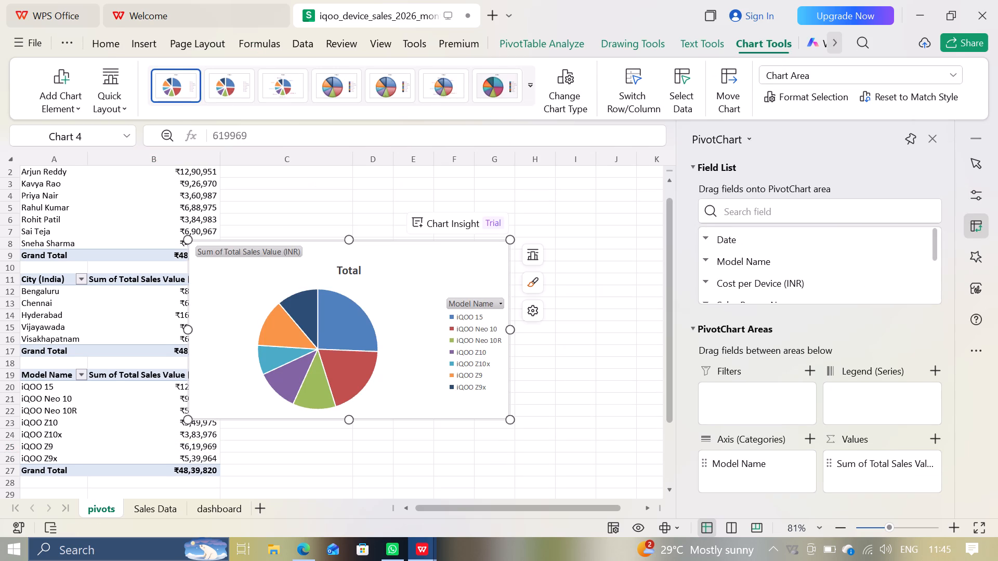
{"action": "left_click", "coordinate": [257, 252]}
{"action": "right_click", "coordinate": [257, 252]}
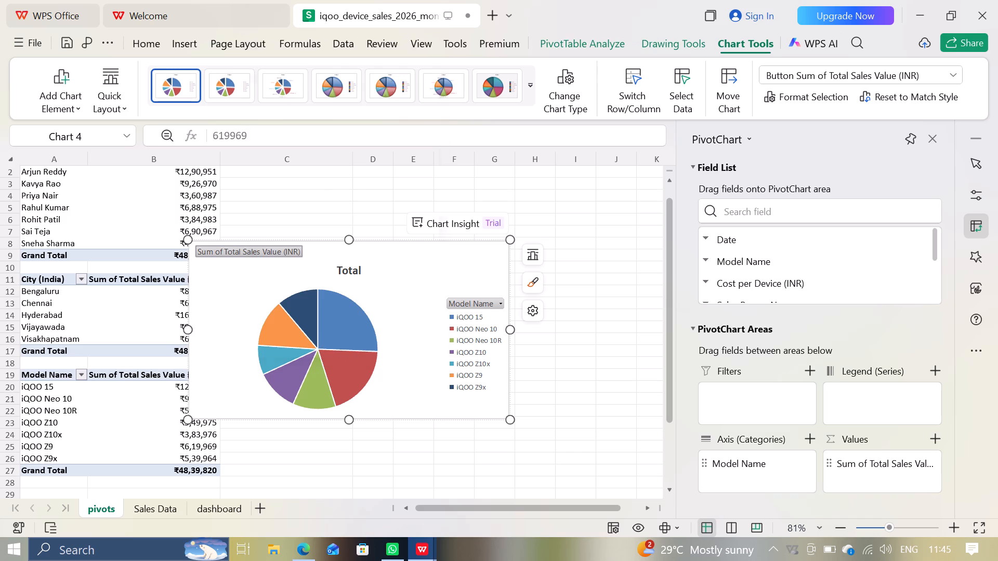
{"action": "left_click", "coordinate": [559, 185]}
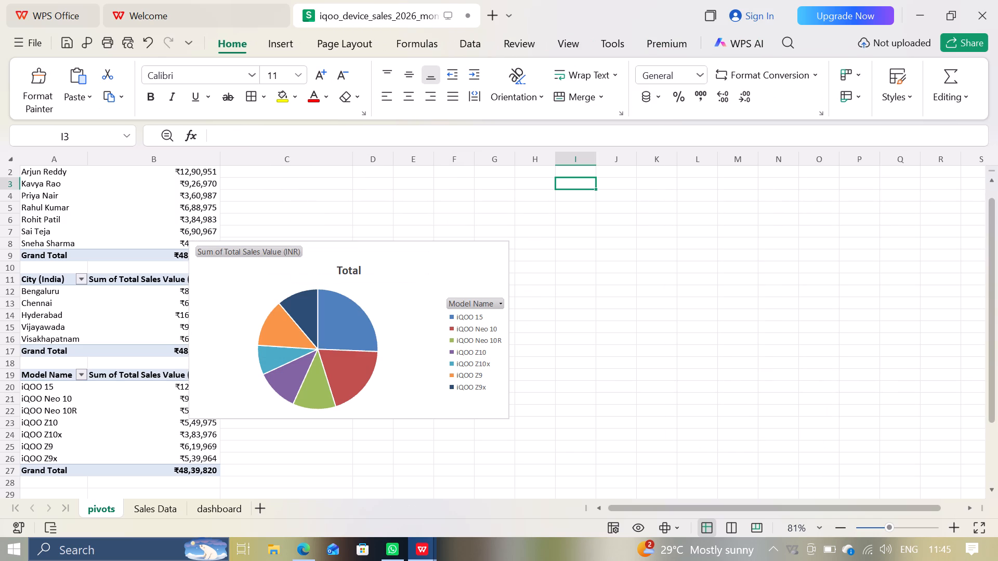
Turn on data labels for the new model pie chart, keeping its current layout.
{"action": "left_click", "coordinate": [422, 269]}
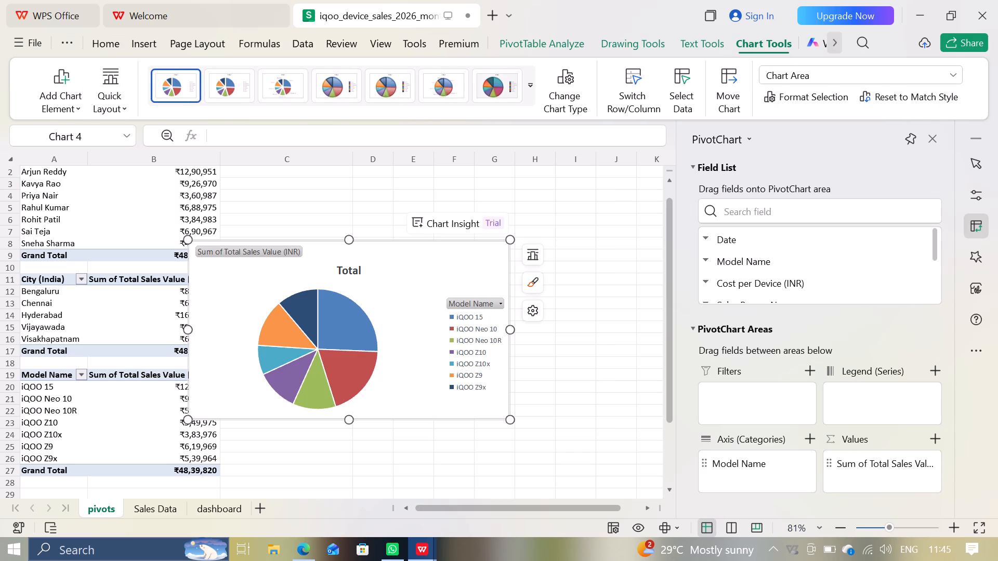
{"action": "left_click", "coordinate": [530, 256]}
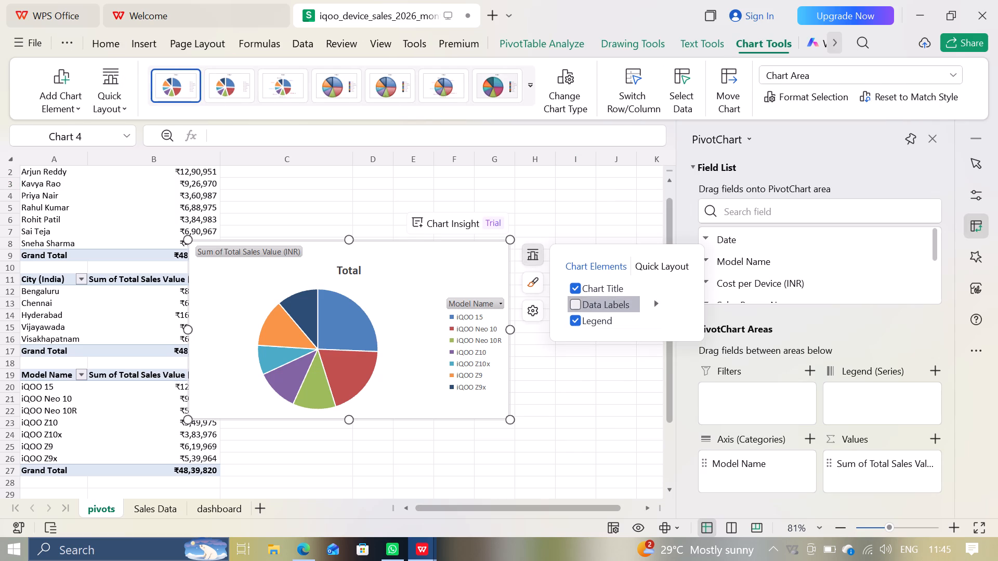
{"action": "left_click", "coordinate": [577, 309]}
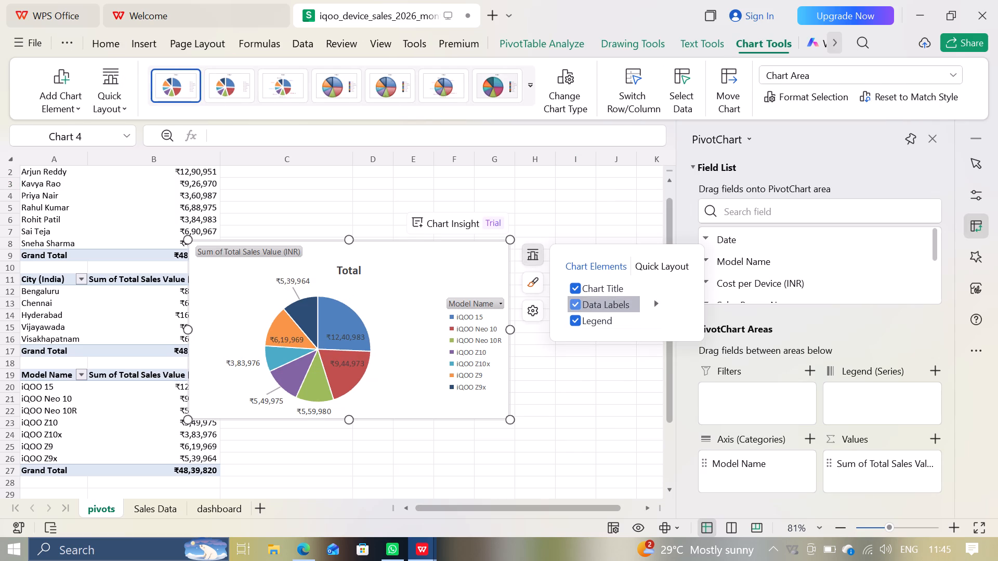
{"action": "left_click", "coordinate": [577, 309]}
{"action": "left_click", "coordinate": [577, 318]}
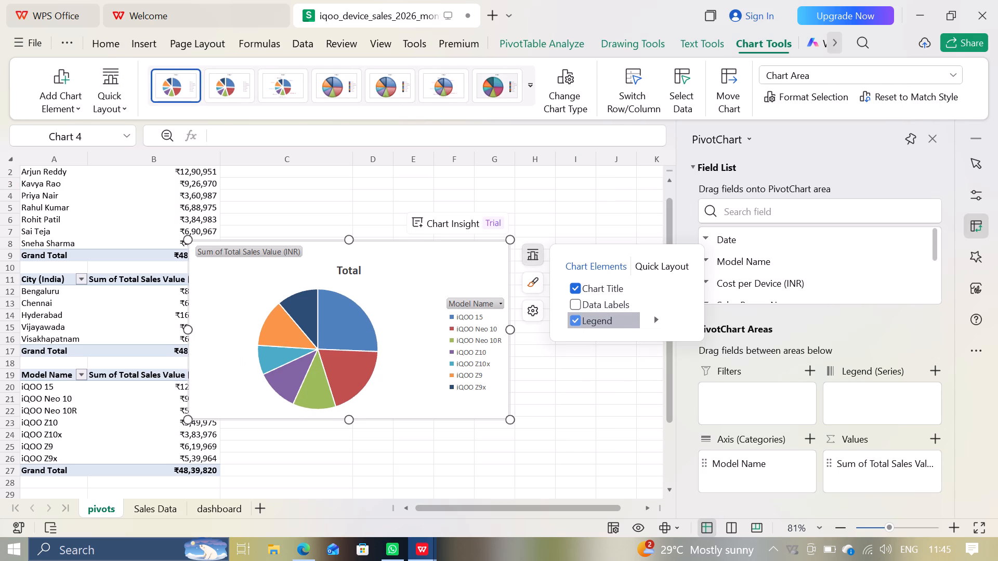
{"action": "left_click", "coordinate": [577, 318]}
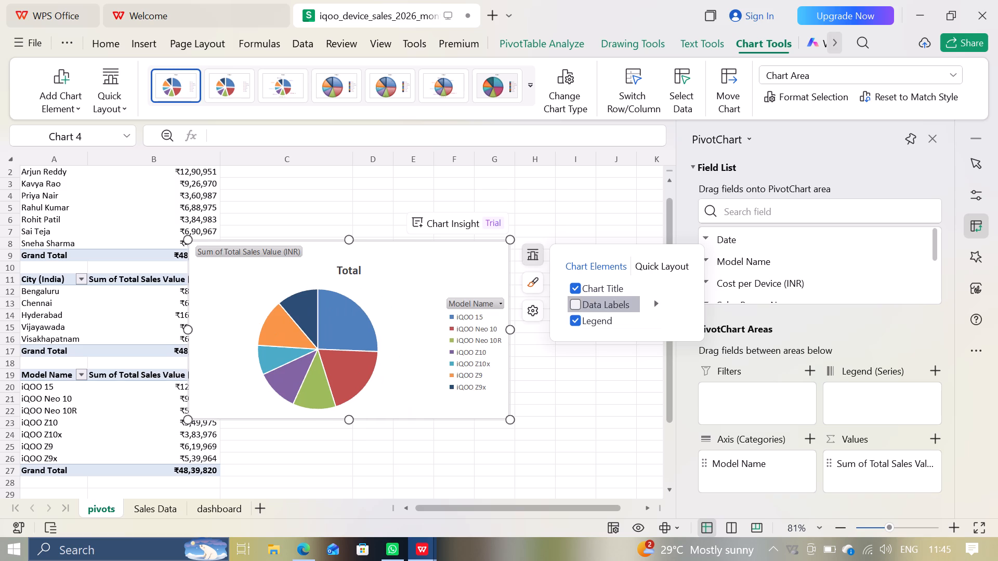
{"action": "left_click", "coordinate": [577, 305]}
{"action": "left_click", "coordinate": [654, 269]}
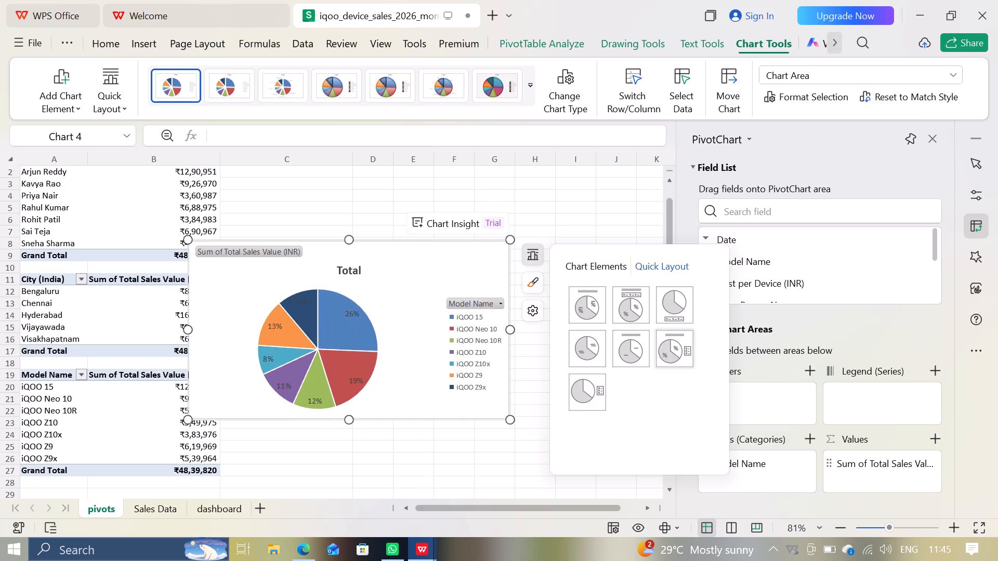
{"action": "left_click", "coordinate": [594, 269]}
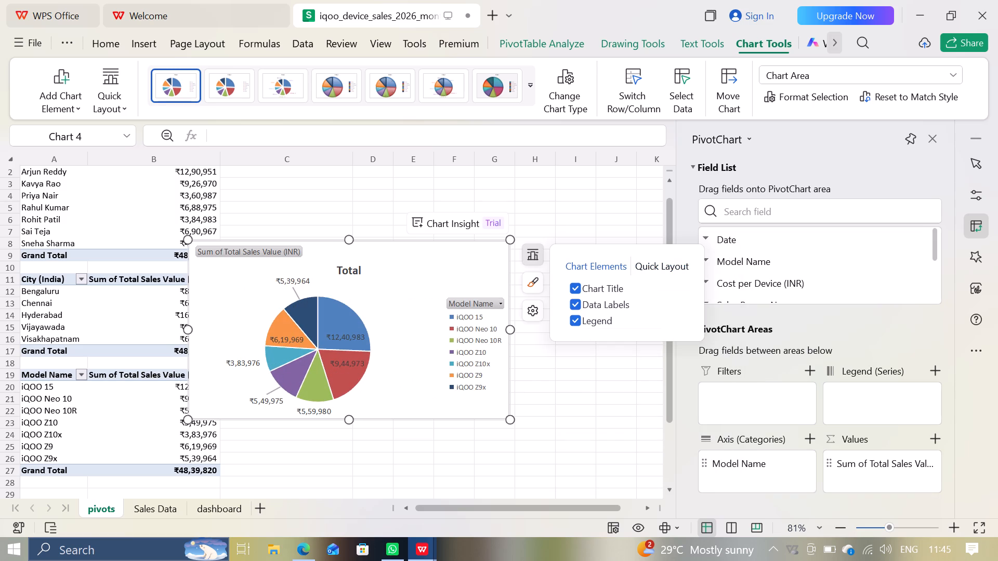
Hide all field buttons on the model pie chart.
{"action": "right_click", "coordinate": [286, 257]}
{"action": "left_click", "coordinate": [244, 250]}
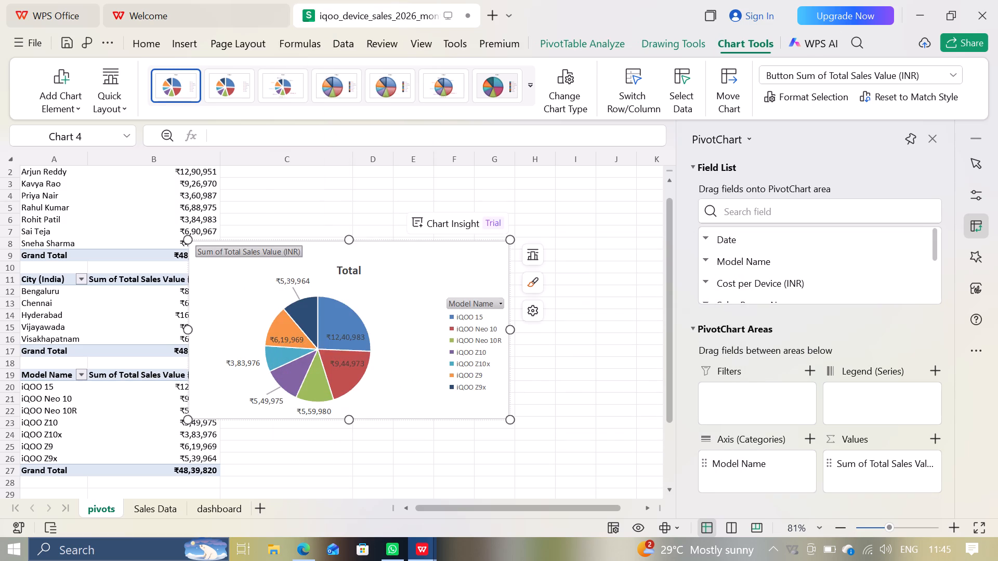
{"action": "right_click", "coordinate": [244, 250]}
{"action": "left_click", "coordinate": [312, 278]}
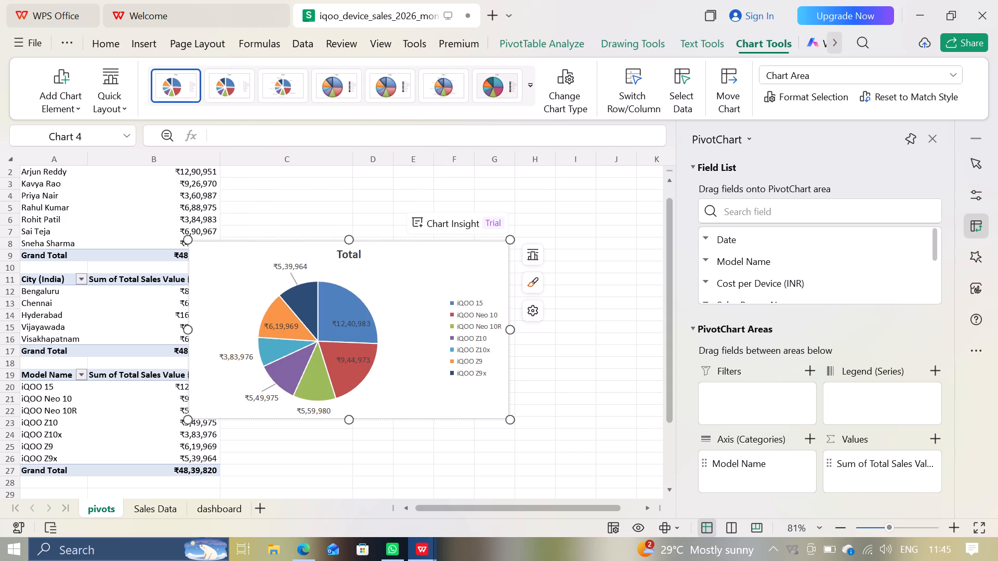
Delete the legend from the model pie chart.
{"action": "left_click", "coordinate": [466, 328]}
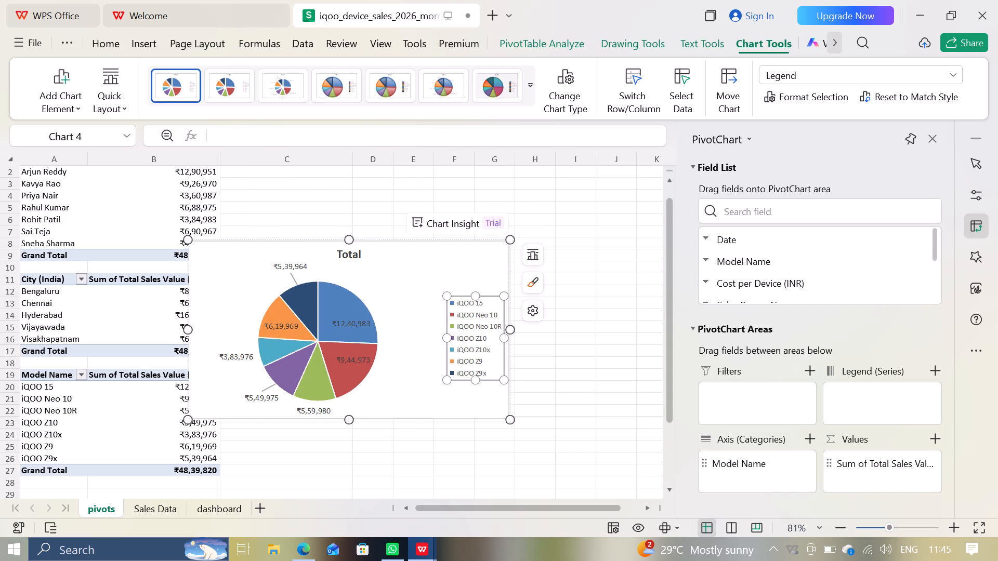
{"action": "key", "text": "Delete"}
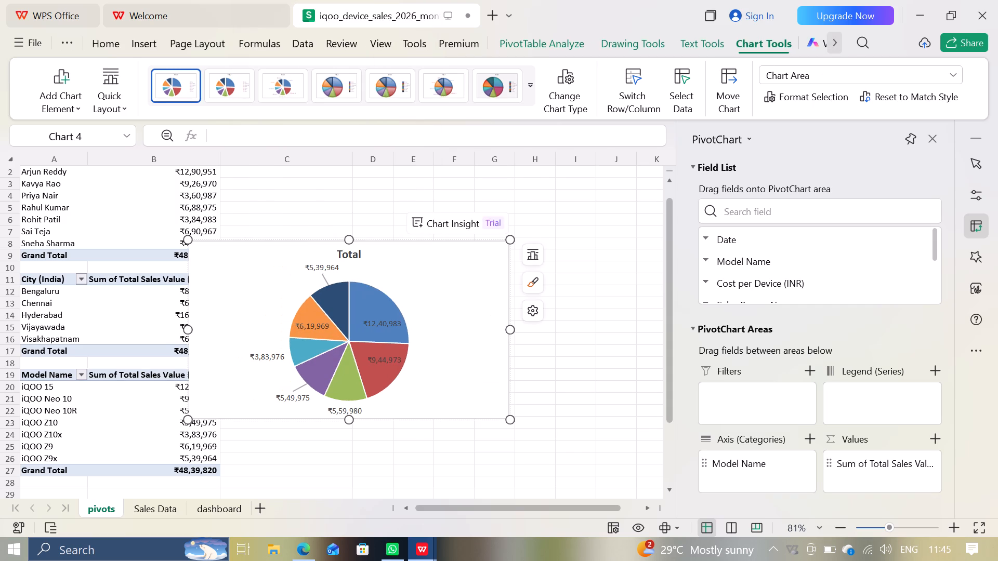
Replace the pie chart's title with "model".
{"action": "left_click", "coordinate": [358, 247]}
{"action": "double_click", "coordinate": [352, 255]}
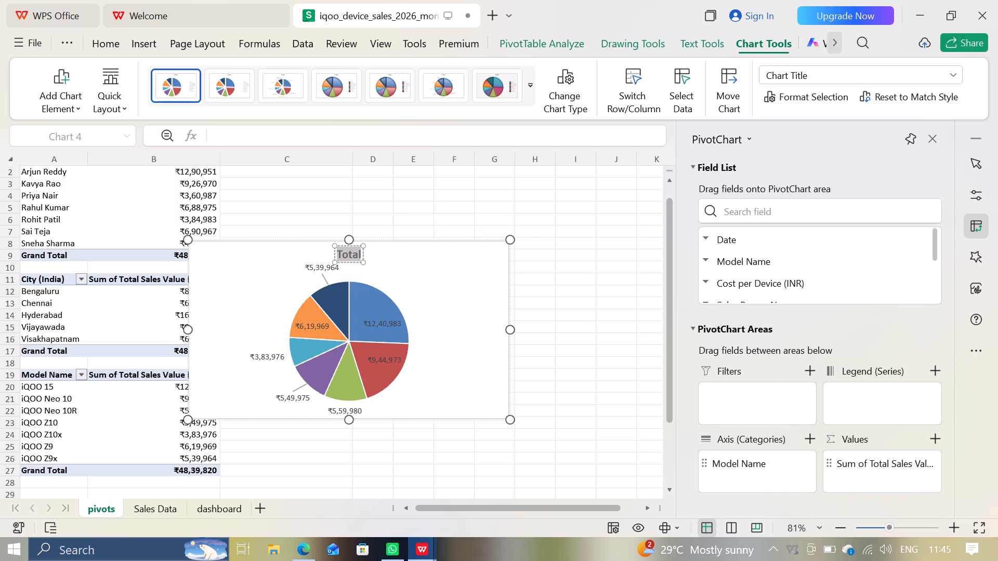
{"action": "key", "text": "BackSpace"}
{"action": "type", "text": "model"}
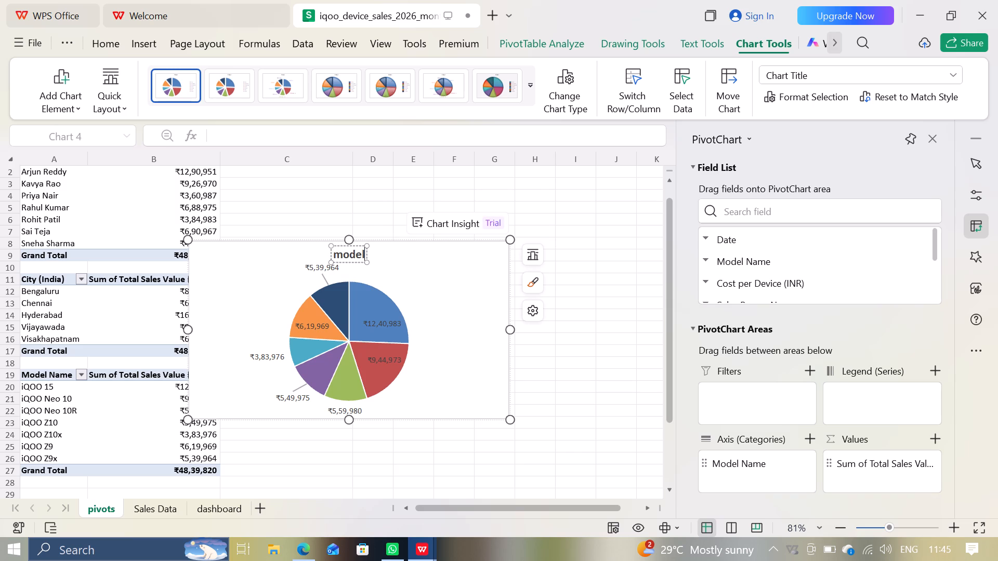
{"action": "left_click", "coordinate": [433, 291]}
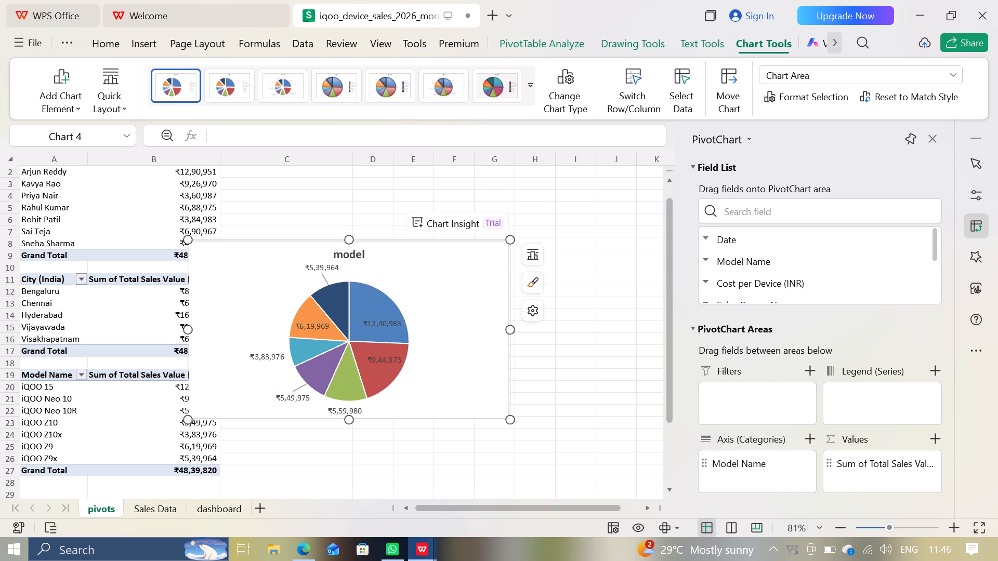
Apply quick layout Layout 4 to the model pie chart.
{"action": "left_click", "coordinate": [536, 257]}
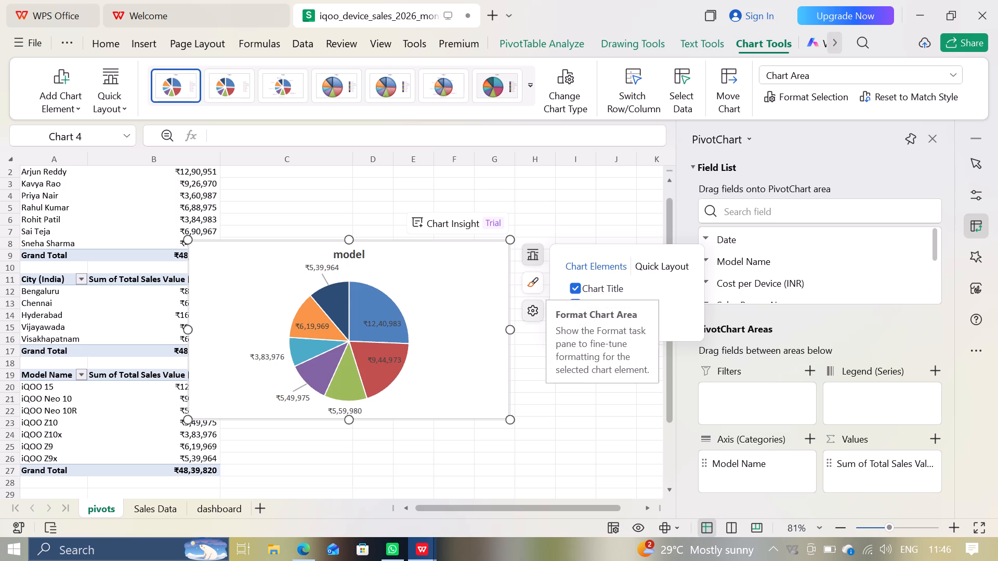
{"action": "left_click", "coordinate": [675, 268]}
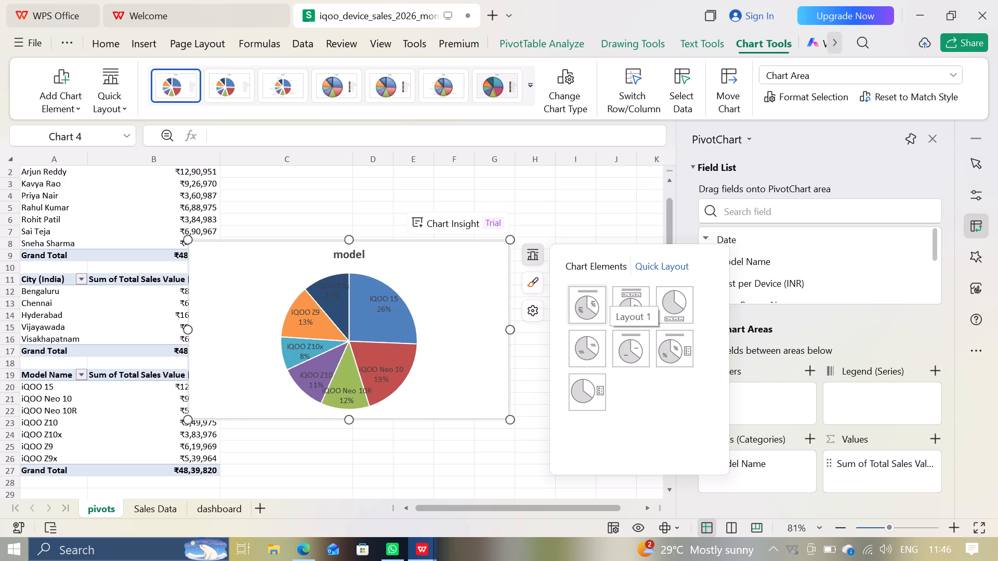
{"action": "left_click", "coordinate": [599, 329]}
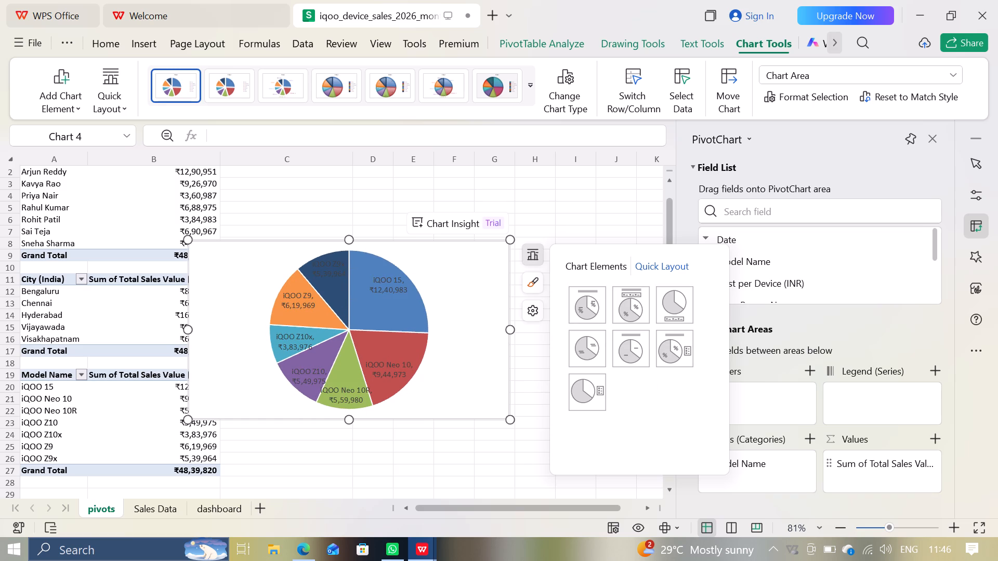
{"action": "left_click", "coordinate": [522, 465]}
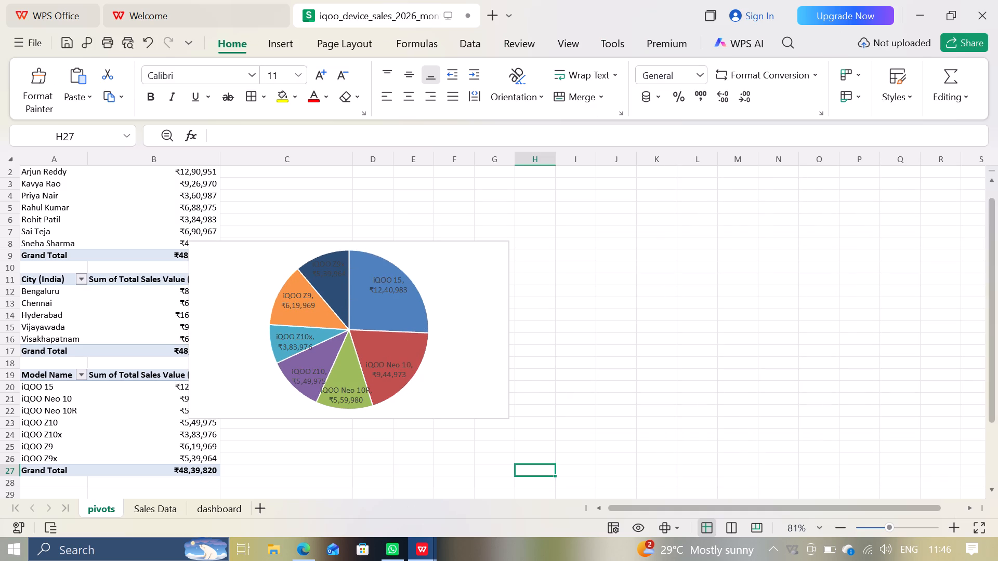
Delete the model pie chart from the pivots sheet.
{"action": "scroll", "coordinate": [490, 348], "scroll_direction": "up", "scroll_amount": 2}
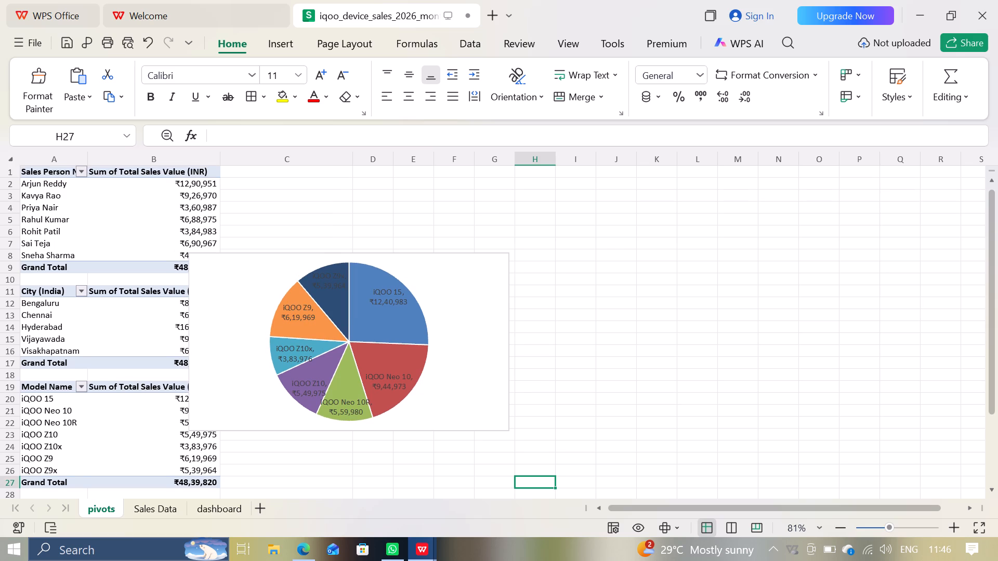
{"action": "left_click", "coordinate": [478, 318]}
{"action": "left_click", "coordinate": [481, 308]}
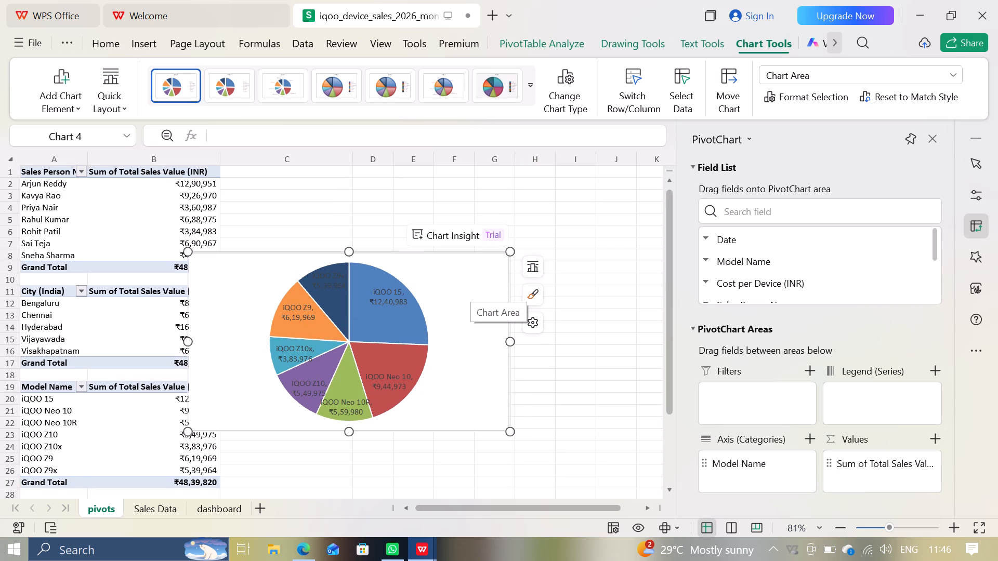
{"action": "key", "text": "Delete"}
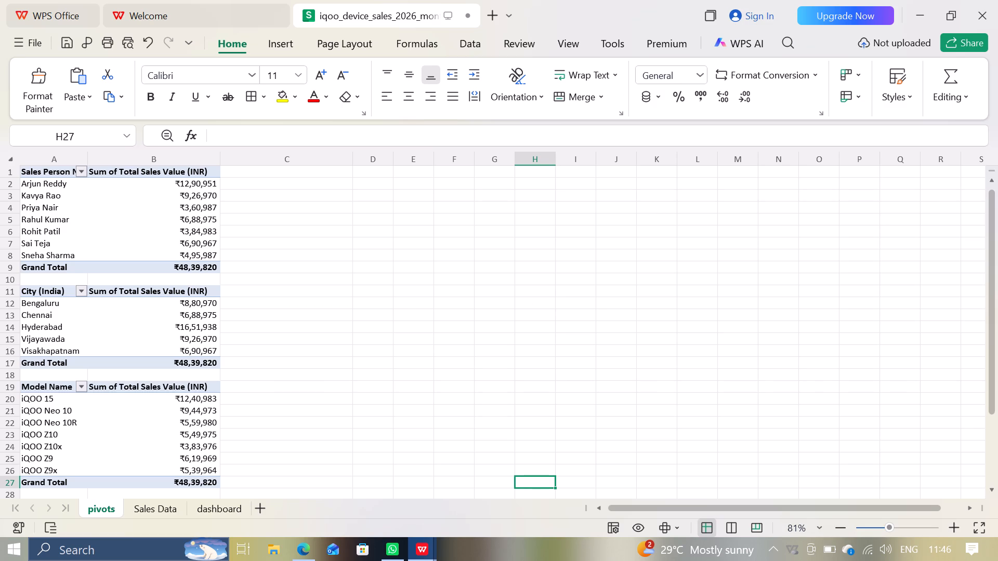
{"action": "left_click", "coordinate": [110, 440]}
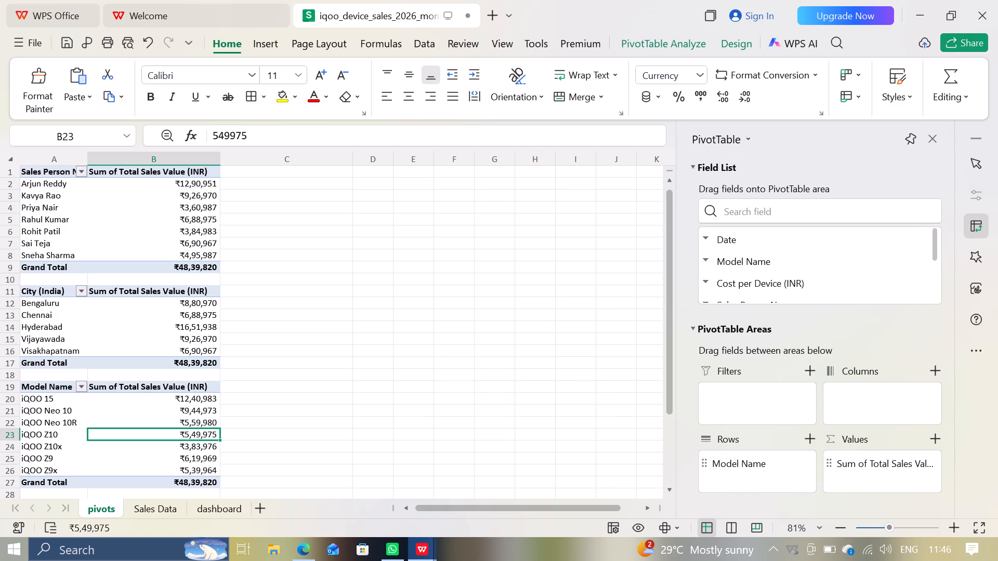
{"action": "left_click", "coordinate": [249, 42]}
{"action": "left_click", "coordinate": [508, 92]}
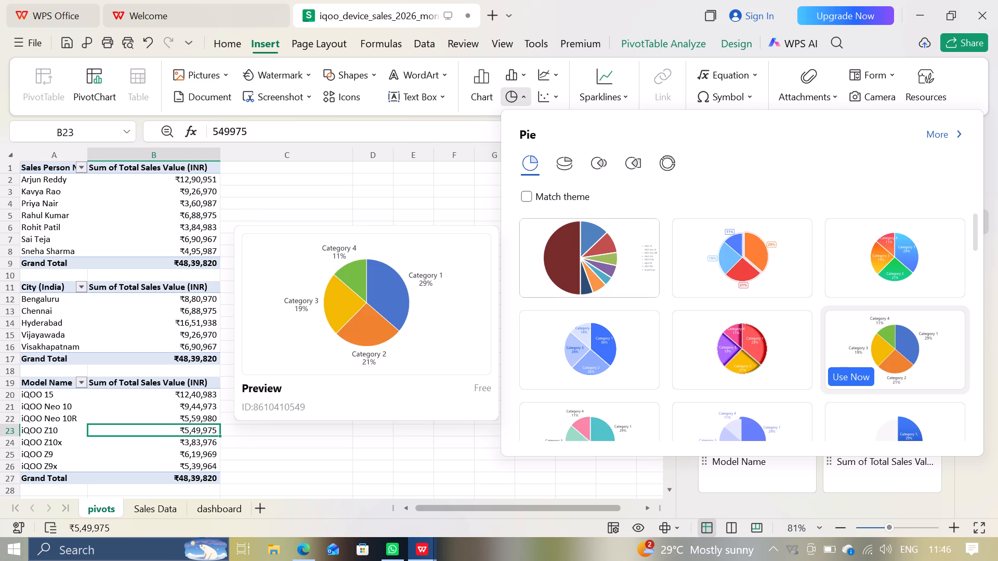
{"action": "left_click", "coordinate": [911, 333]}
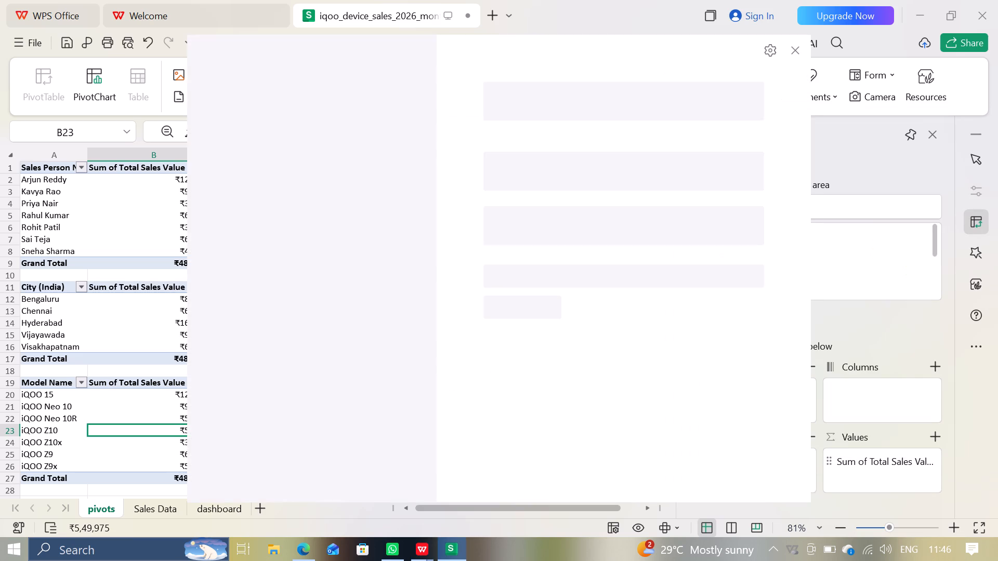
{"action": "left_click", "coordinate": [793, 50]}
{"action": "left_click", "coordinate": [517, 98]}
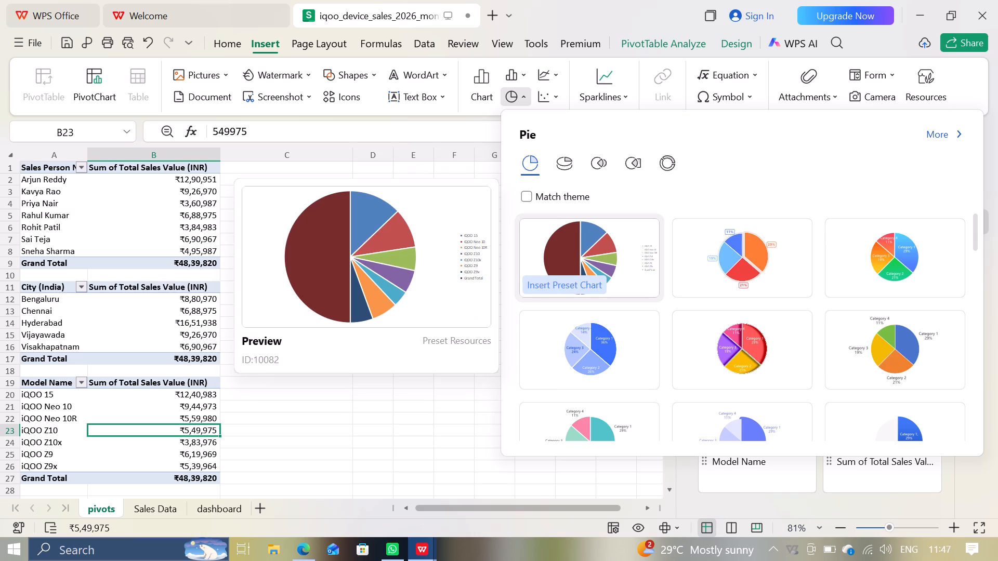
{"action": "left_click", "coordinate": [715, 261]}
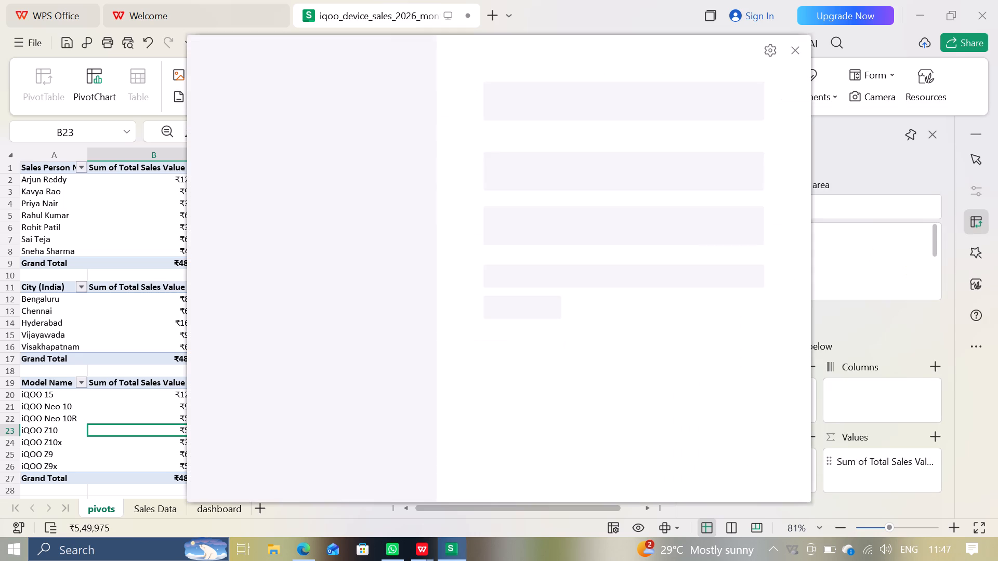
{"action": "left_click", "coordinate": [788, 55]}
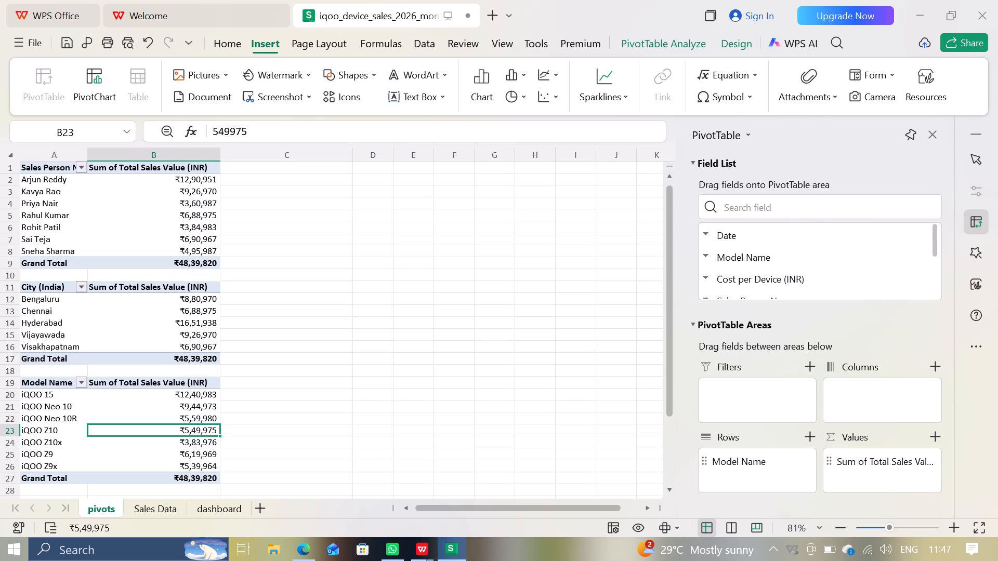
Insert the preset pie chart based on the Model Name PivotTable.
{"action": "left_click", "coordinate": [522, 96]}
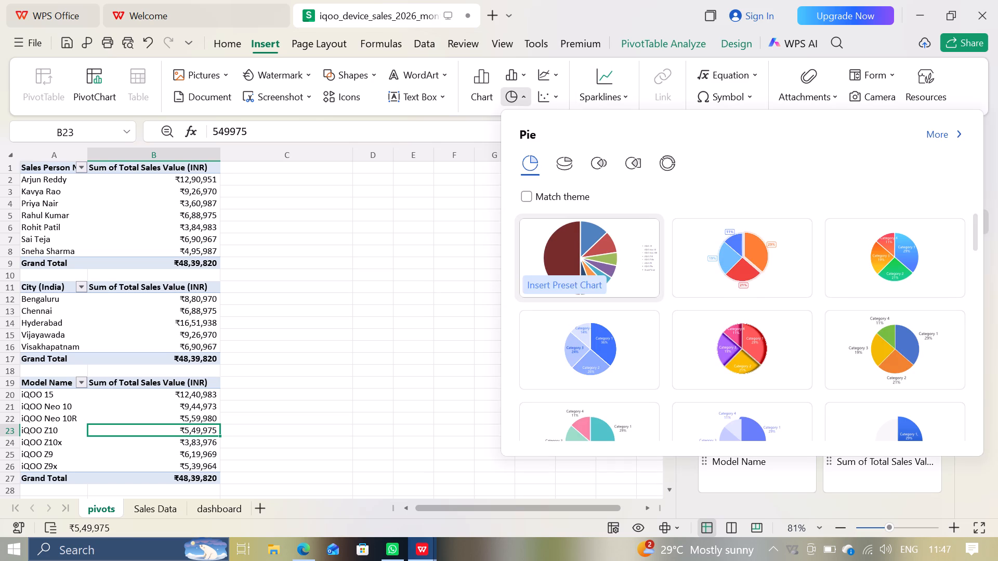
{"action": "left_click", "coordinate": [586, 218]}
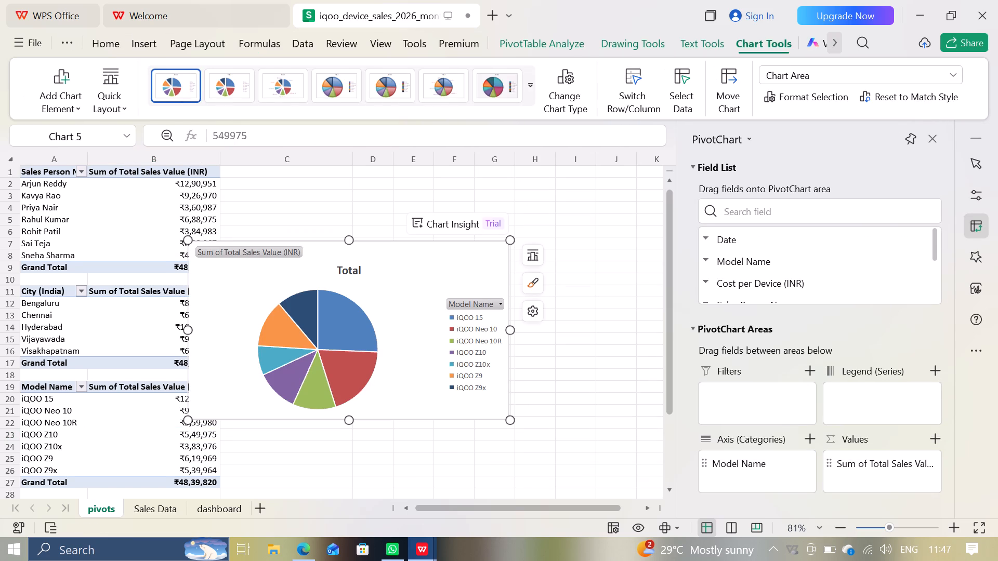
Delete the legend from the new model pie chart.
{"action": "left_click", "coordinate": [489, 336]}
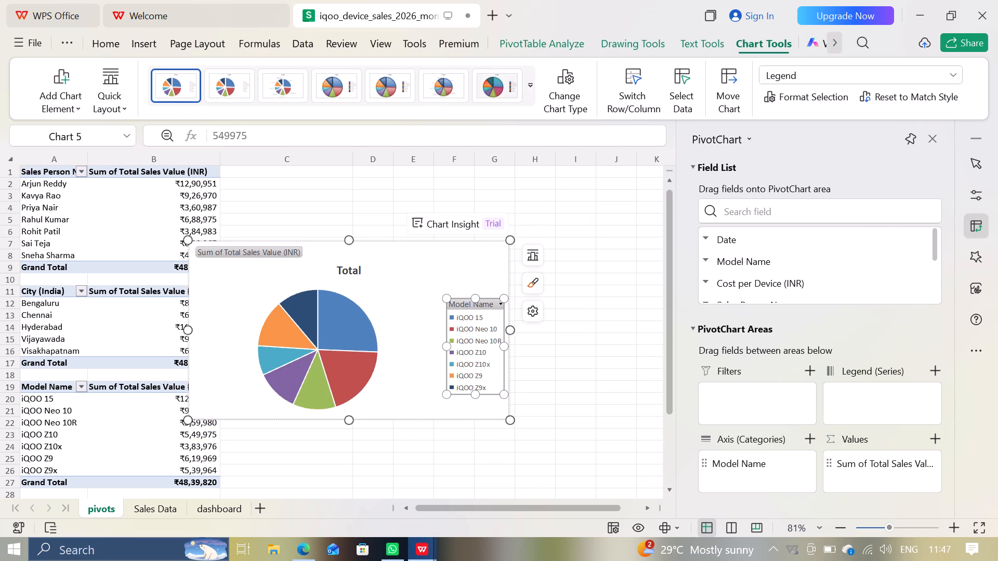
{"action": "key", "text": "Delete"}
Move the model pie chart to the sheet's upper corner, over columns A to C from row 1.
{"action": "left_click_drag", "start_coordinate": [489, 336], "coordinate": [237, 255]}
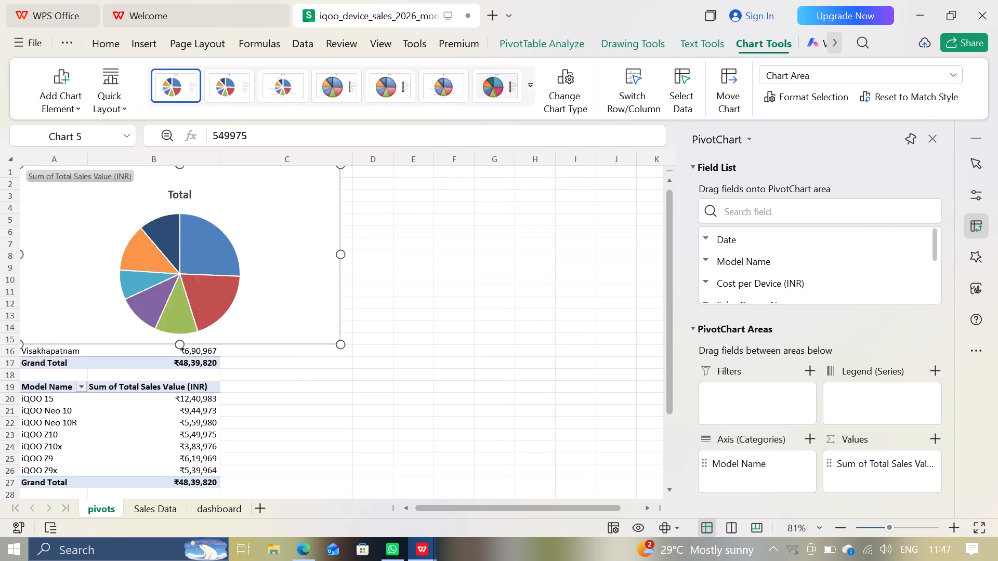
{"action": "left_click", "coordinate": [237, 255]}
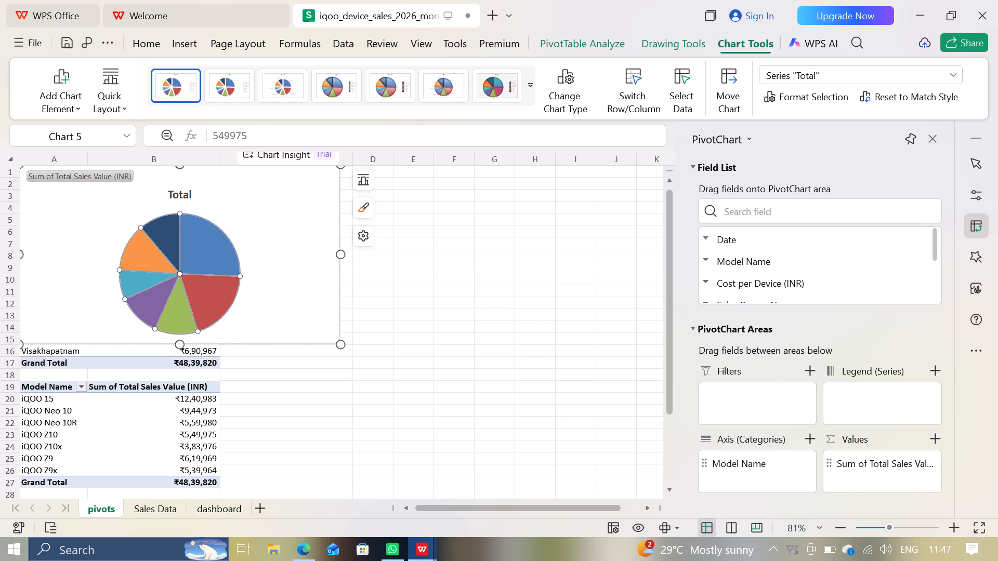
Hide all field buttons on the new model pie chart.
{"action": "right_click", "coordinate": [65, 177]}
{"action": "left_click", "coordinate": [135, 276]}
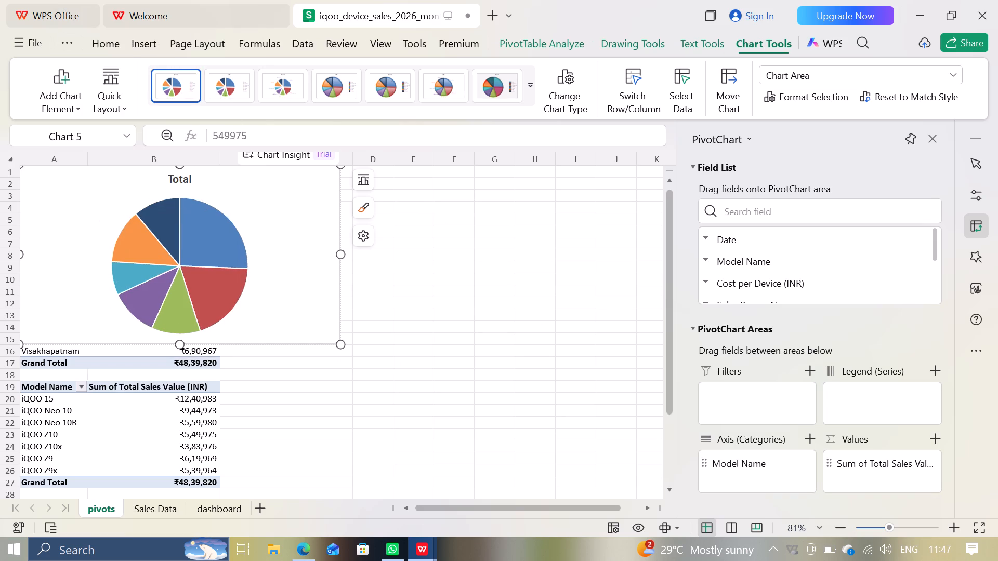
Replace the pie chart's title with "model".
{"action": "left_click", "coordinate": [179, 182]}
{"action": "double_click", "coordinate": [179, 182]}
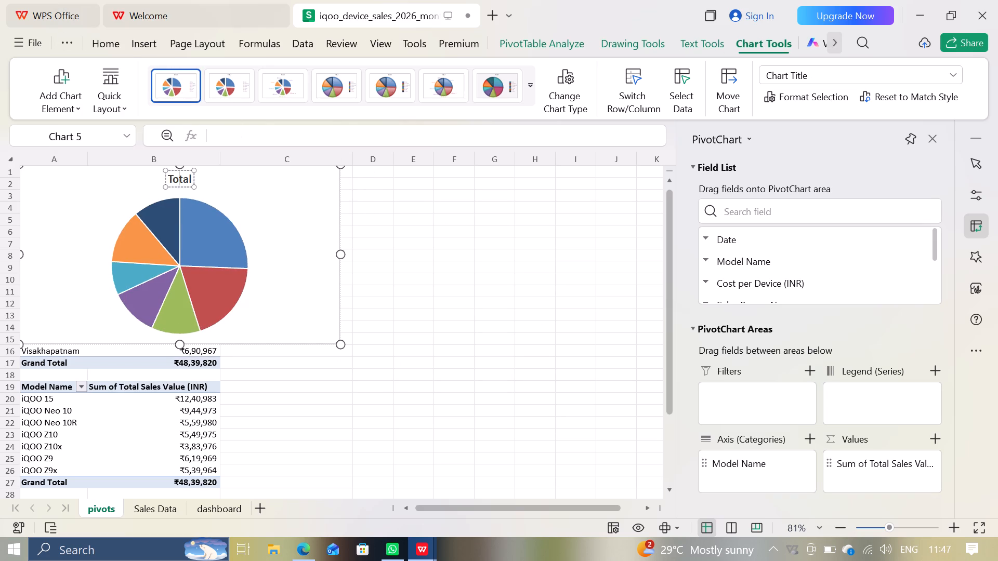
{"action": "key", "text": "BackSpace"}
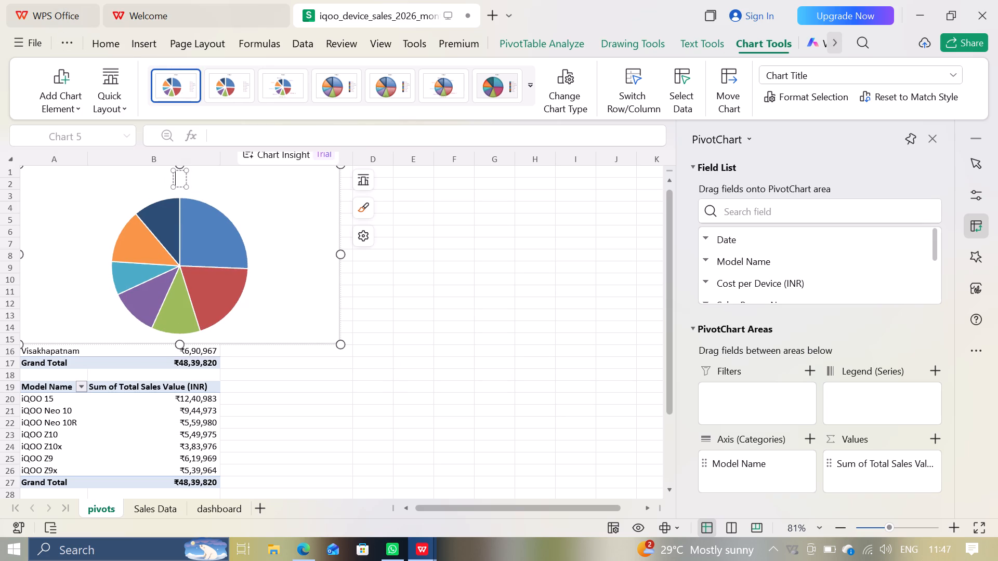
{"action": "type", "text": "model"}
{"action": "left_click", "coordinate": [272, 200]}
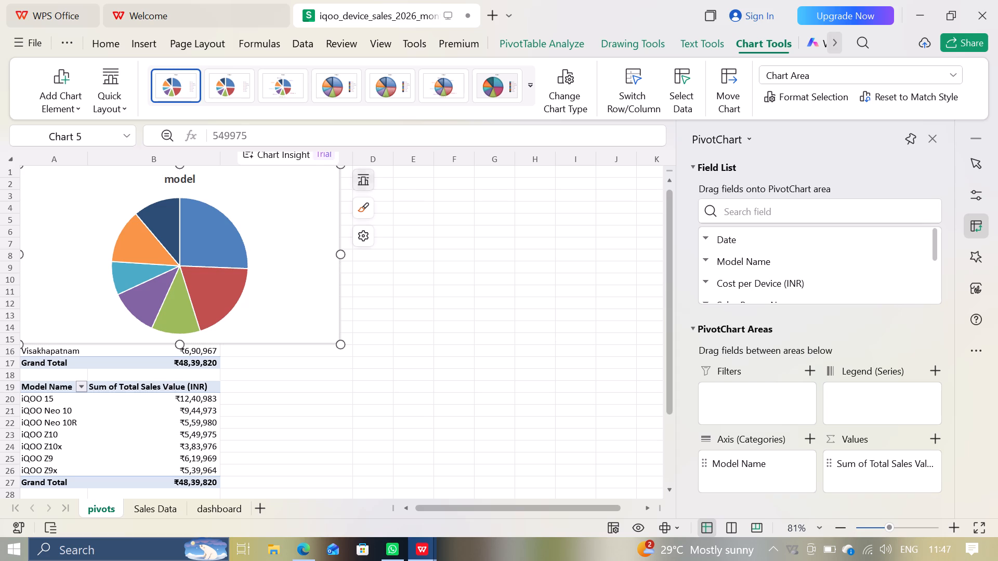
Turn on data labels for the model pie chart.
{"action": "left_click", "coordinate": [359, 177]}
{"action": "left_click", "coordinate": [411, 189]}
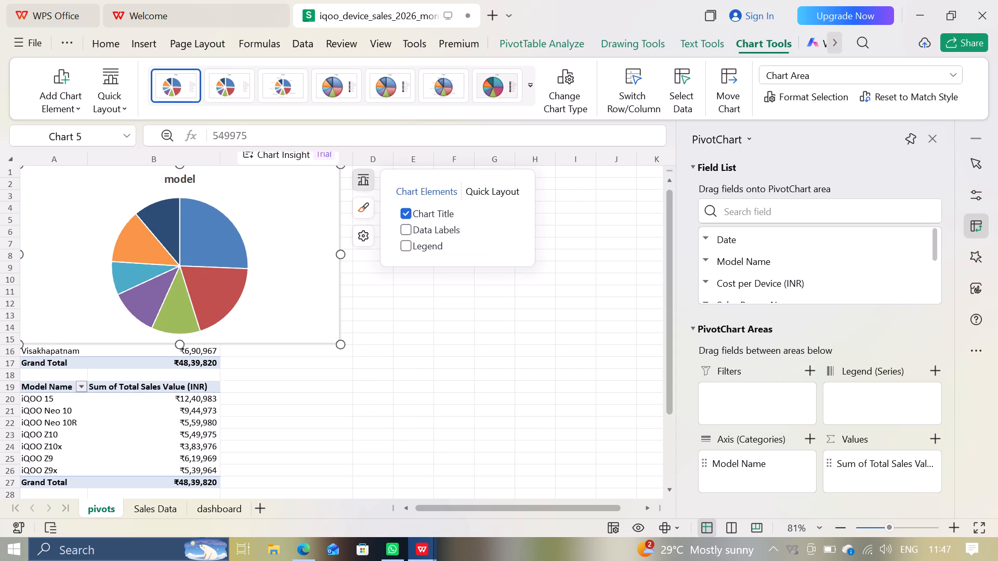
{"action": "left_click", "coordinate": [409, 225]}
{"action": "left_click", "coordinate": [432, 348]}
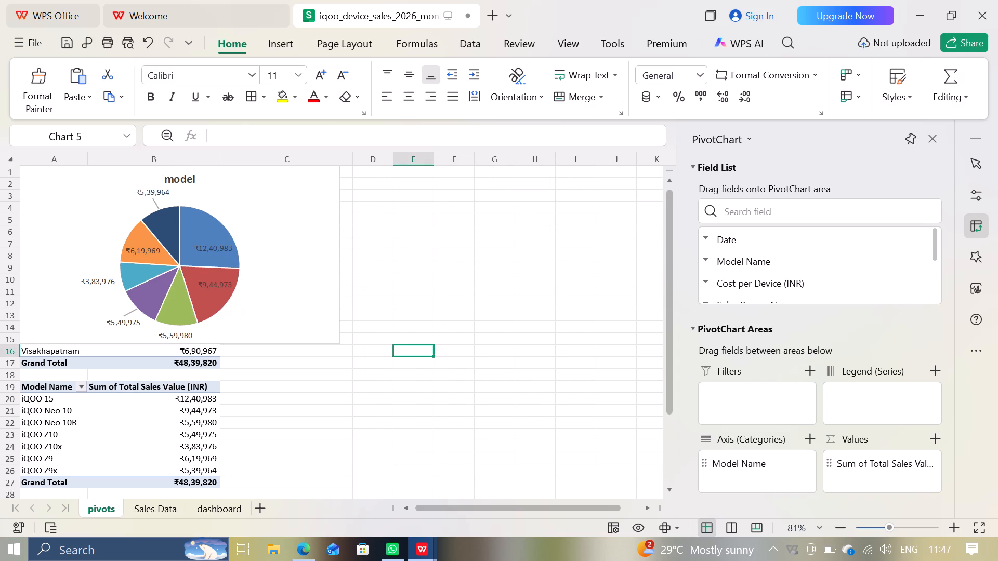
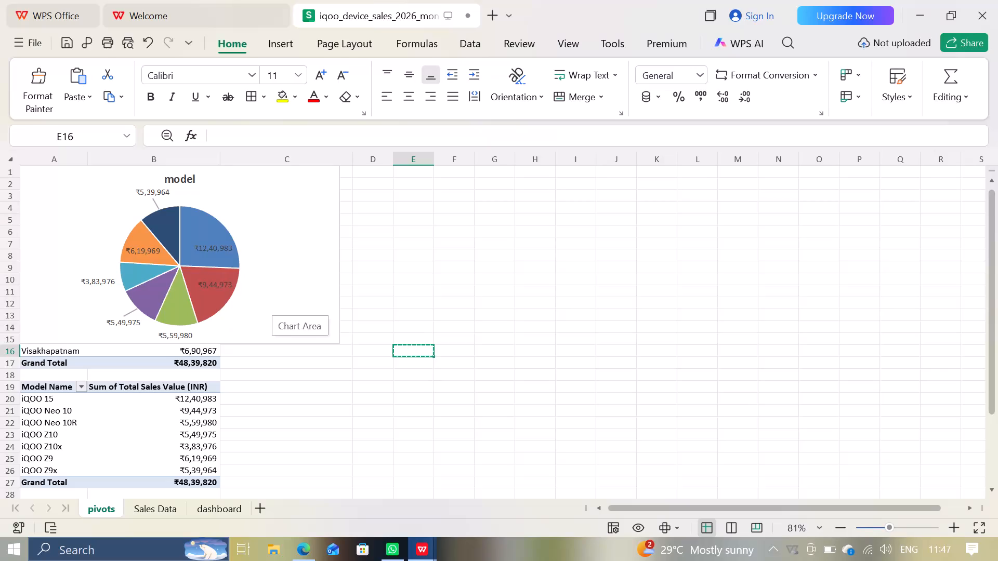
Cut the model pie chart from the pivots sheet, paste it on the dashboard sheet and place it over columns K to S.
{"action": "left_click", "coordinate": [272, 236]}
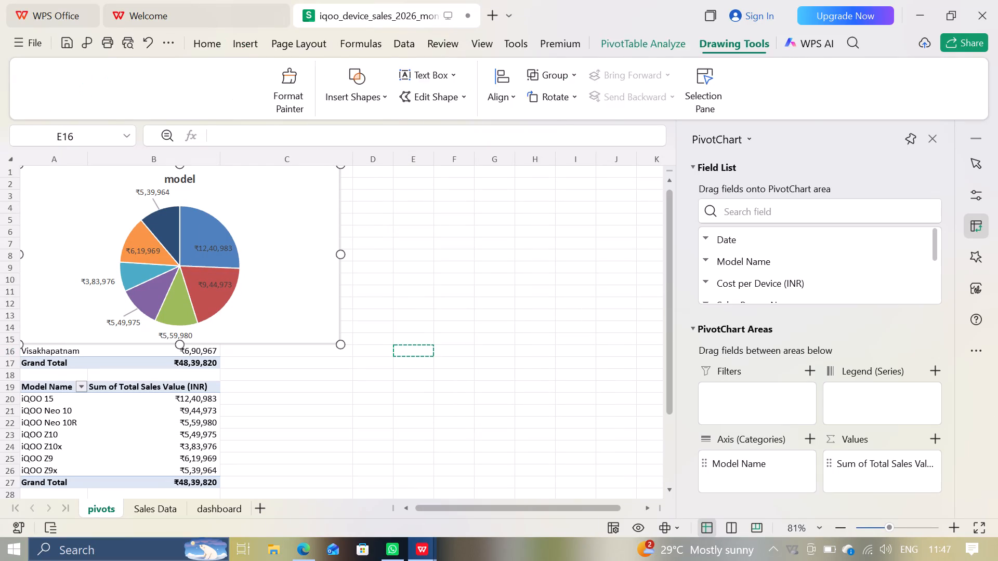
{"action": "key", "text": "ctrl+x"}
{"action": "left_click_drag", "start_coordinate": [272, 236], "coordinate": [270, 410]}
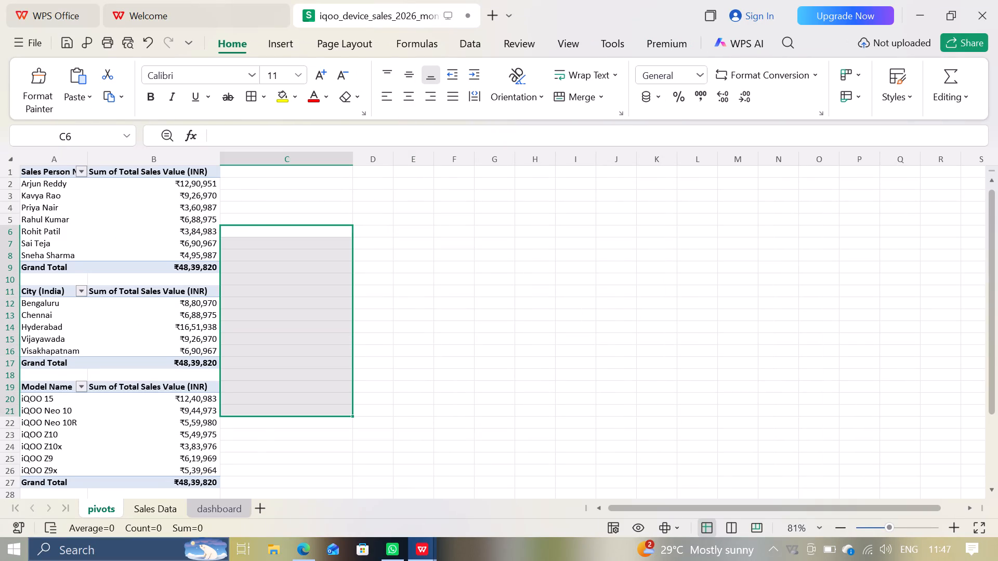
{"action": "left_click", "coordinate": [226, 500]}
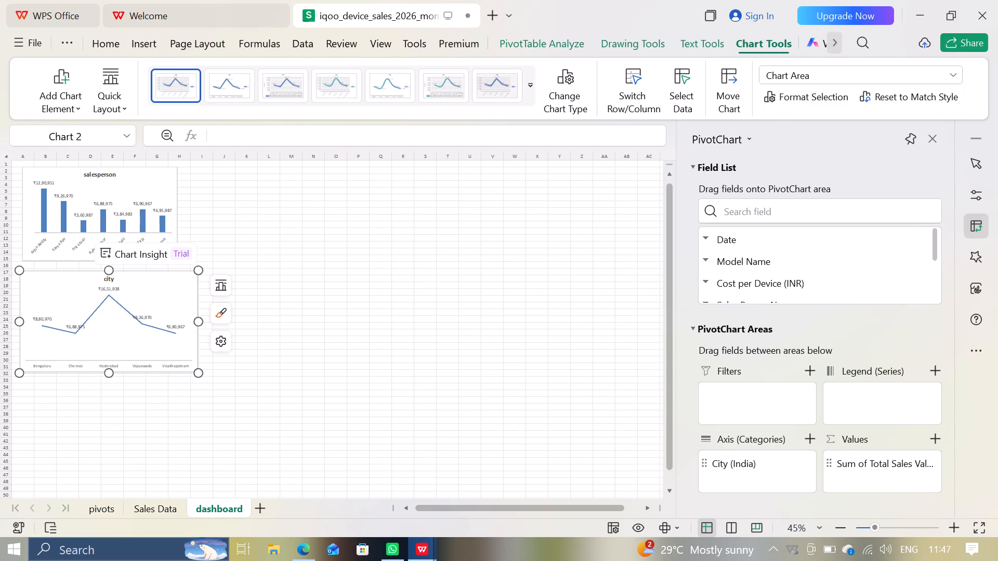
{"action": "key", "text": "ctrl+v"}
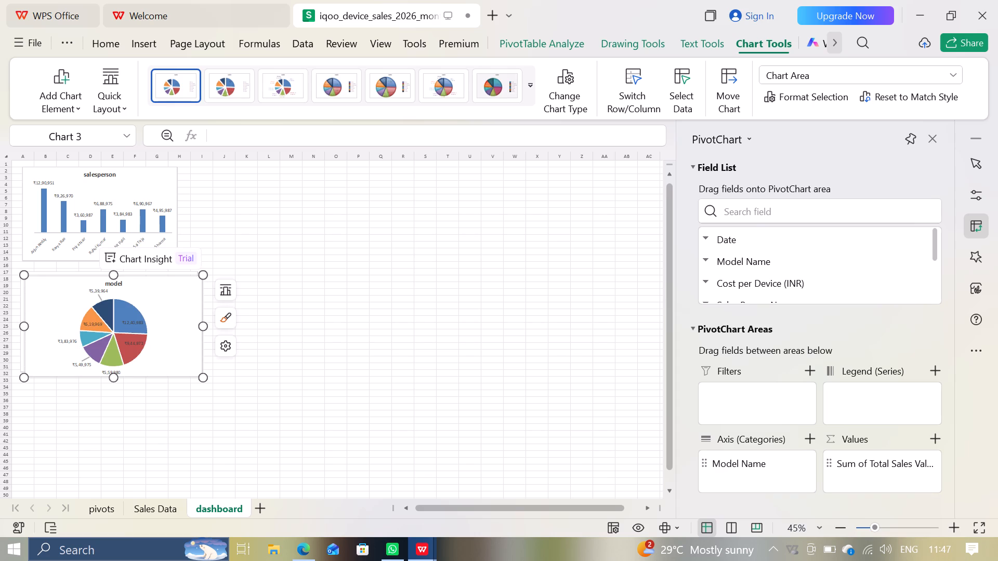
{"action": "left_click_drag", "start_coordinate": [182, 333], "coordinate": [410, 260]}
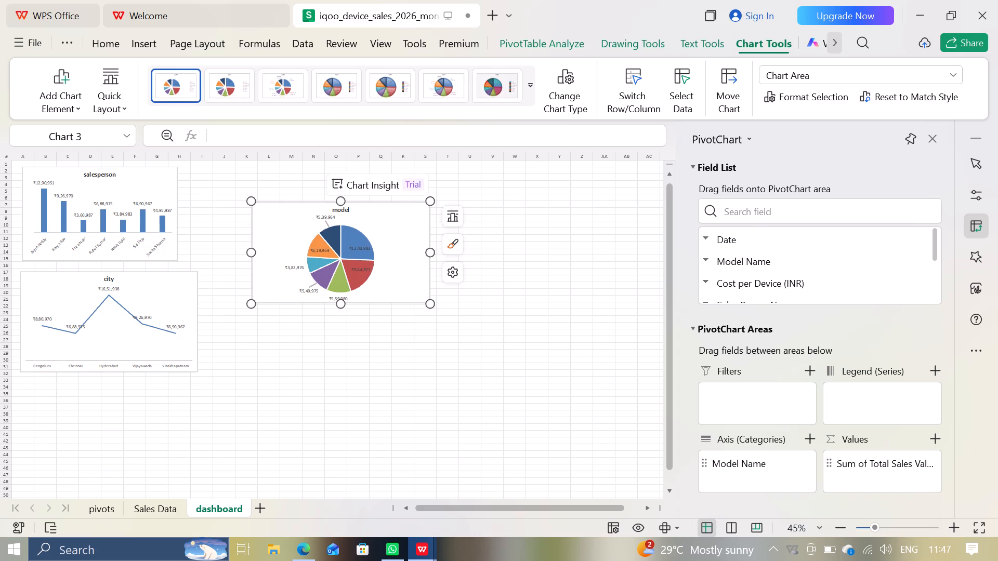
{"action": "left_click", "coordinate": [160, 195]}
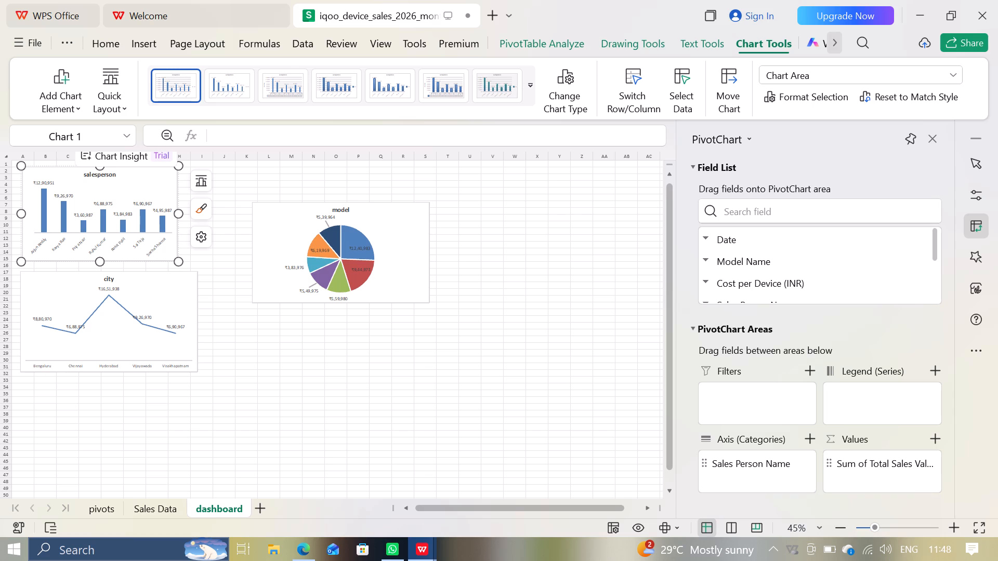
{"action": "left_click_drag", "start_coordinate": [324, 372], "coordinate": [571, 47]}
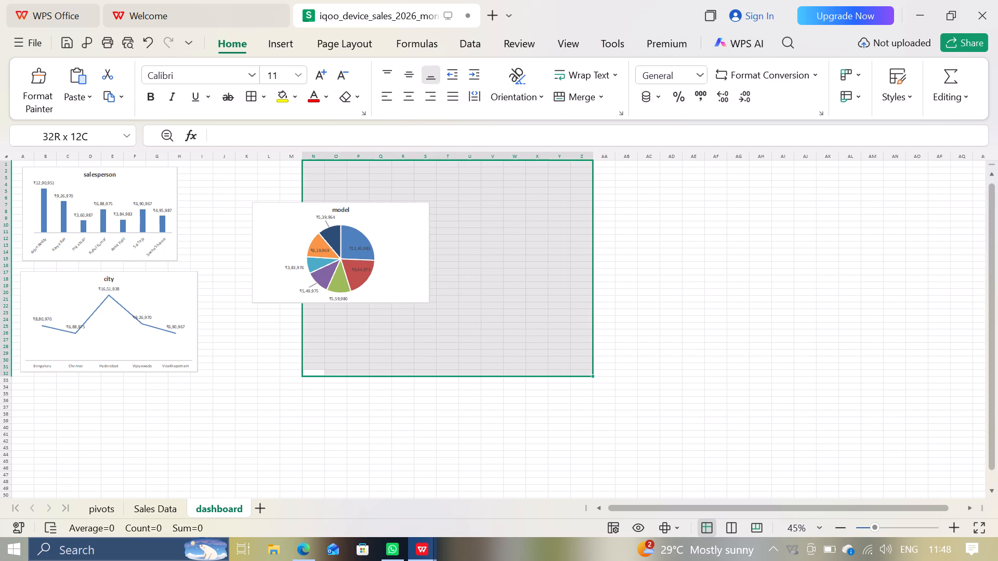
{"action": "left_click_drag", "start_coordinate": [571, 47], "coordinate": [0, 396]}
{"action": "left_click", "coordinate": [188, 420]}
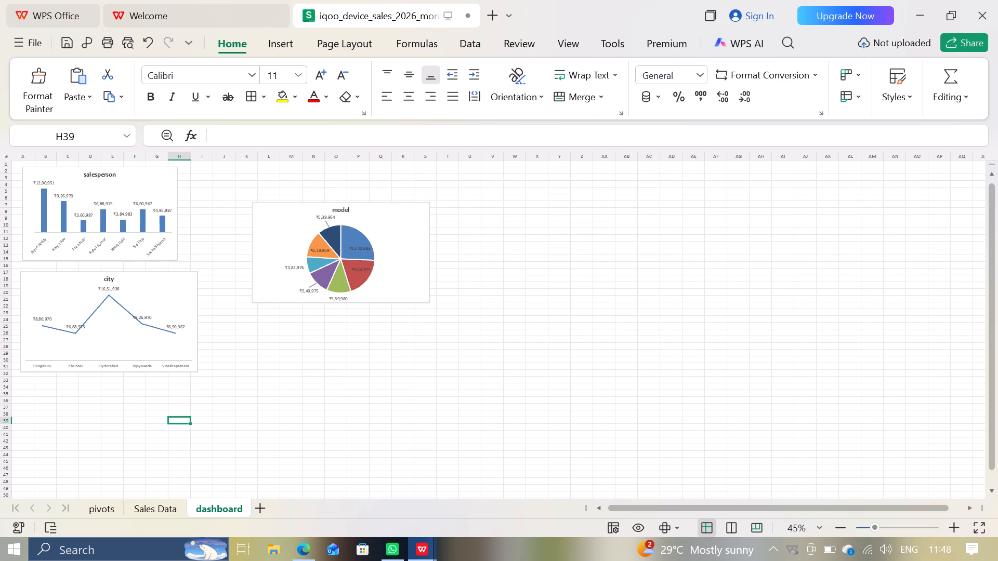
Insert a slicer for the Month field from the salesperson chart.
{"action": "left_click", "coordinate": [106, 196]}
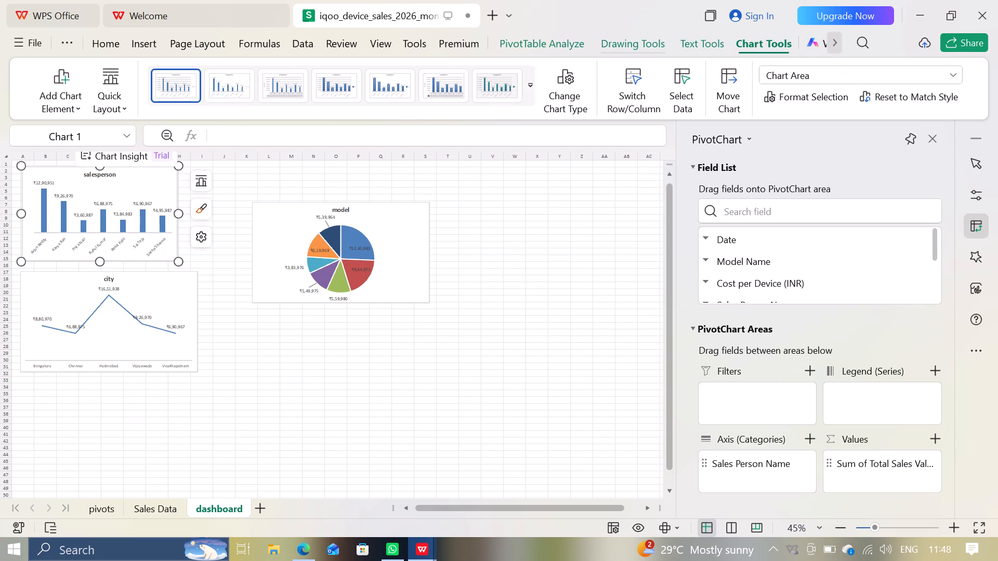
{"action": "left_click", "coordinate": [545, 44]}
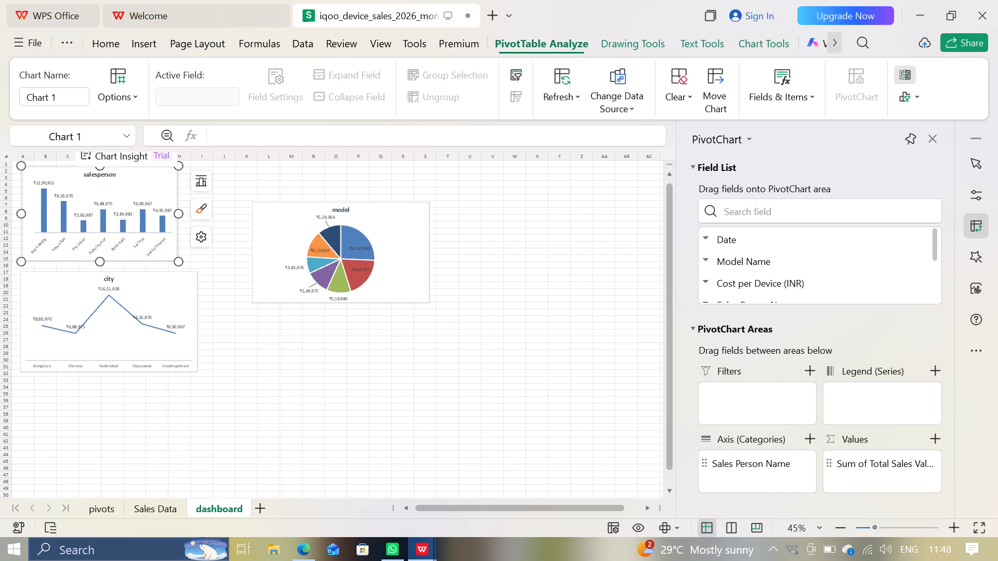
{"action": "left_click", "coordinate": [518, 77]}
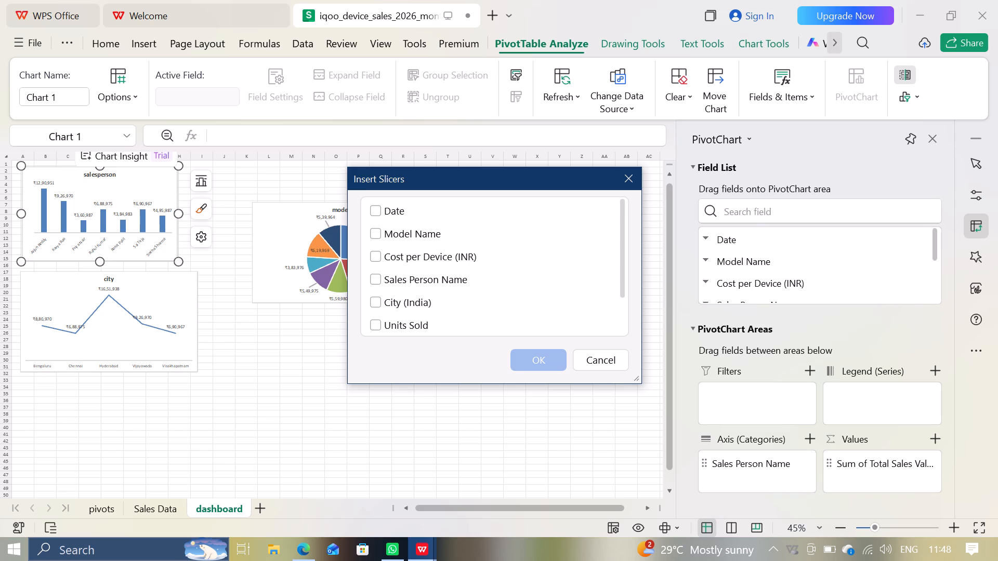
{"action": "scroll", "coordinate": [399, 293], "scroll_direction": "down", "scroll_amount": 2}
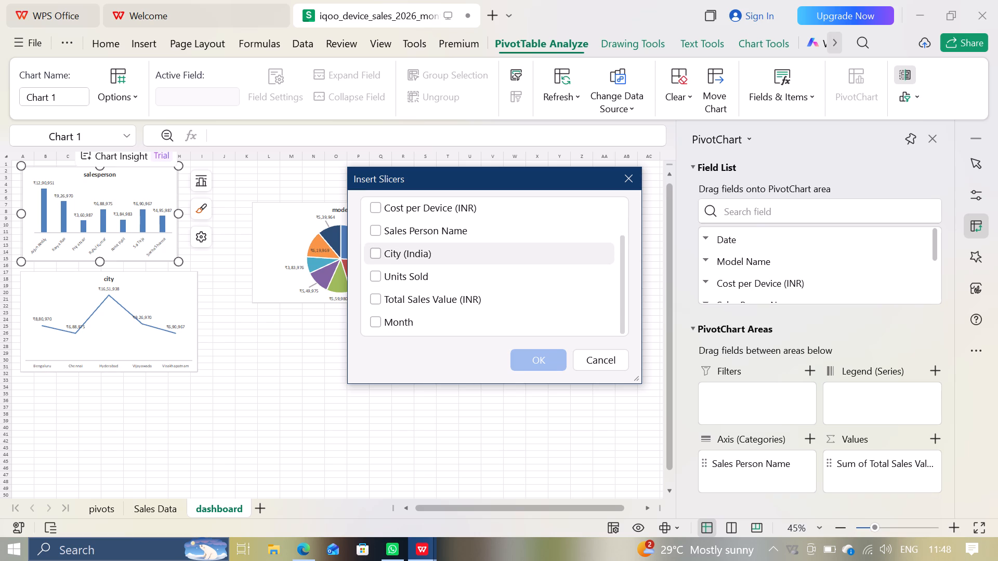
{"action": "scroll", "coordinate": [399, 293], "scroll_direction": "down", "scroll_amount": 1}
{"action": "left_click", "coordinate": [376, 322]}
{"action": "left_click", "coordinate": [553, 362]}
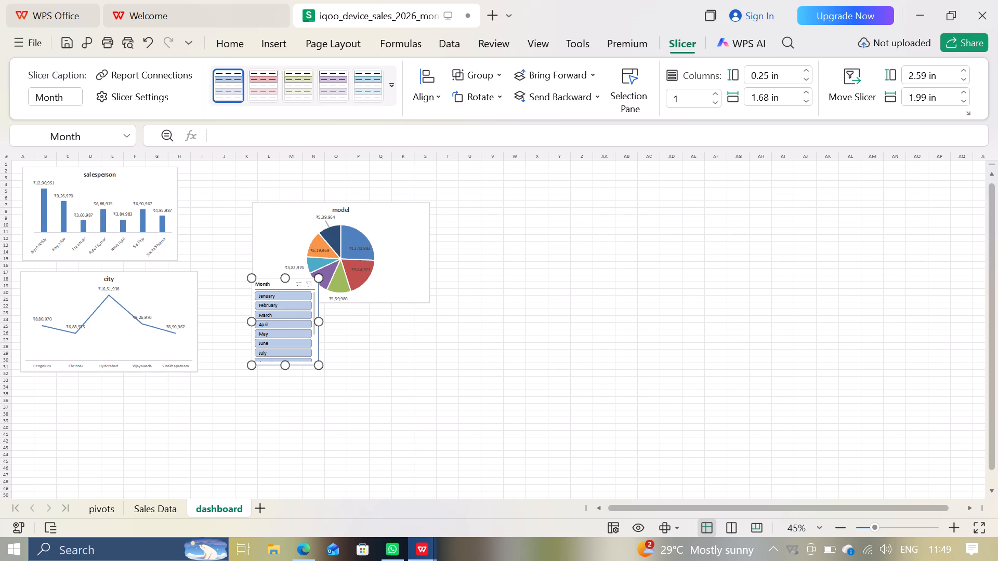
Move the Month slicer down so it sits just below the model pie chart instead of overlapping it.
{"action": "scroll", "coordinate": [175, 269], "scroll_direction": "up", "scroll_amount": 2}
{"action": "left_click", "coordinate": [409, 353]}
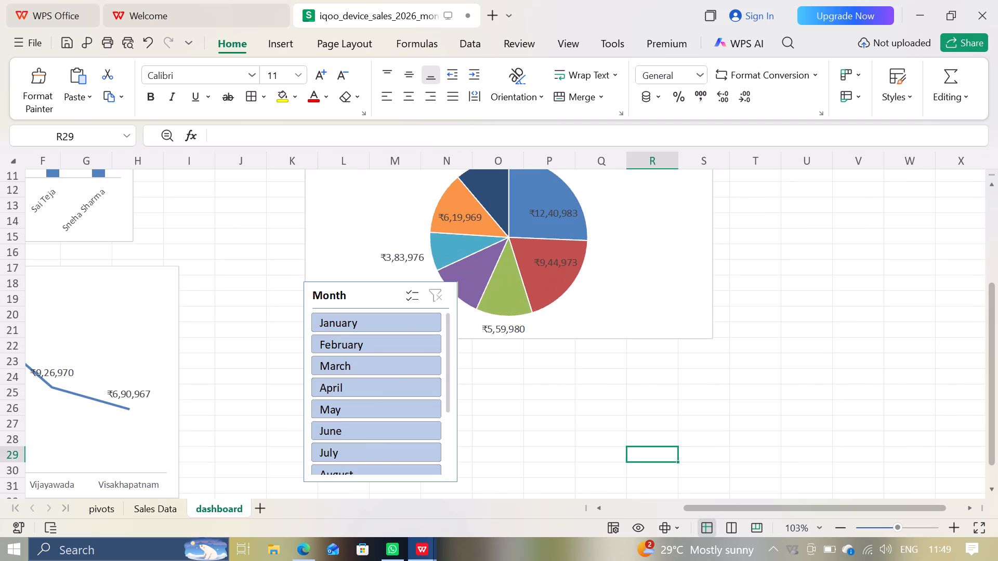
{"action": "scroll", "coordinate": [212, 277], "scroll_direction": "right", "scroll_amount": 6}
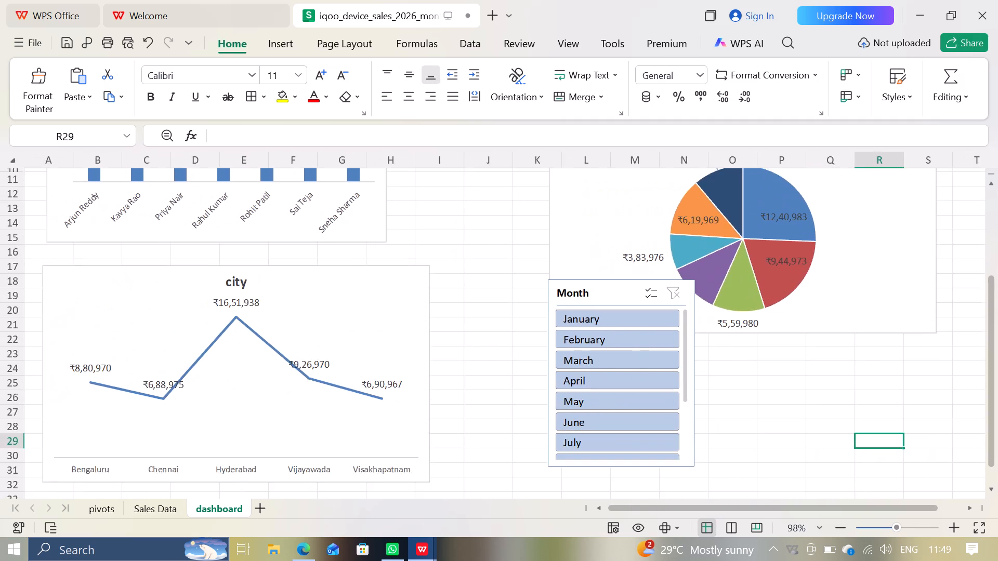
{"action": "scroll", "coordinate": [212, 277], "scroll_direction": "up", "scroll_amount": 3}
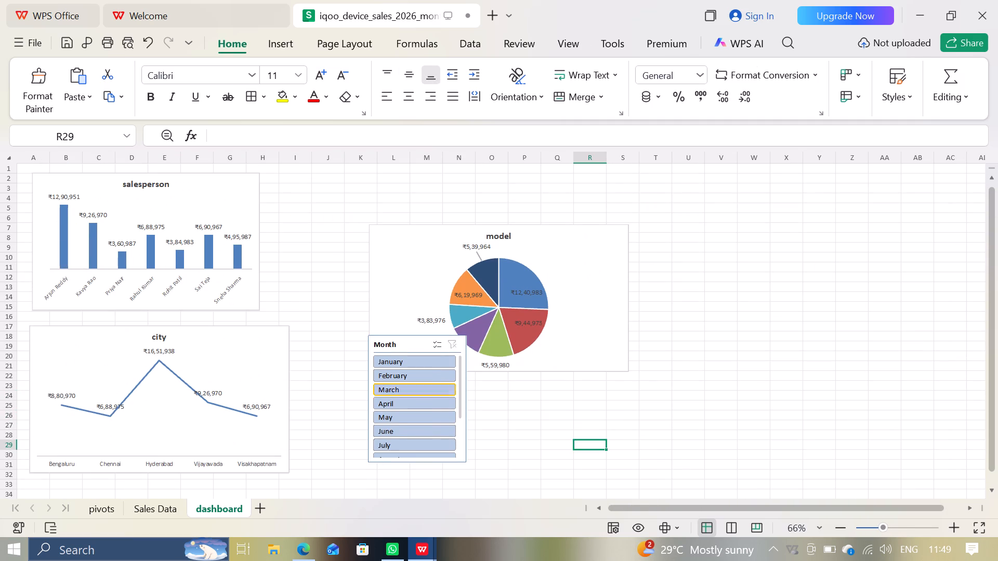
{"action": "left_click", "coordinate": [404, 342]}
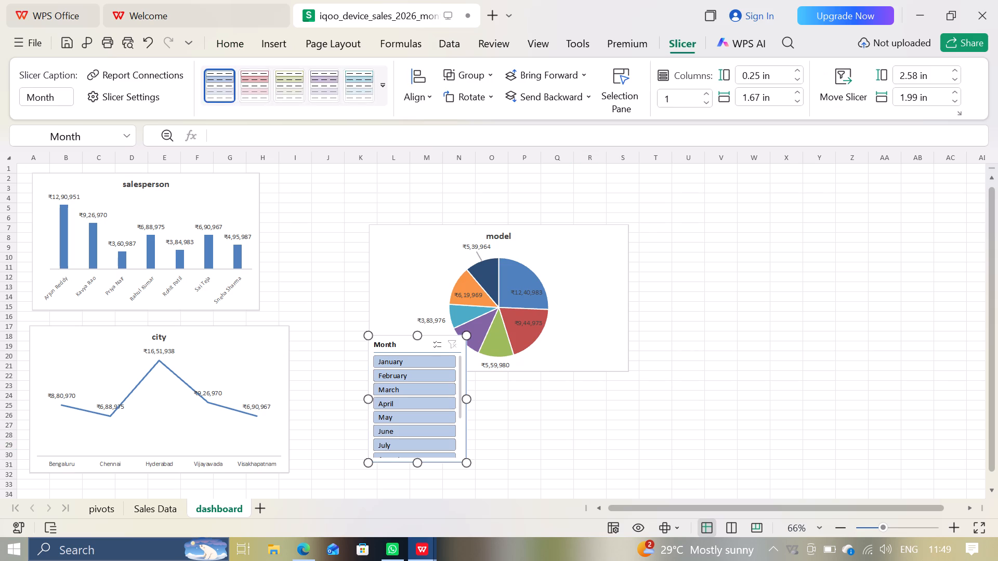
{"action": "left_click_drag", "start_coordinate": [407, 348], "coordinate": [405, 410]}
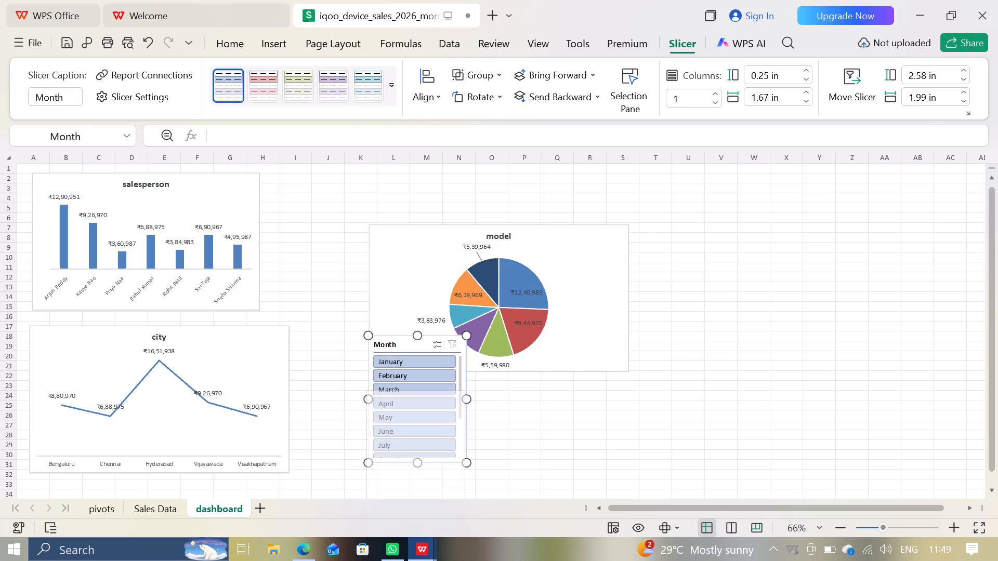
{"action": "left_click_drag", "start_coordinate": [405, 410], "coordinate": [404, 393]}
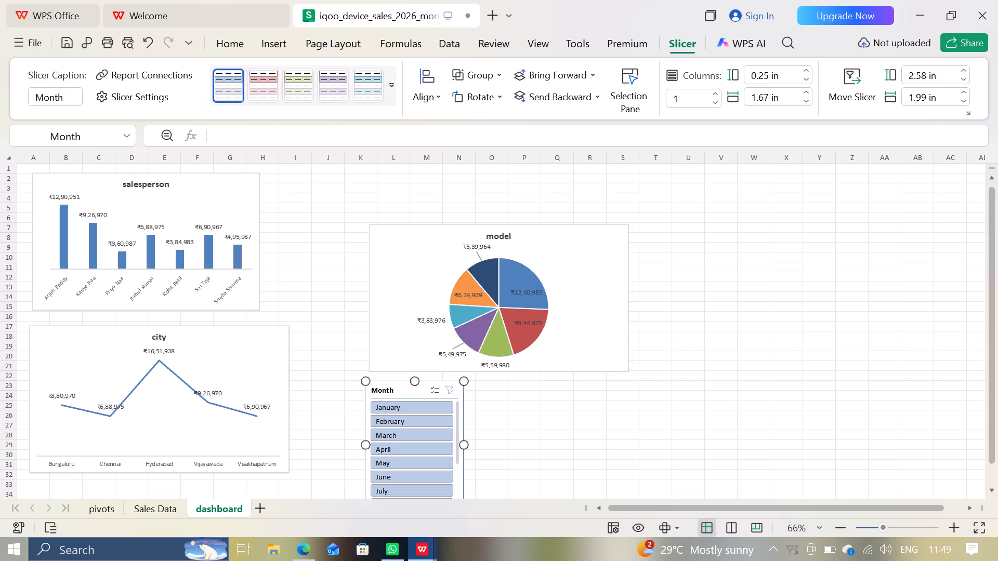
Move the model pie chart beside the salesperson chart, over columns I to Q from about row 2.
{"action": "left_click_drag", "start_coordinate": [426, 282], "coordinate": [387, 229]}
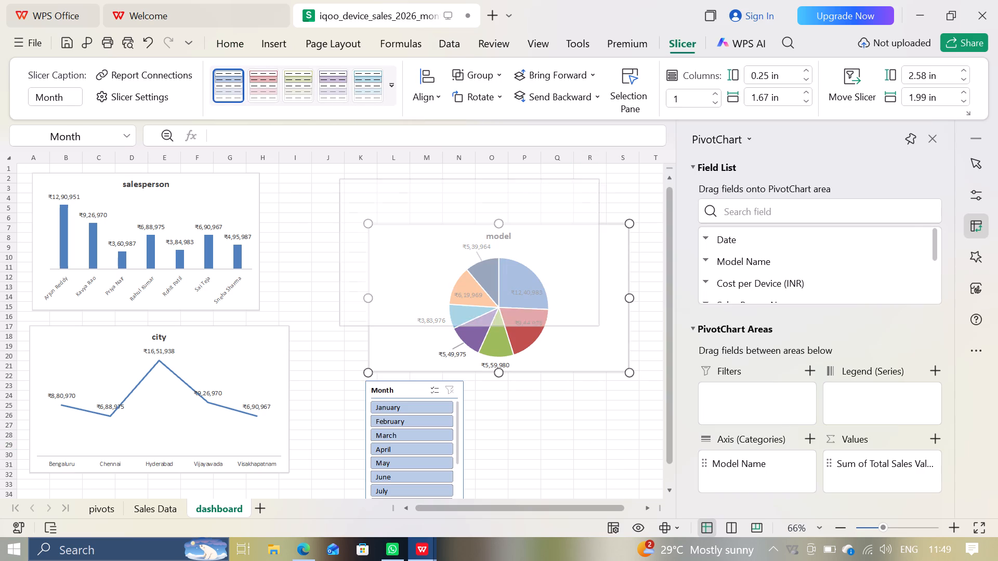
{"action": "left_click_drag", "start_coordinate": [387, 229], "coordinate": [357, 231]}
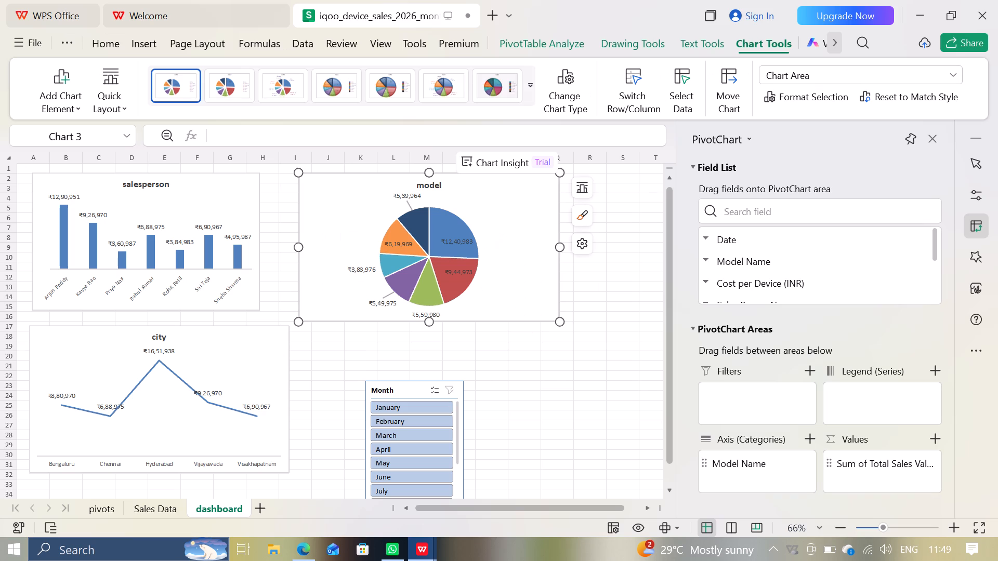
Move the Month slicer up beside the city chart, starting in column J at about row 19.
{"action": "scroll", "coordinate": [426, 347], "scroll_direction": "down", "scroll_amount": 1}
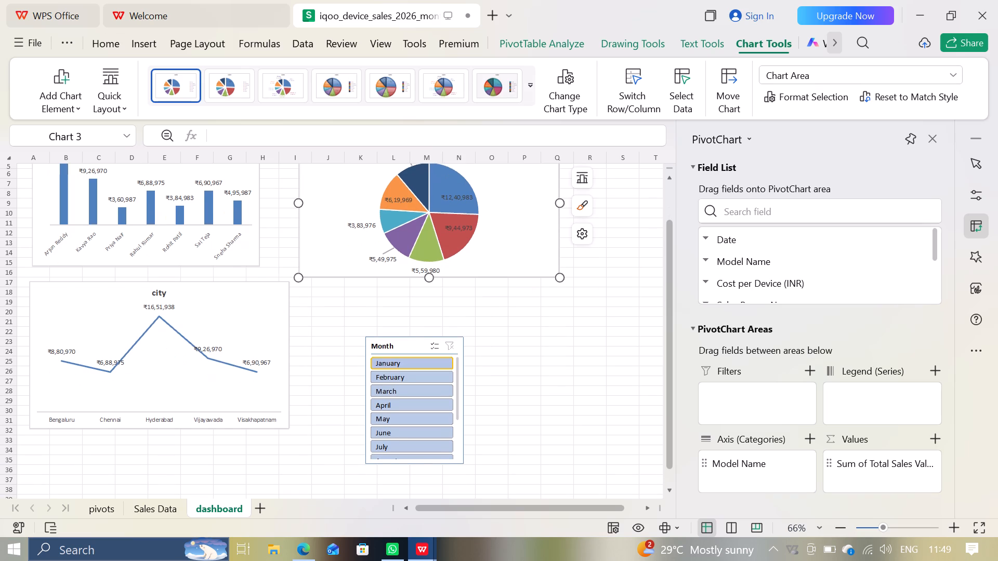
{"action": "left_click_drag", "start_coordinate": [413, 350], "coordinate": [383, 314]}
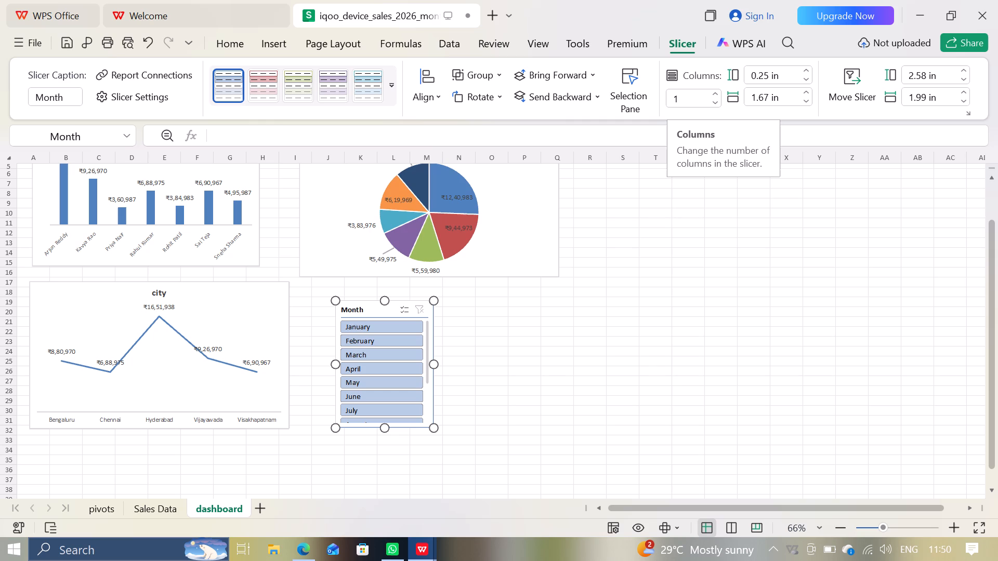
Set the Month slicer to 6 columns.
{"action": "double_click", "coordinate": [716, 102]}
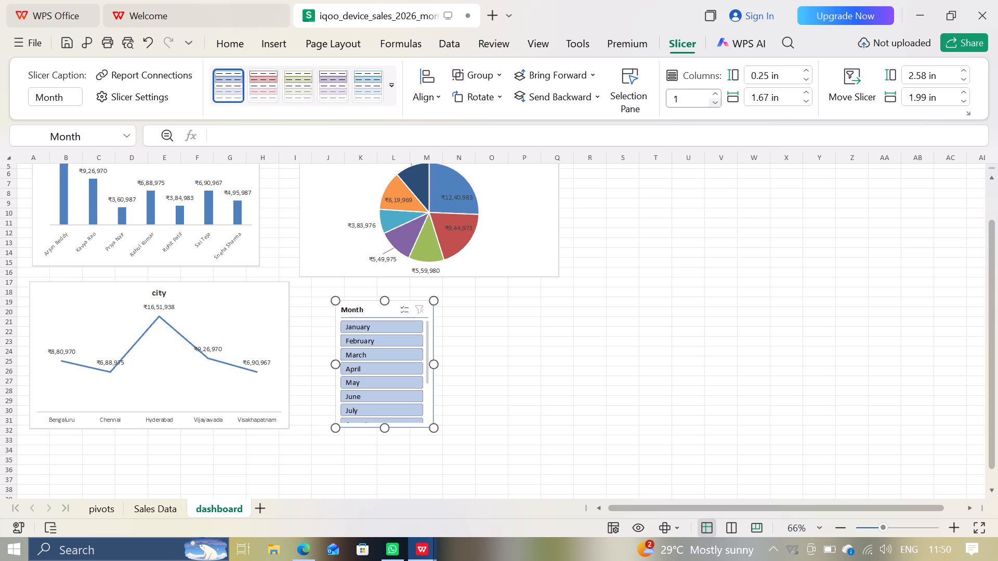
{"action": "left_click", "coordinate": [716, 102]}
{"action": "triple_click", "coordinate": [716, 90]}
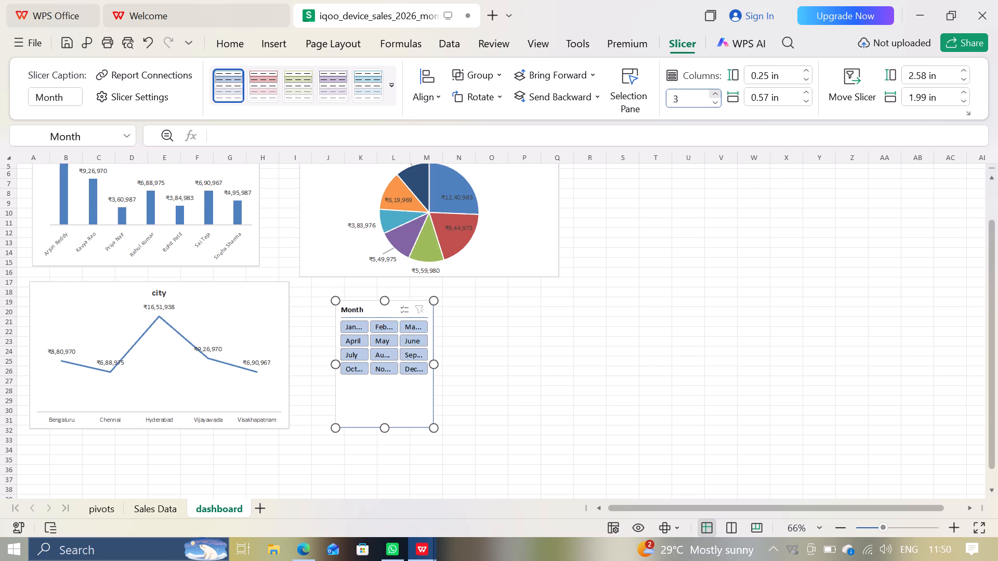
{"action": "left_click", "coordinate": [716, 90]}
{"action": "left_click", "coordinate": [716, 90]}
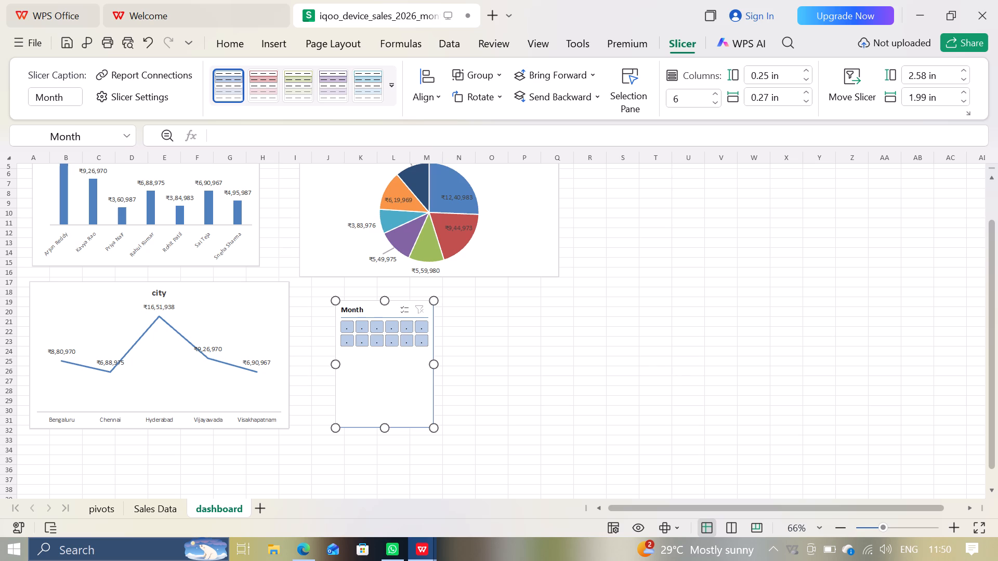
Resize the Month slicer to about 6.11 in wide and 1.29 in high to fit the full month names in two rows.
{"action": "left_click_drag", "start_coordinate": [432, 367], "coordinate": [545, 359]}
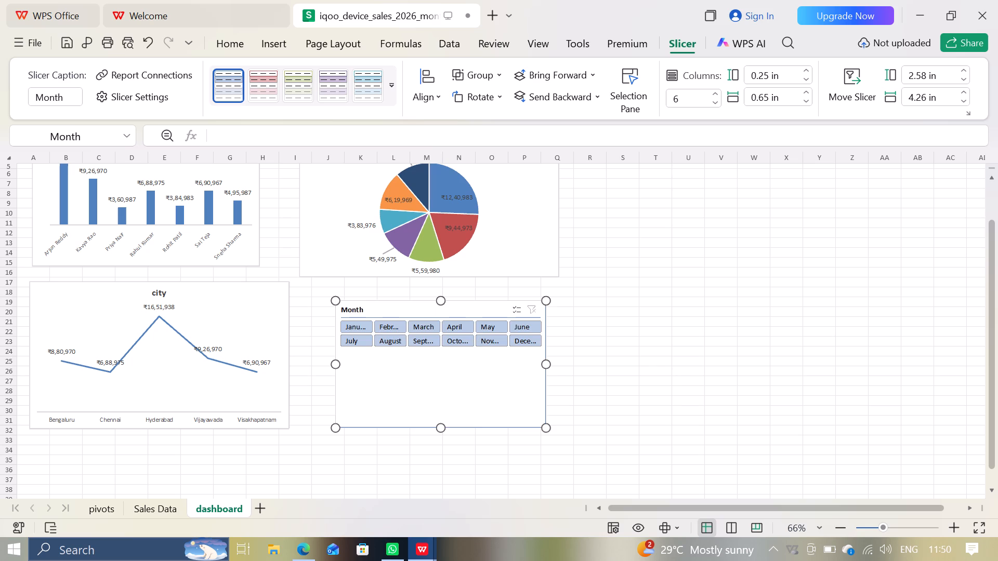
{"action": "left_click_drag", "start_coordinate": [440, 426], "coordinate": [436, 368]}
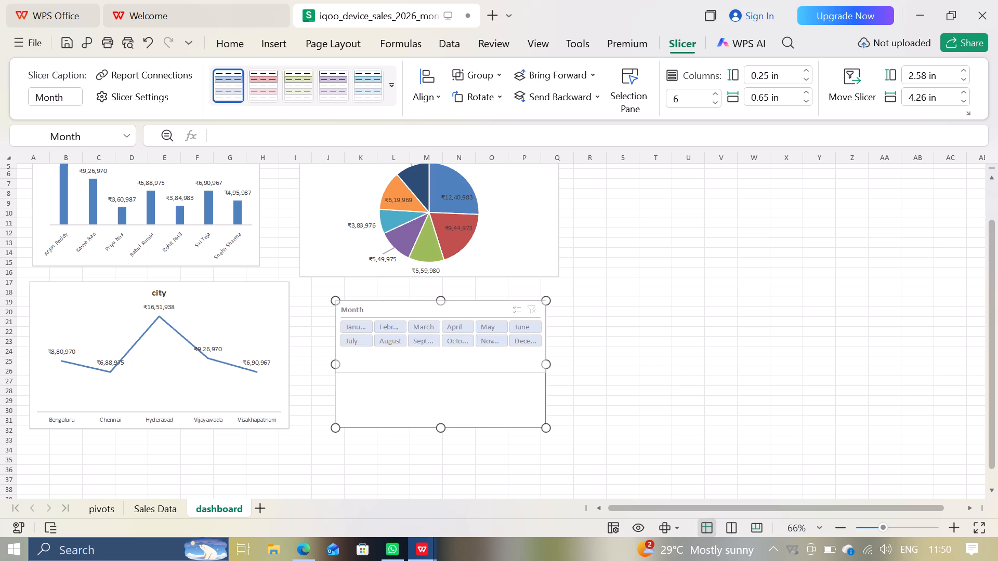
{"action": "left_click_drag", "start_coordinate": [436, 368], "coordinate": [436, 363]}
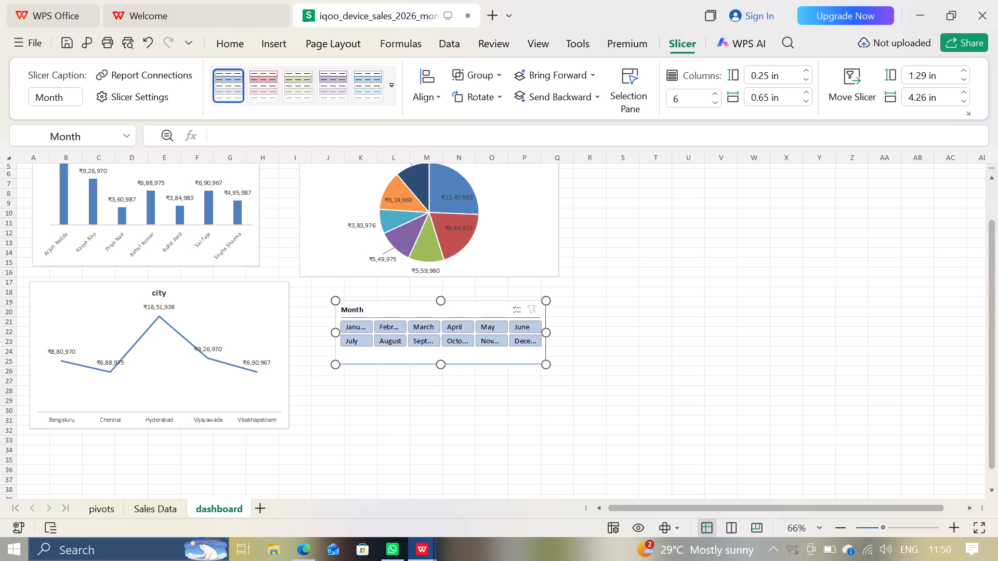
{"action": "left_click_drag", "start_coordinate": [546, 332], "coordinate": [576, 332]}
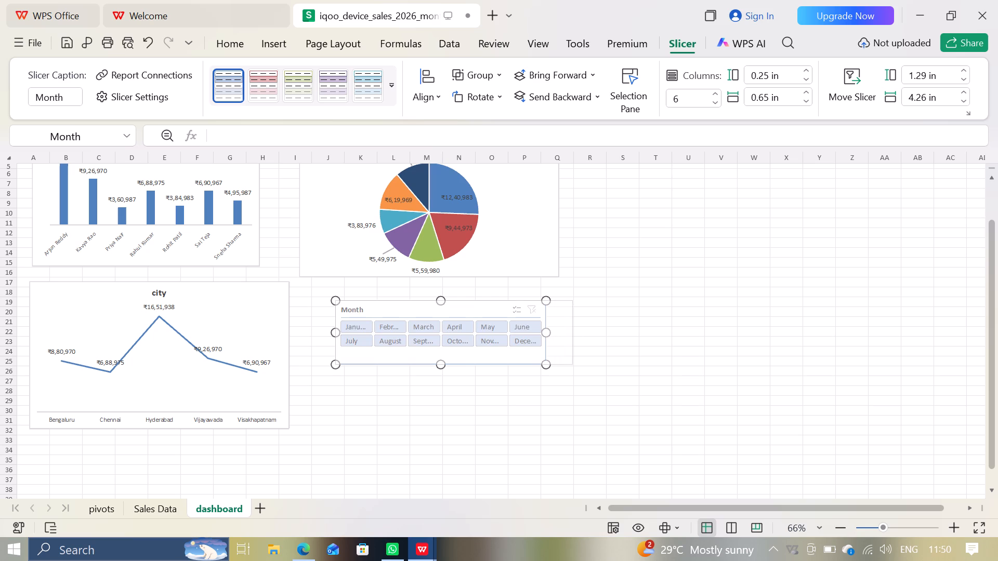
{"action": "left_click_drag", "start_coordinate": [576, 332], "coordinate": [578, 332]}
{"action": "left_click_drag", "start_coordinate": [578, 332], "coordinate": [619, 330]}
{"action": "left_click_drag", "start_coordinate": [619, 330], "coordinate": [637, 330]}
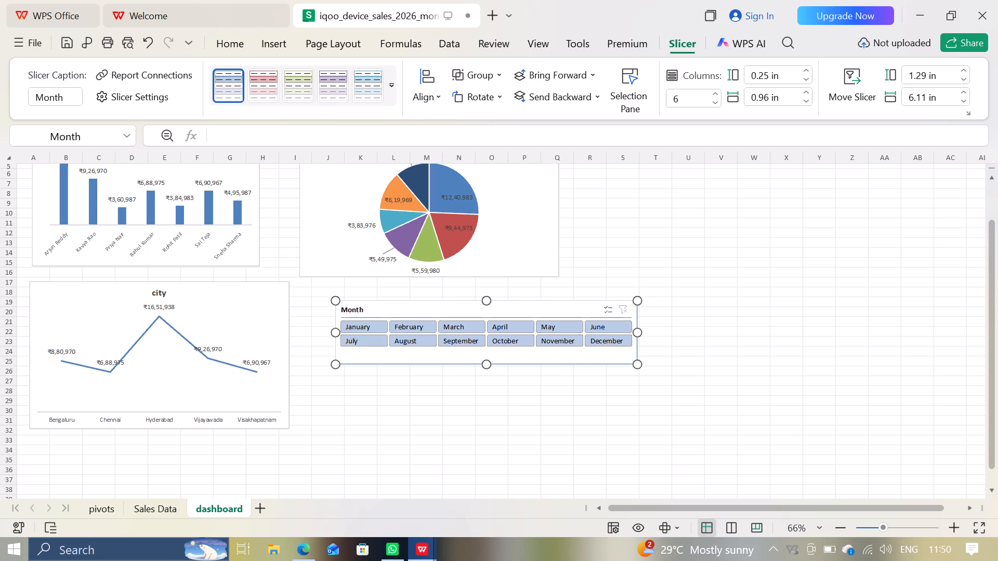
{"action": "left_click", "coordinate": [859, 339]}
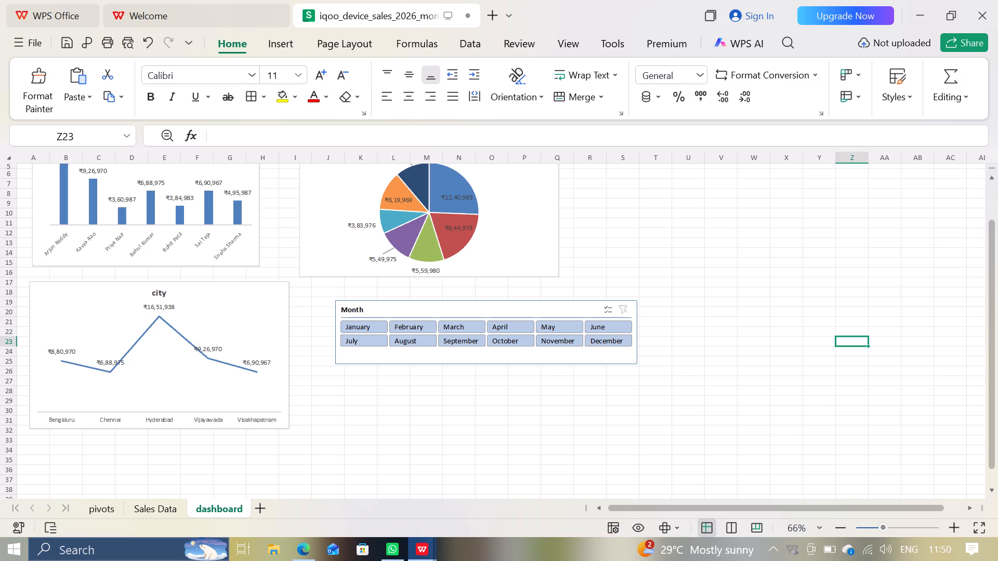
Move the city chart out of its place below the salesperson chart to beneath the Month slicer, over columns I to P from about row 26.
{"action": "scroll", "coordinate": [321, 529], "scroll_direction": "up", "scroll_amount": 2}
{"action": "left_click_drag", "start_coordinate": [180, 376], "coordinate": [195, 444]}
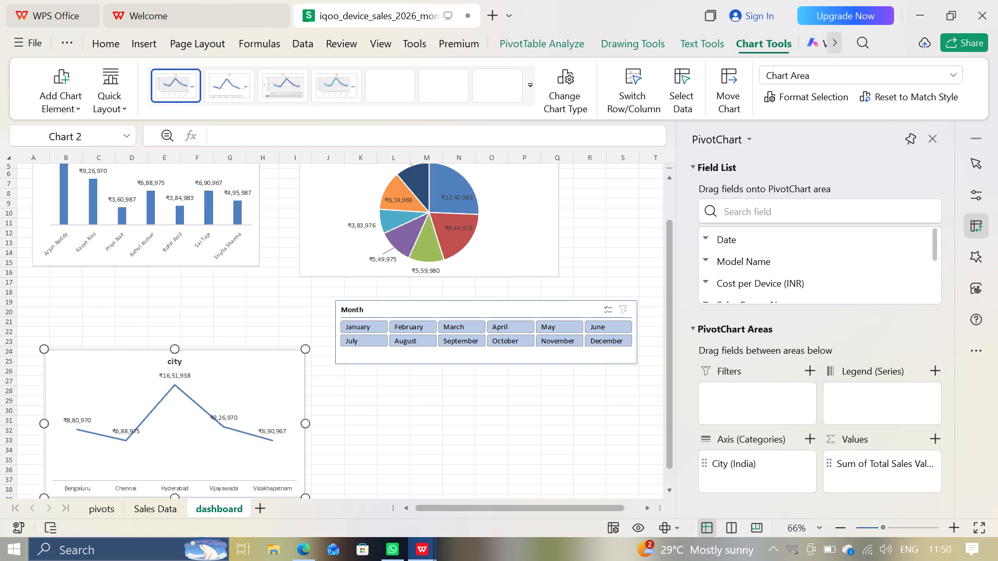
{"action": "left_click_drag", "start_coordinate": [185, 412], "coordinate": [492, 435]}
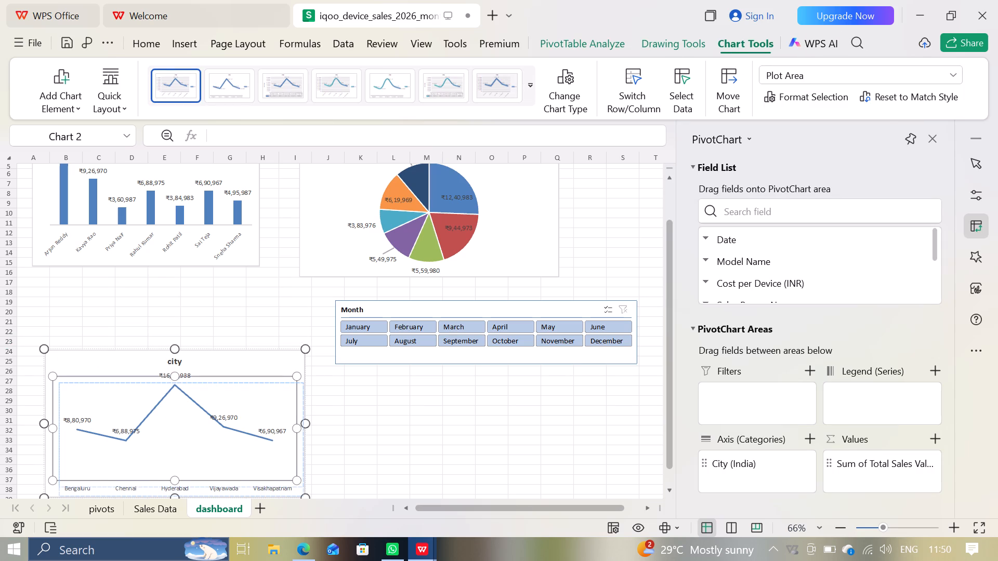
{"action": "left_click_drag", "start_coordinate": [492, 435], "coordinate": [488, 428]}
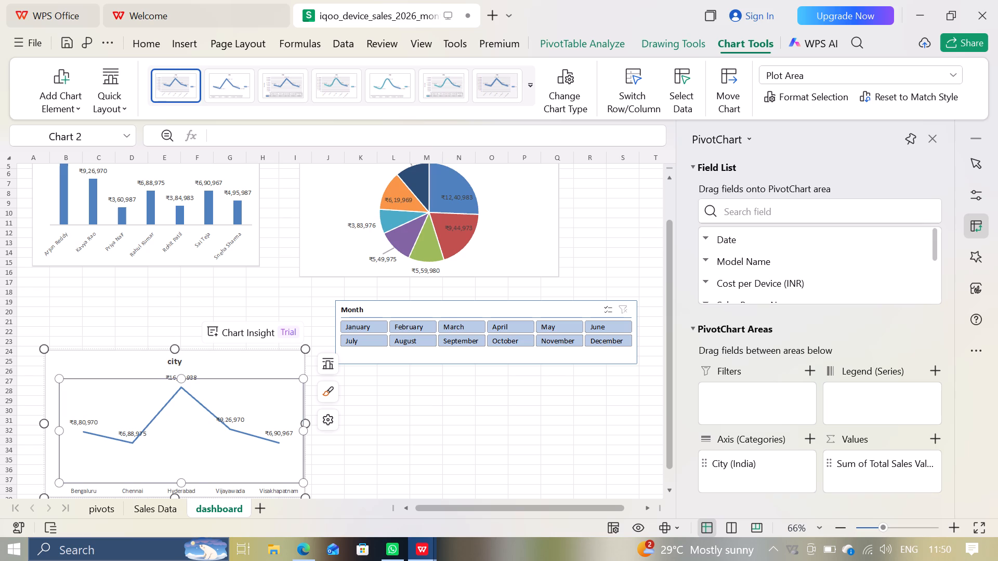
{"action": "left_click", "coordinate": [237, 391]}
{"action": "left_click", "coordinate": [248, 369]}
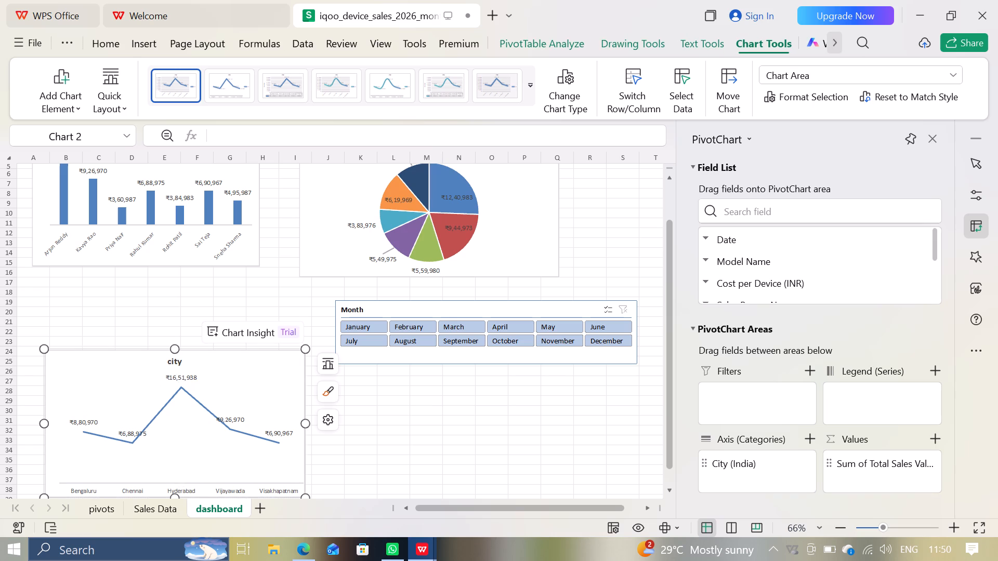
{"action": "left_click_drag", "start_coordinate": [285, 405], "coordinate": [278, 382]}
{"action": "left_click", "coordinate": [257, 361]}
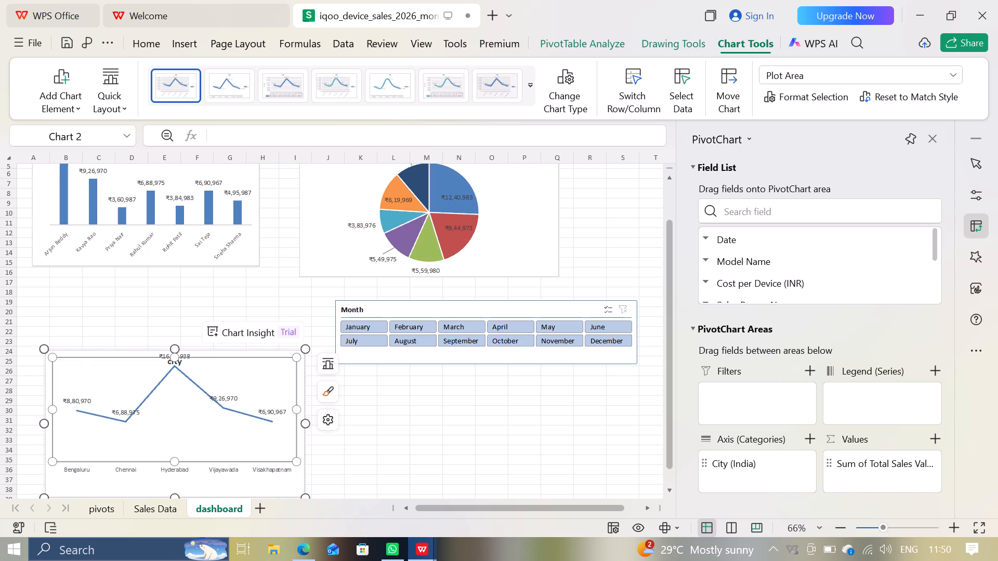
{"action": "left_click_drag", "start_coordinate": [263, 388], "coordinate": [260, 408]}
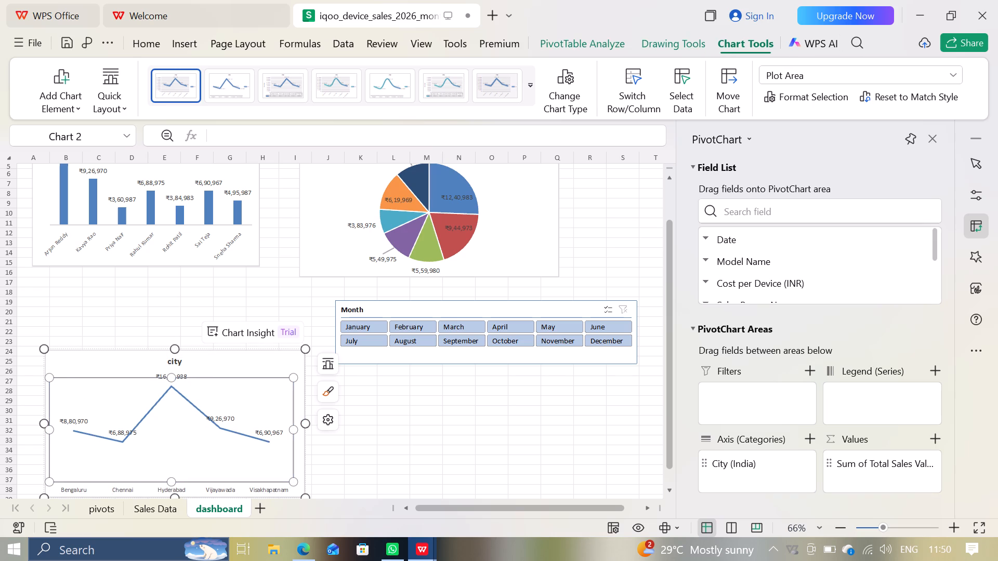
{"action": "left_click", "coordinate": [271, 366]}
{"action": "left_click_drag", "start_coordinate": [271, 366], "coordinate": [421, 404]}
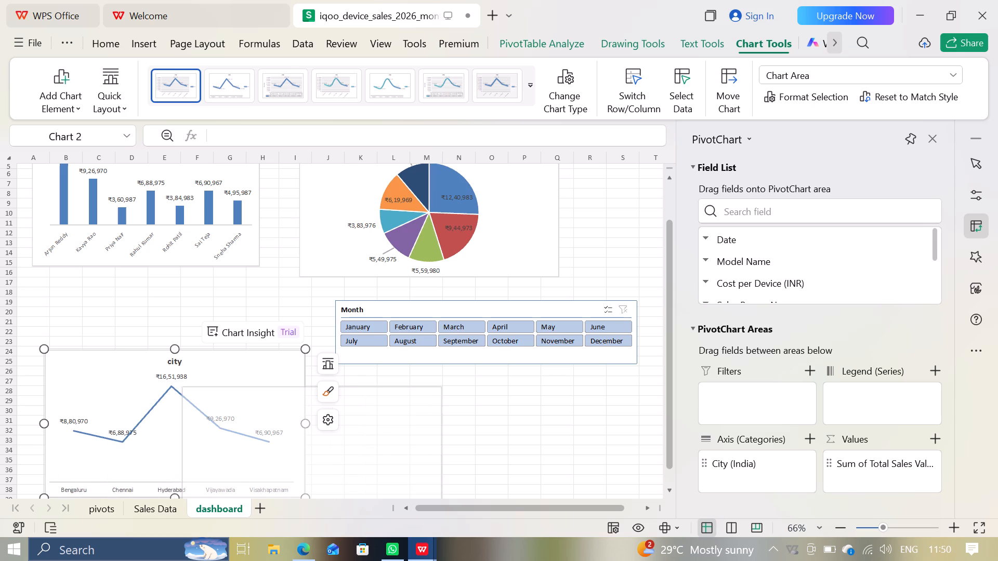
{"action": "left_click_drag", "start_coordinate": [421, 404], "coordinate": [498, 382]}
Move the salesperson chart down to about row 22, over columns A to H.
{"action": "left_click_drag", "start_coordinate": [134, 241], "coordinate": [132, 436]}
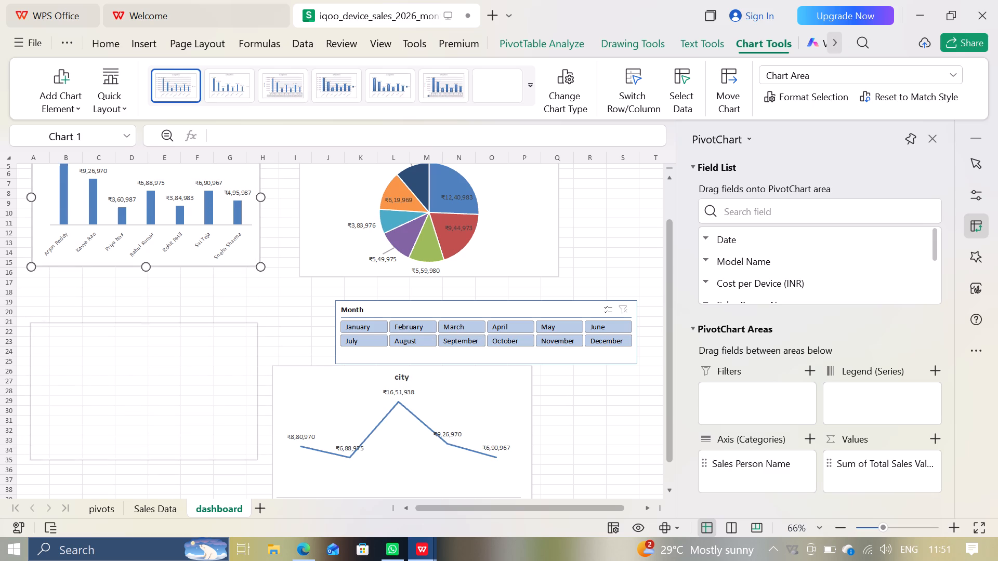
{"action": "left_click_drag", "start_coordinate": [132, 436], "coordinate": [134, 445]}
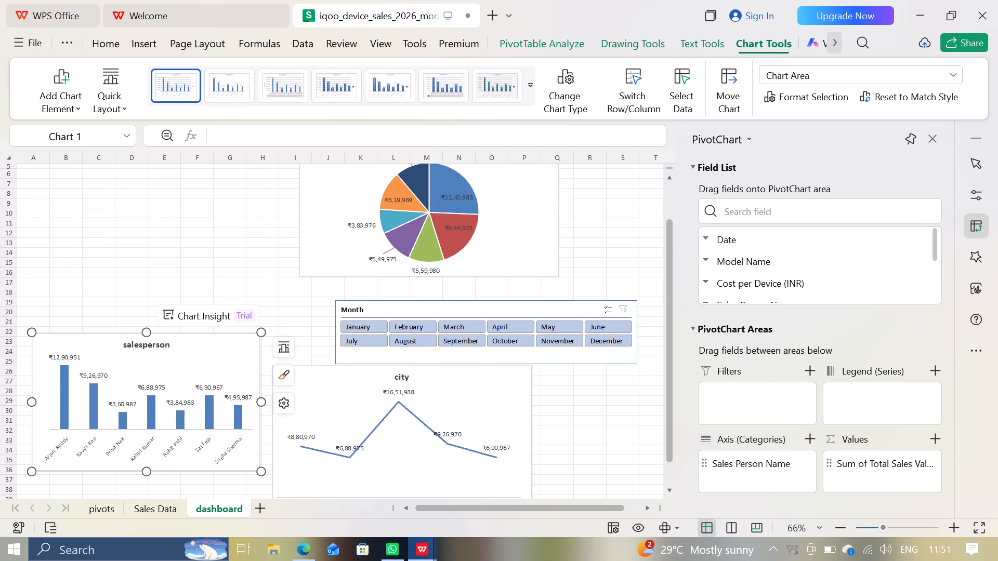
Move the Month slicer above the salesperson chart, over columns A to I from about row 9.
{"action": "left_click_drag", "start_coordinate": [379, 311], "coordinate": [69, 209]}
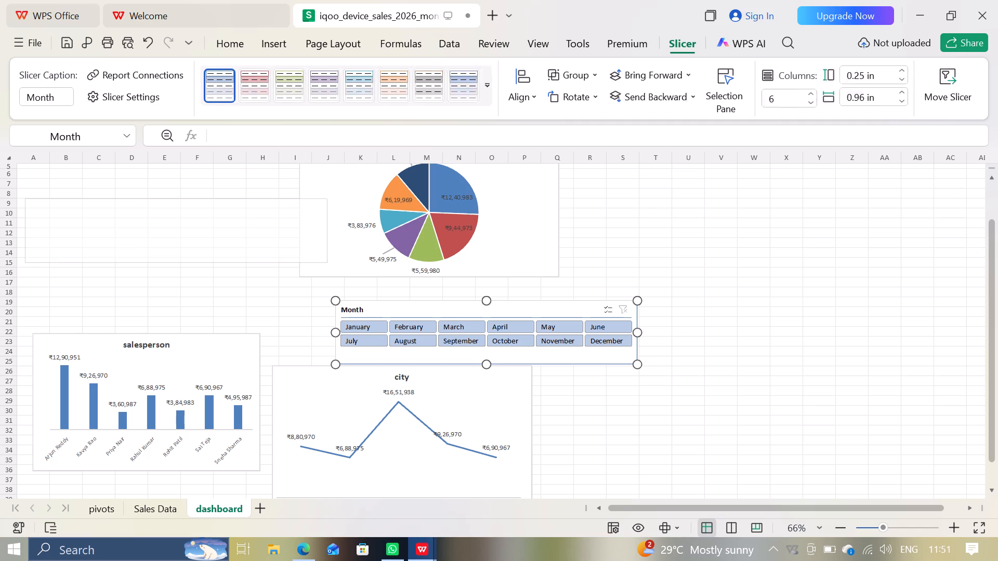
{"action": "left_click_drag", "start_coordinate": [69, 209], "coordinate": [66, 207]}
Move the model pie chart further right and slightly down, over columns L to S and ending at about row 18.
{"action": "left_click_drag", "start_coordinate": [534, 236], "coordinate": [609, 260]}
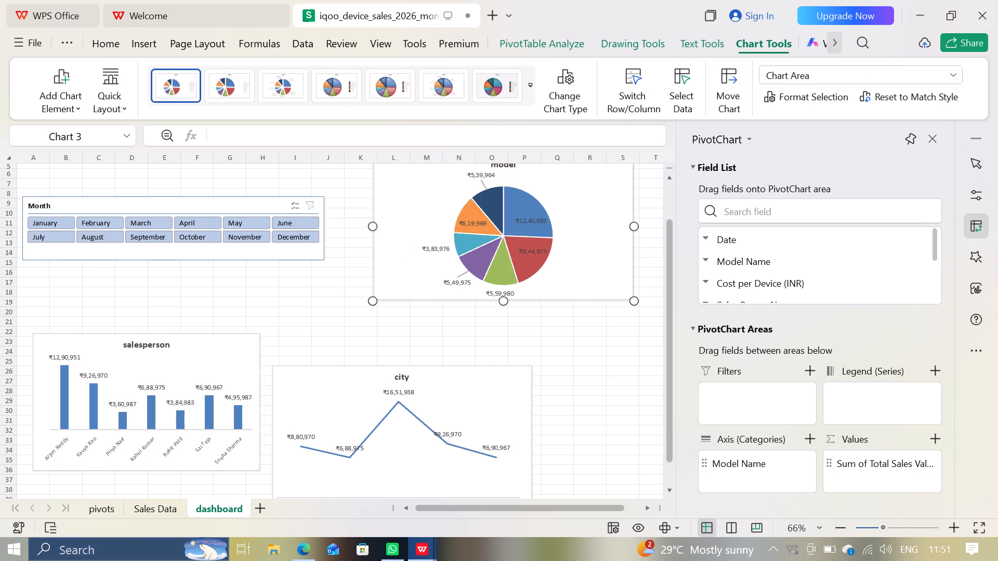
Raise the salesperson chart to about row 18 and widen it to column I, matching the Month slicer's width.
{"action": "left_click_drag", "start_coordinate": [239, 354], "coordinate": [244, 312]}
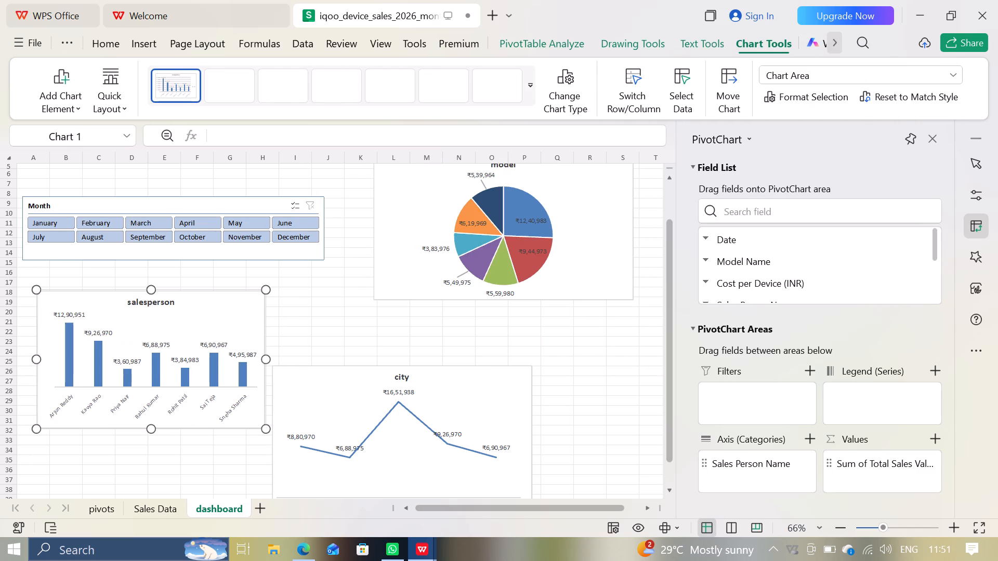
{"action": "left_click_drag", "start_coordinate": [264, 356], "coordinate": [326, 353]}
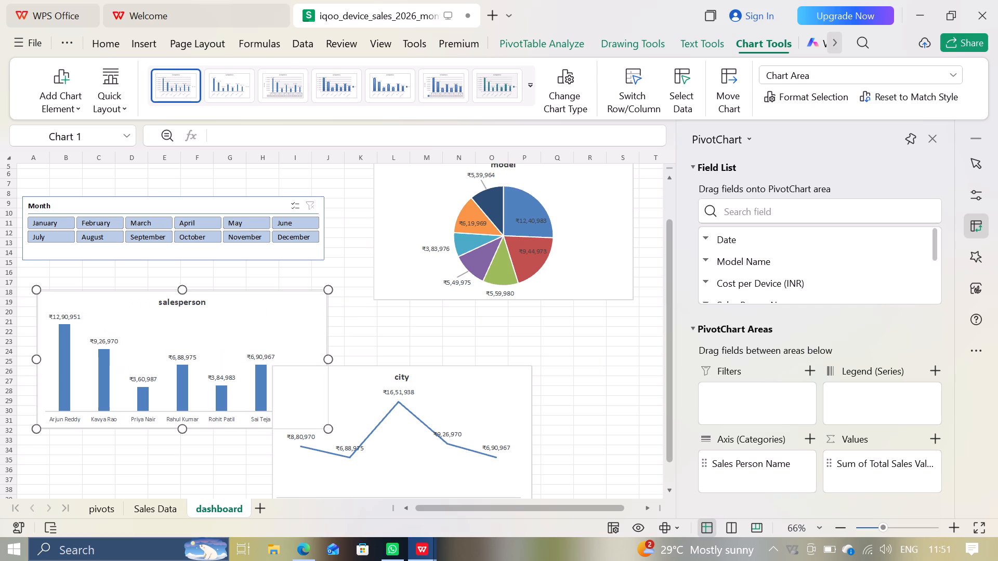
Move the city chart directly below the model pie chart, over columns L to S from about row 21.
{"action": "left_click", "coordinate": [484, 394]}
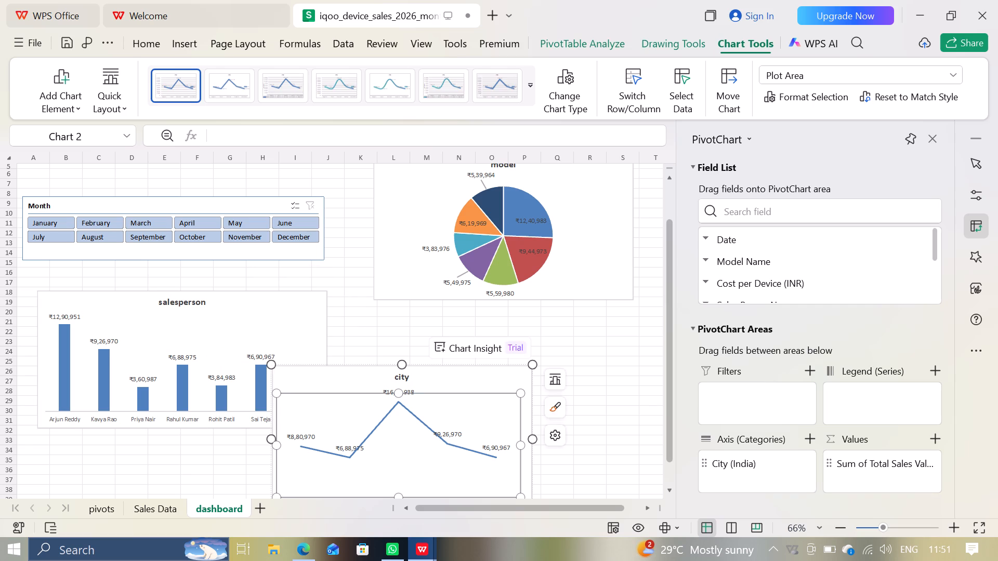
{"action": "double_click", "coordinate": [501, 379]}
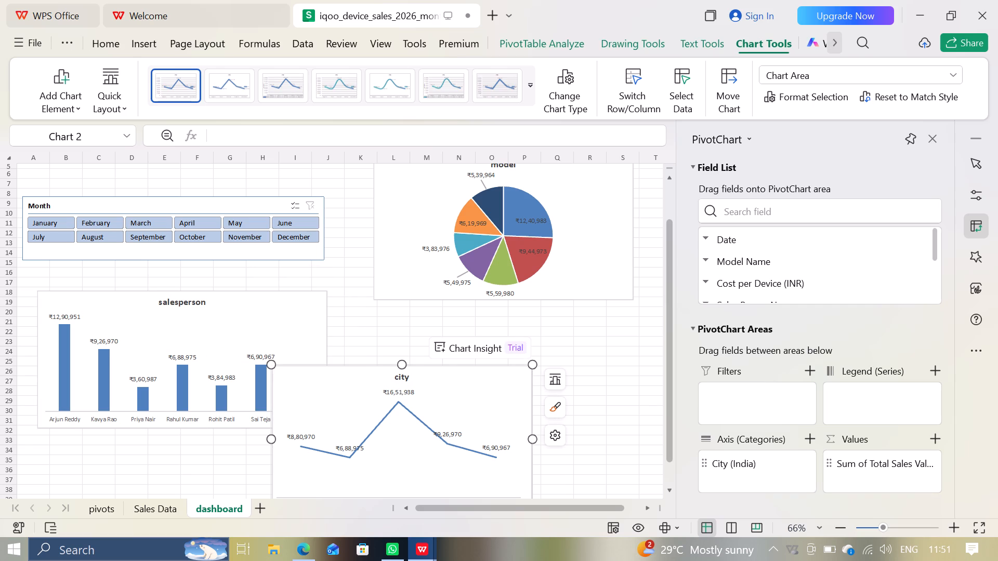
{"action": "left_click_drag", "start_coordinate": [505, 388], "coordinate": [608, 340]}
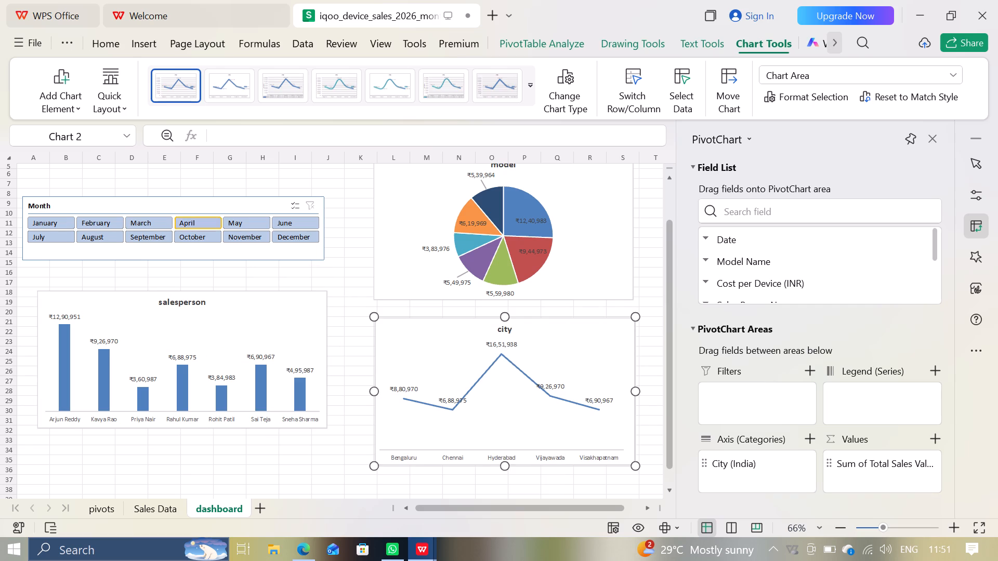
Test the Month slicer by filtering to May, April, March, January and December, and again to April and May.
{"action": "left_click", "coordinate": [225, 217]}
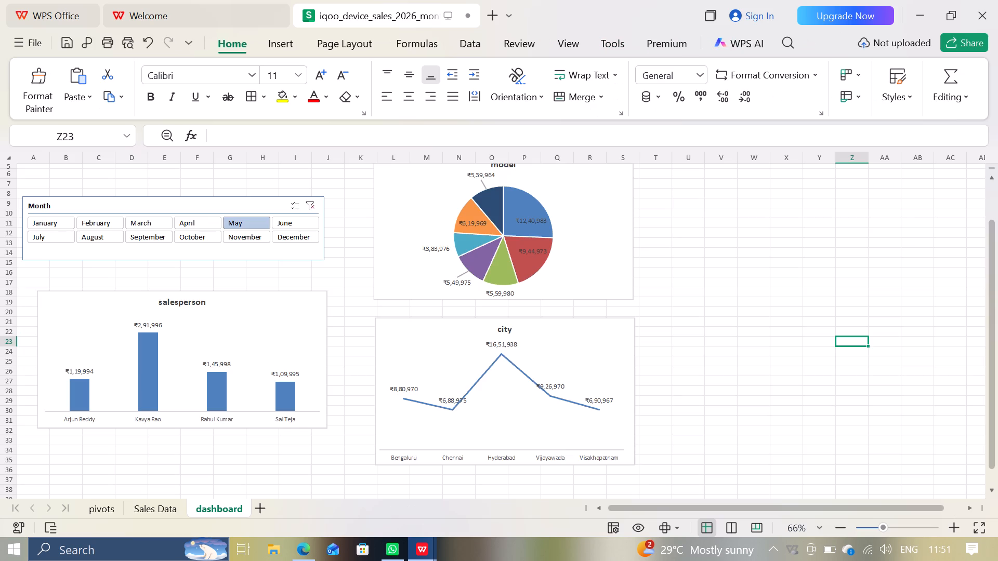
{"action": "left_click", "coordinate": [188, 224]}
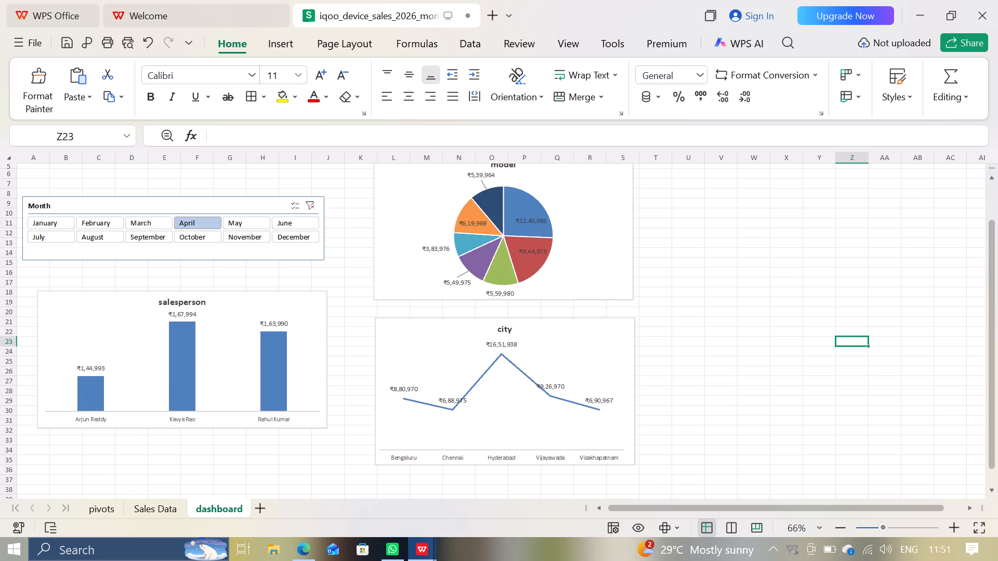
{"action": "left_click", "coordinate": [143, 224]}
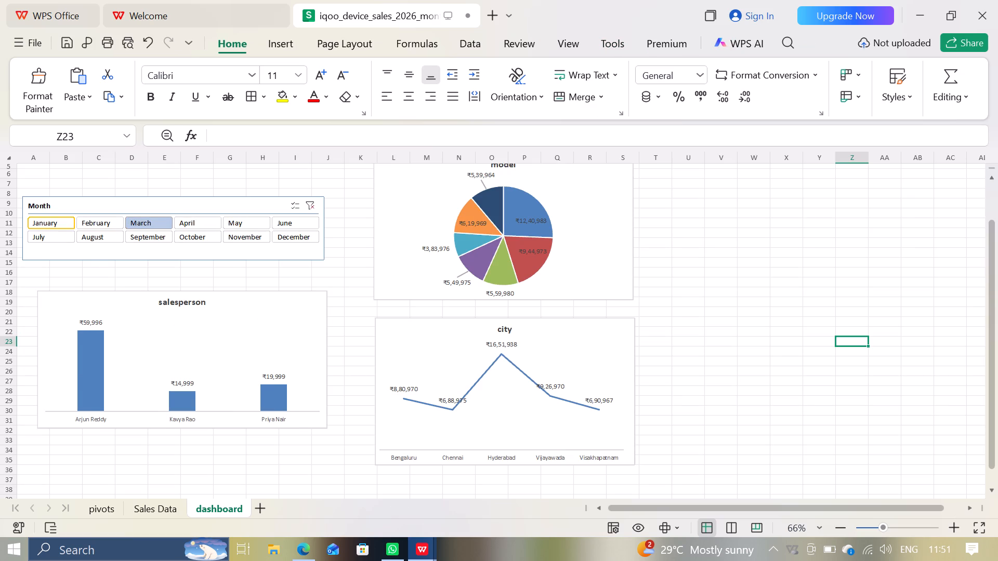
{"action": "left_click", "coordinate": [65, 220]}
{"action": "left_click", "coordinate": [290, 231]}
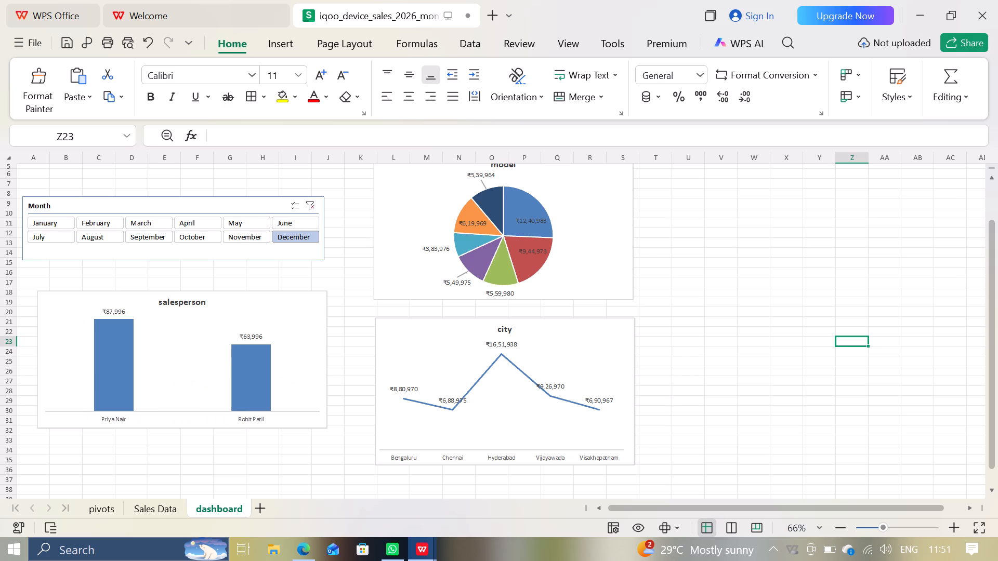
{"action": "left_click", "coordinate": [189, 218]}
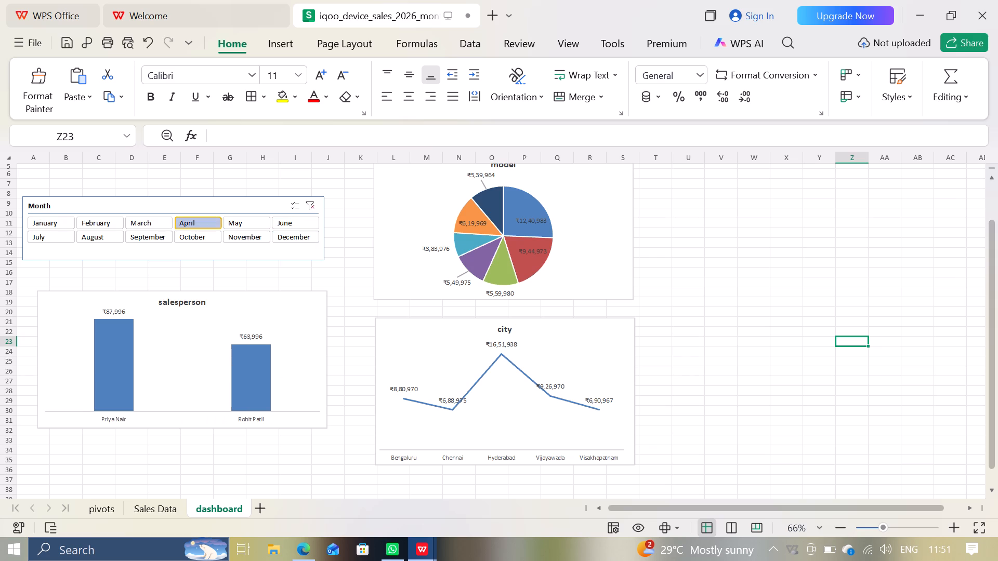
{"action": "left_click", "coordinate": [225, 220]}
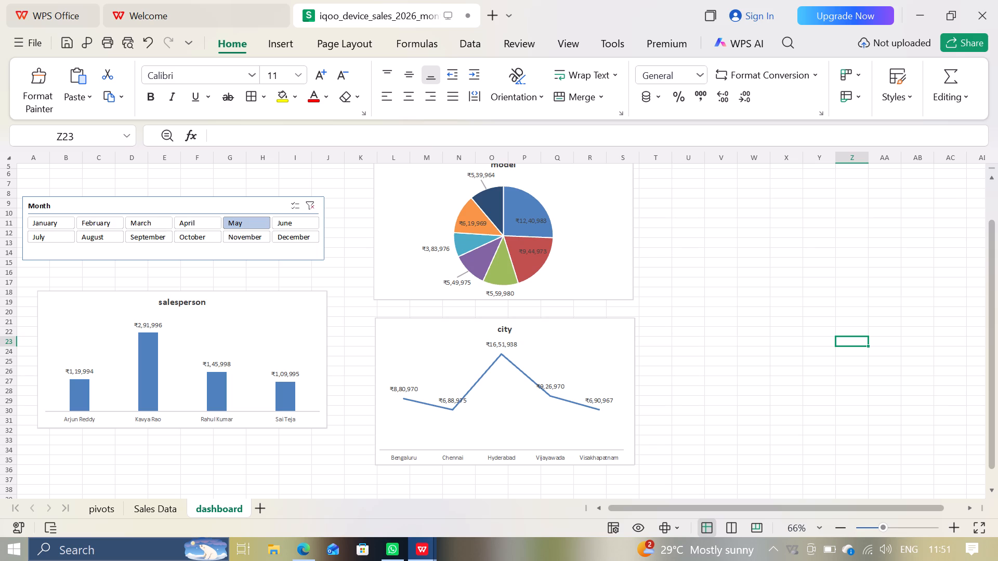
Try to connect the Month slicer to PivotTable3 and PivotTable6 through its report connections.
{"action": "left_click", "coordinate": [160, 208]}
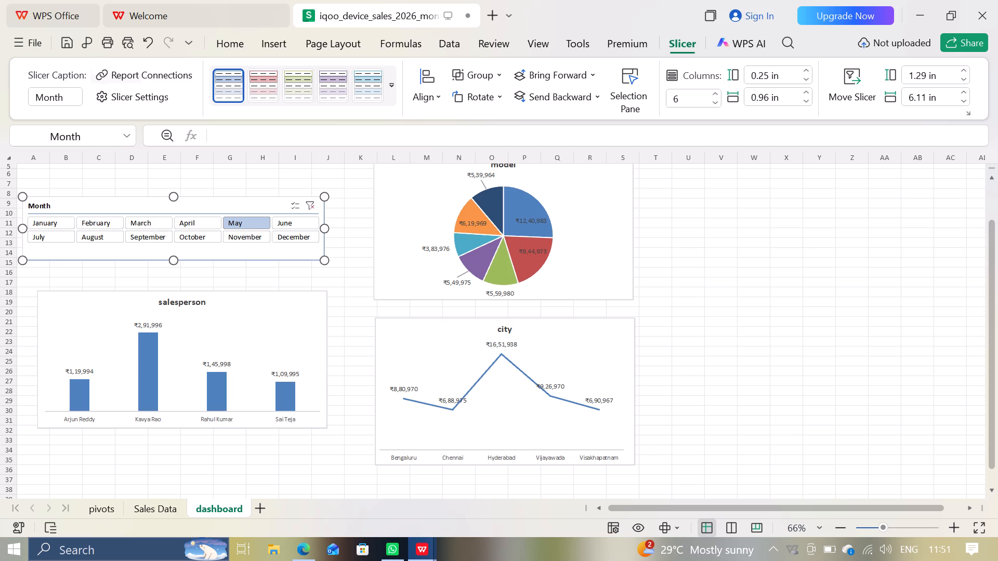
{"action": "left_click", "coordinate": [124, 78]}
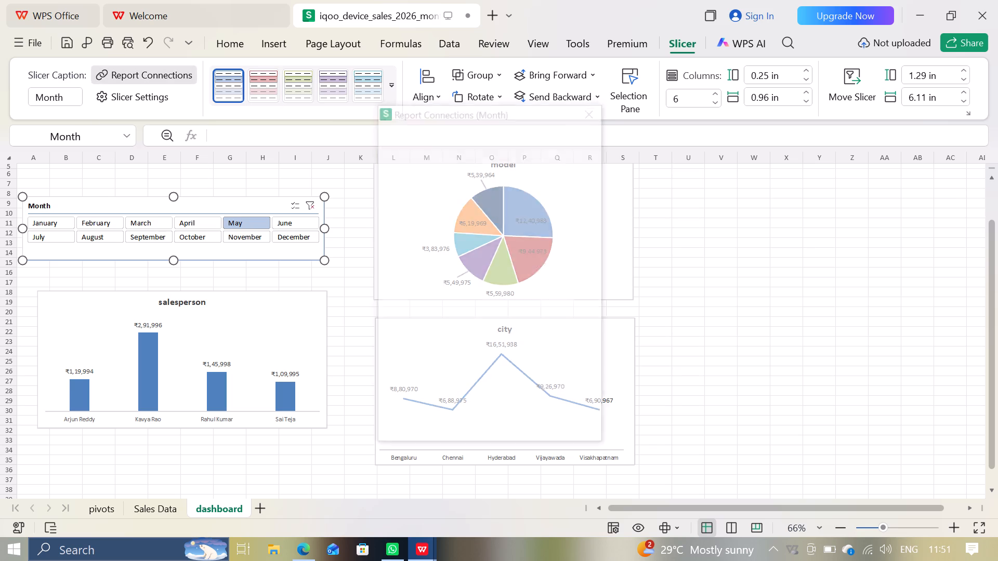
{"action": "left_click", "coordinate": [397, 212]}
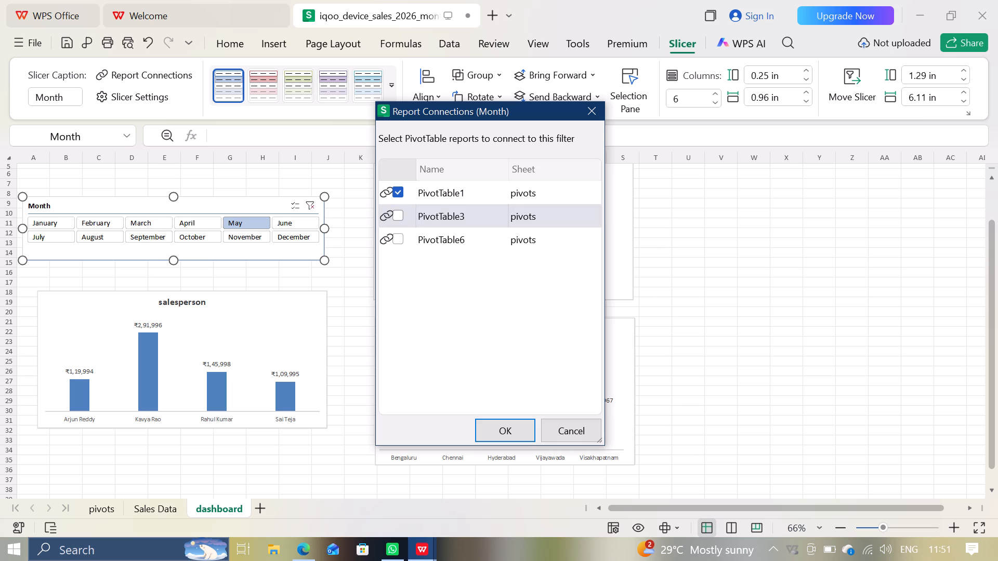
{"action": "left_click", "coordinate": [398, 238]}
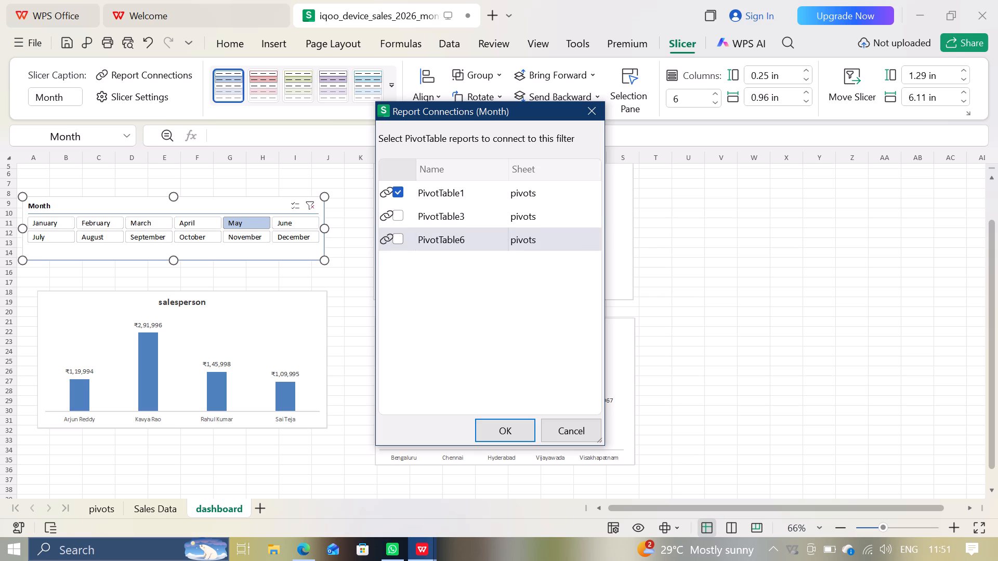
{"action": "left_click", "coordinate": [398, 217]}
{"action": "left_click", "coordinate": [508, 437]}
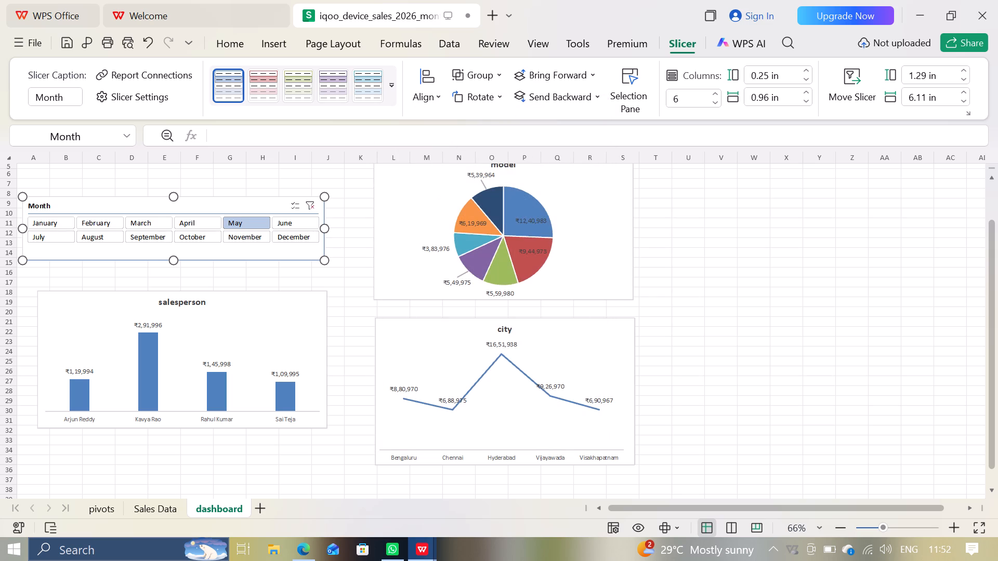
Connect the Month slicer to PivotTable3 and PivotTable6 in addition to PivotTable1.
{"action": "left_click", "coordinate": [133, 73]}
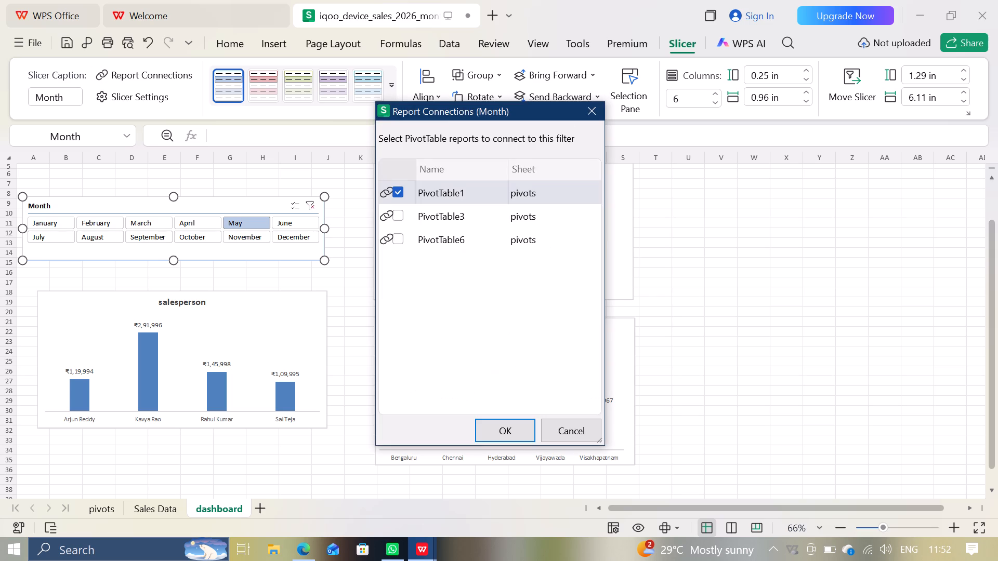
{"action": "double_click", "coordinate": [395, 211]}
{"action": "double_click", "coordinate": [395, 211]}
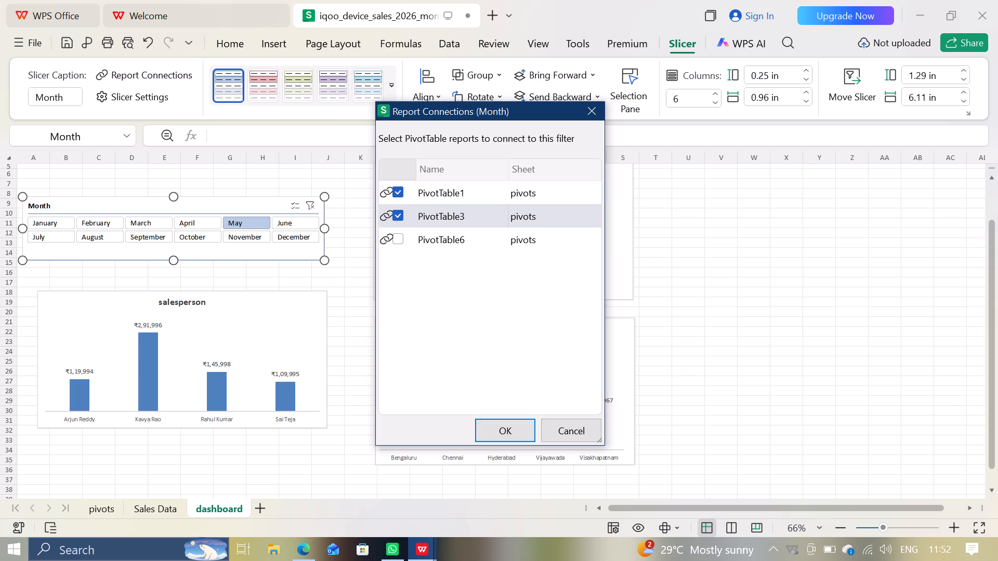
{"action": "double_click", "coordinate": [399, 238]}
{"action": "double_click", "coordinate": [399, 238]}
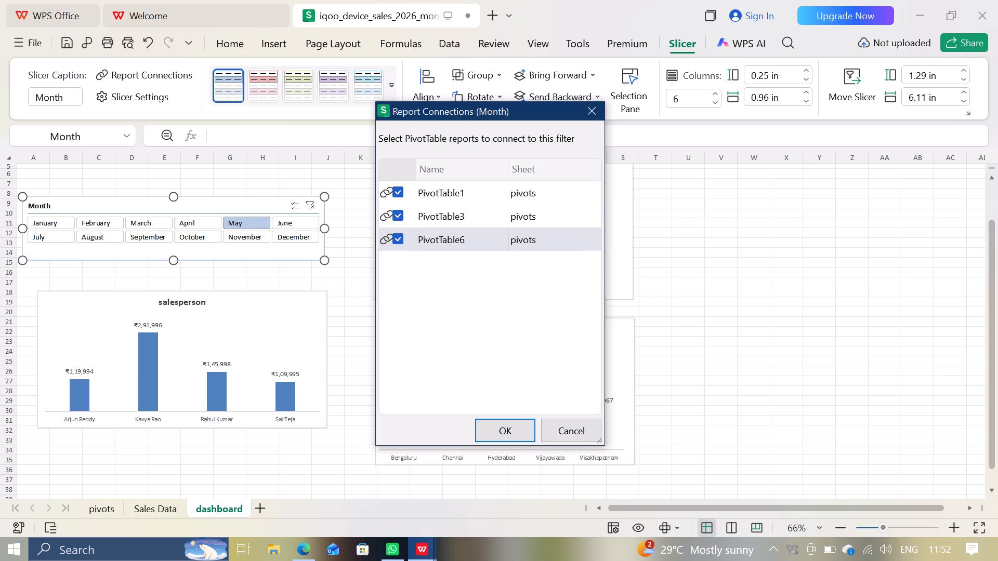
{"action": "left_click", "coordinate": [513, 425]}
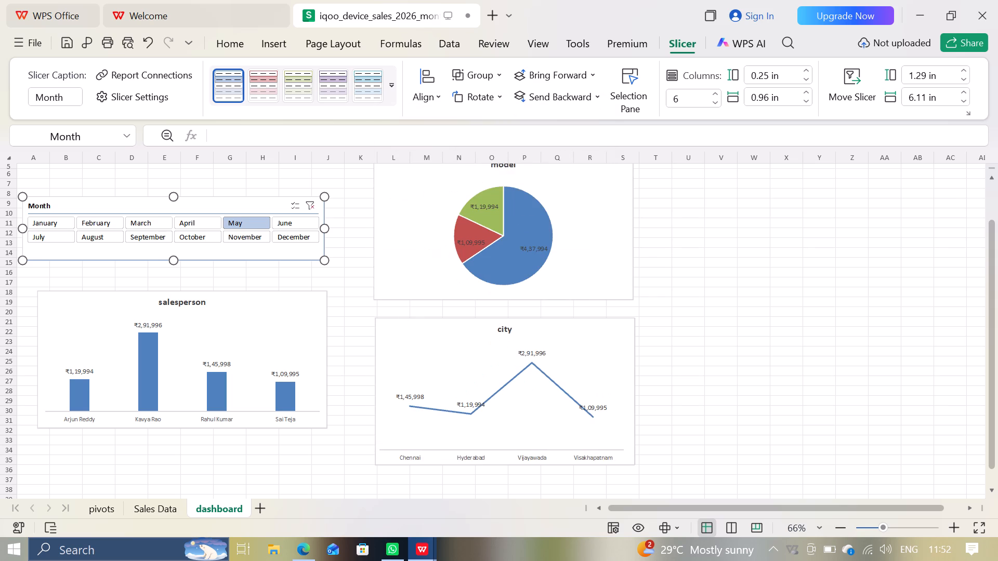
Check how all three charts respond to the Month slicer by filtering to several months, including December, October and August.
{"action": "left_click", "coordinate": [299, 233]}
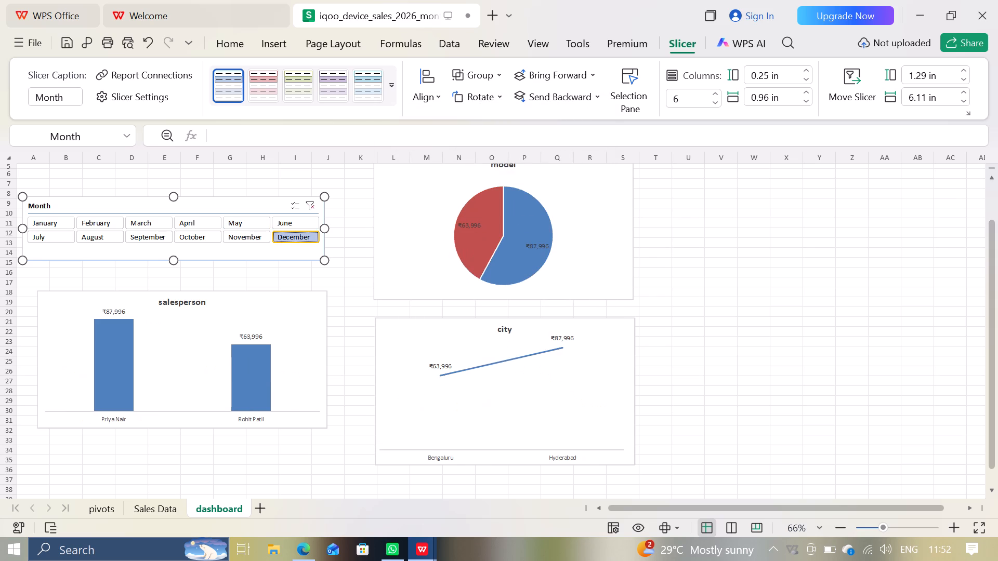
{"action": "left_click", "coordinate": [228, 226]}
{"action": "left_click", "coordinate": [178, 232]}
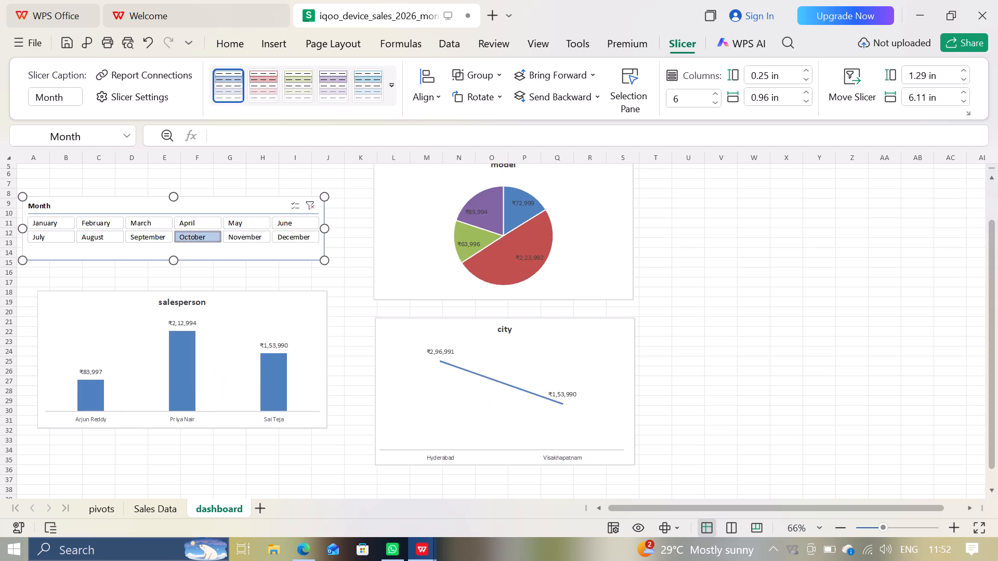
{"action": "left_click", "coordinate": [147, 227]}
{"action": "left_click", "coordinate": [106, 237]}
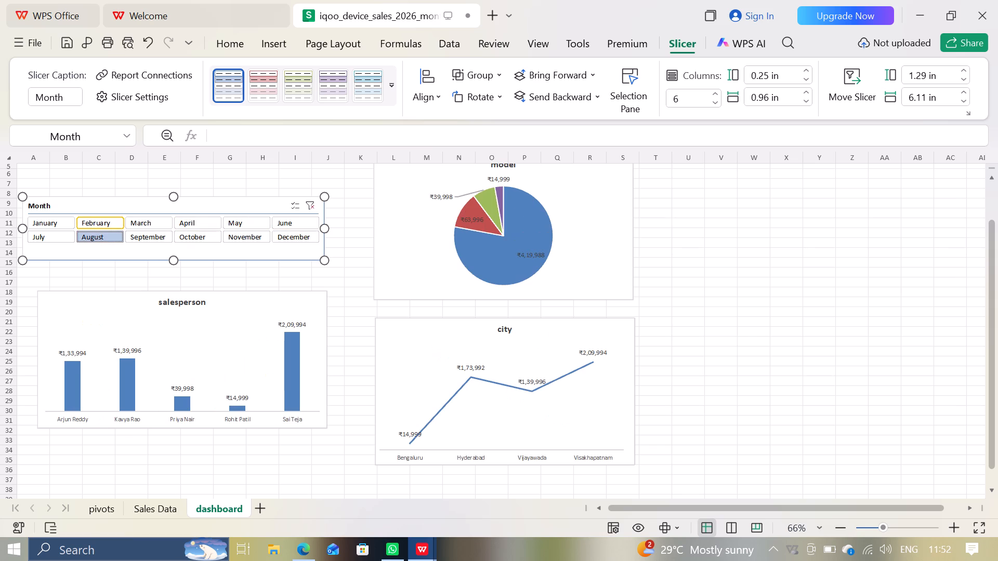
Check the three charts with the Month slicer filtered to January and to April, and clear the filter.
{"action": "left_click", "coordinate": [57, 221]}
{"action": "left_click", "coordinate": [192, 222]}
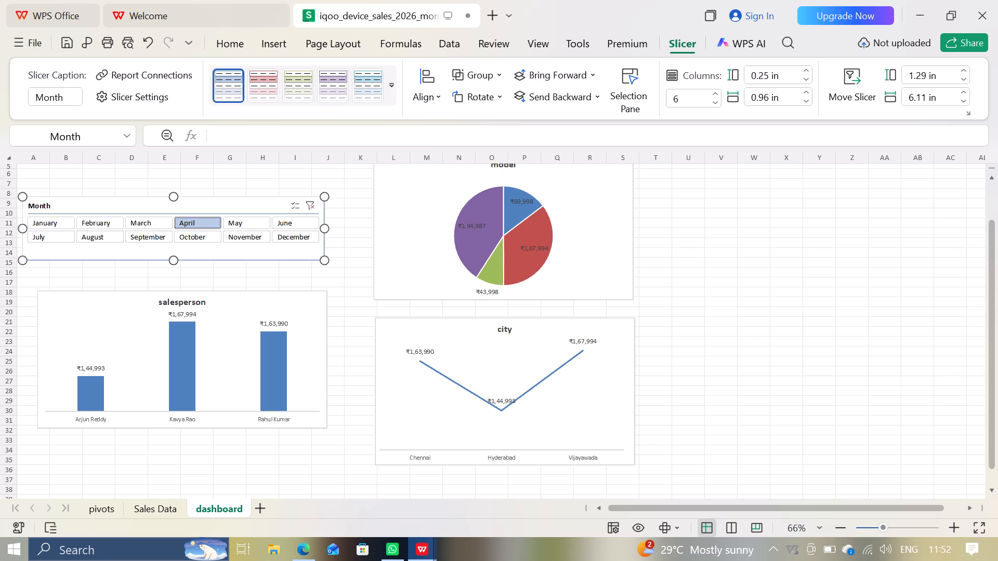
{"action": "left_click", "coordinate": [298, 204]}
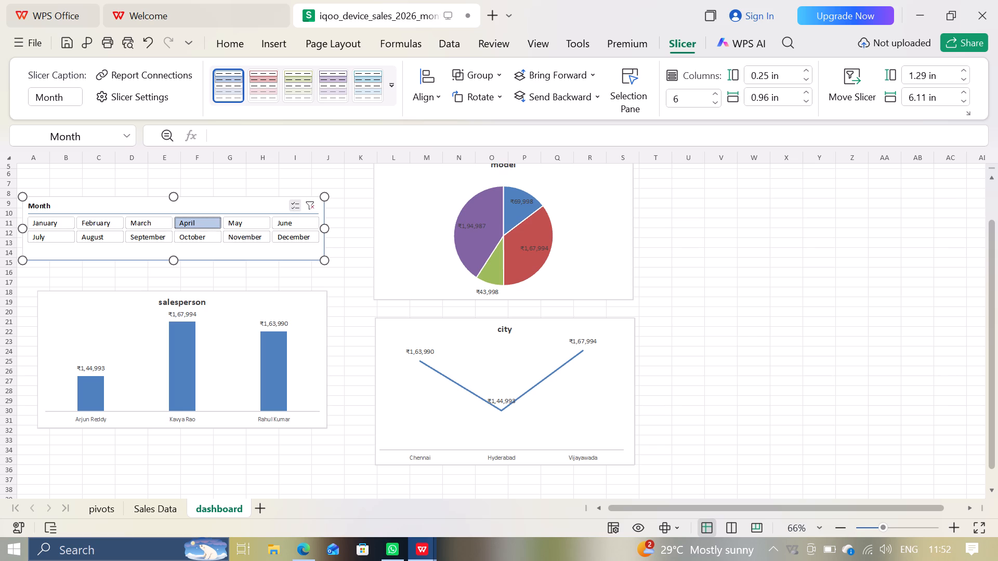
{"action": "left_click", "coordinate": [298, 204]}
{"action": "left_click", "coordinate": [264, 205]}
{"action": "left_click", "coordinate": [309, 211]}
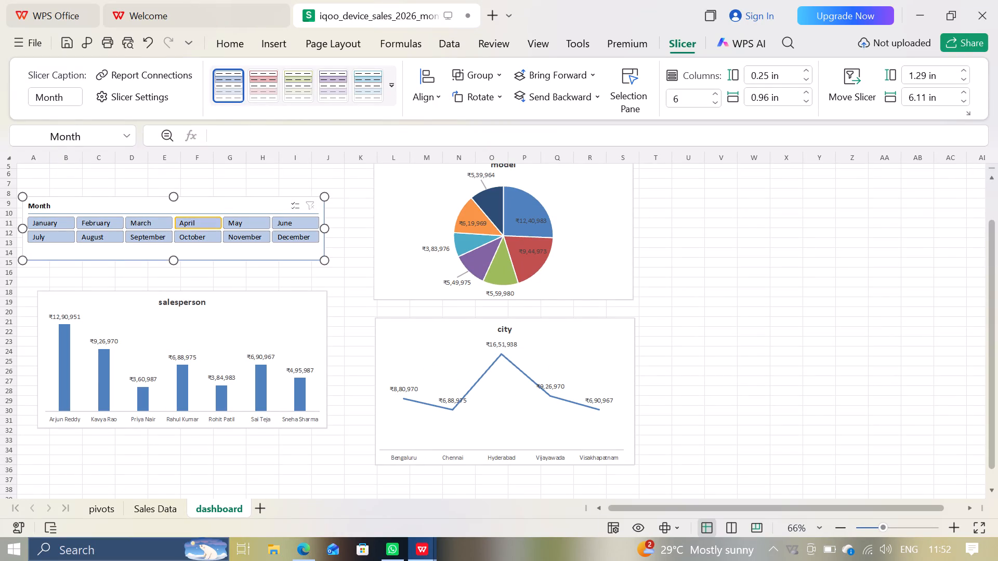
Turn on multi-select in the Month slicer and toggle months including May, October, February, September and March to check the charts.
{"action": "left_click", "coordinate": [299, 207]}
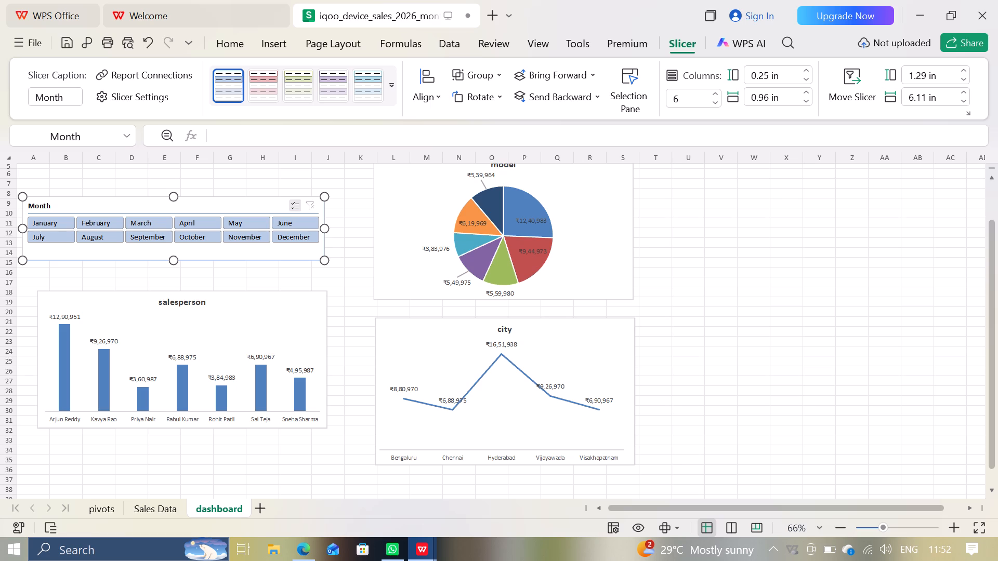
{"action": "left_click", "coordinate": [239, 213]}
{"action": "left_click", "coordinate": [240, 222]}
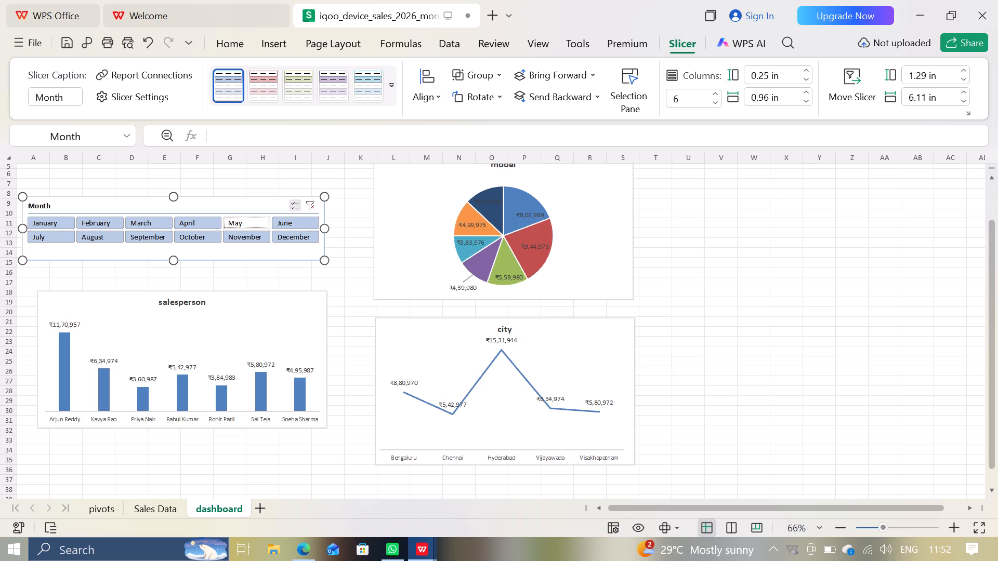
{"action": "left_click", "coordinate": [205, 230]}
{"action": "left_click", "coordinate": [205, 232]}
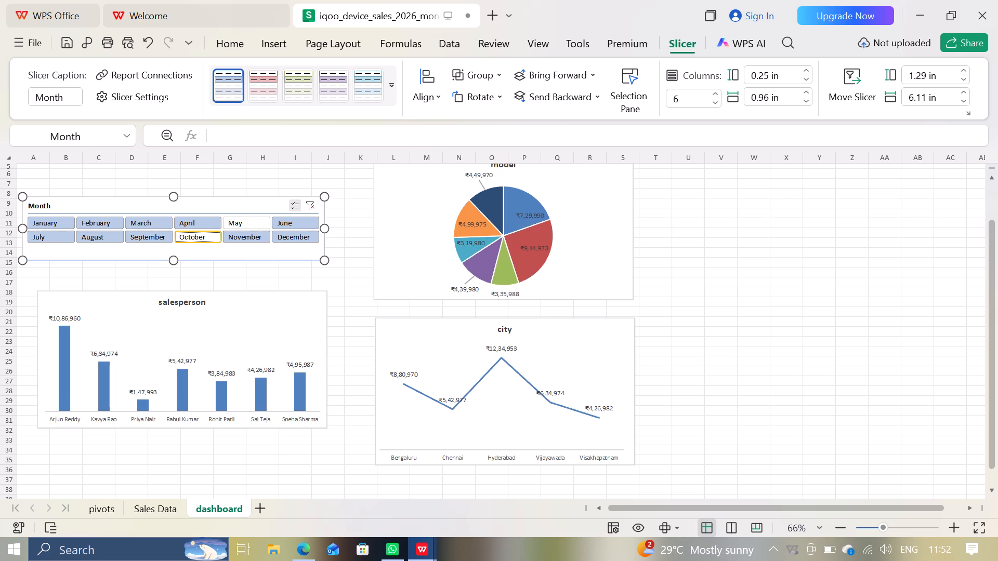
{"action": "left_click", "coordinate": [100, 221]}
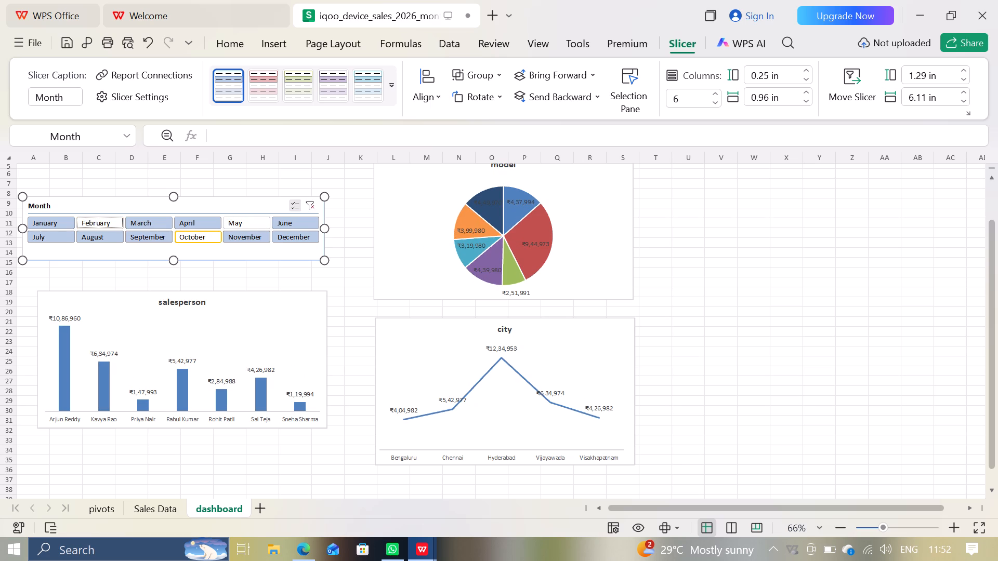
{"action": "left_click", "coordinate": [147, 238]}
{"action": "left_click_drag", "start_coordinate": [148, 225], "coordinate": [123, 230]}
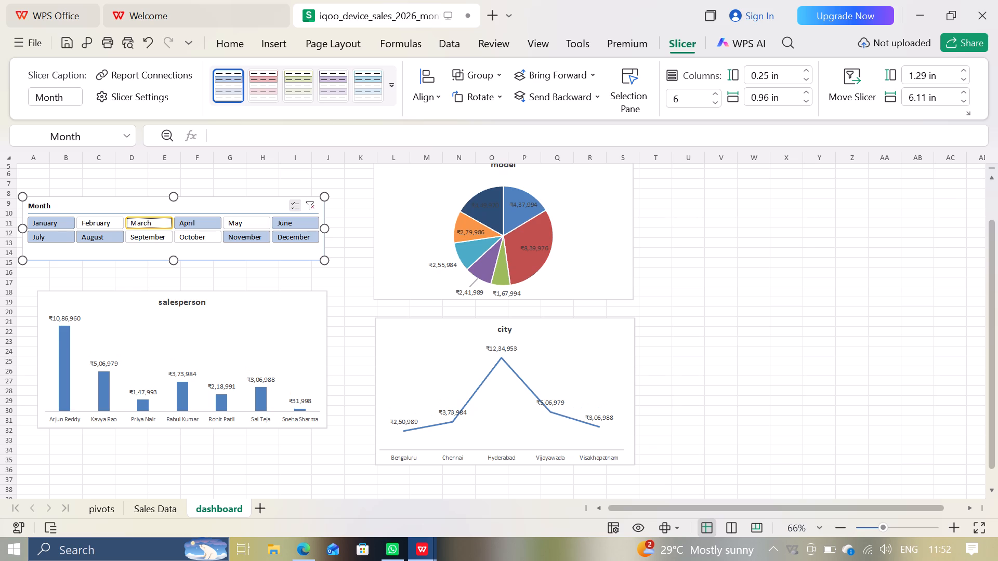
{"action": "left_click_drag", "start_coordinate": [123, 230], "coordinate": [114, 233]}
{"action": "left_click", "coordinate": [114, 233]}
{"action": "left_click", "coordinate": [56, 219]}
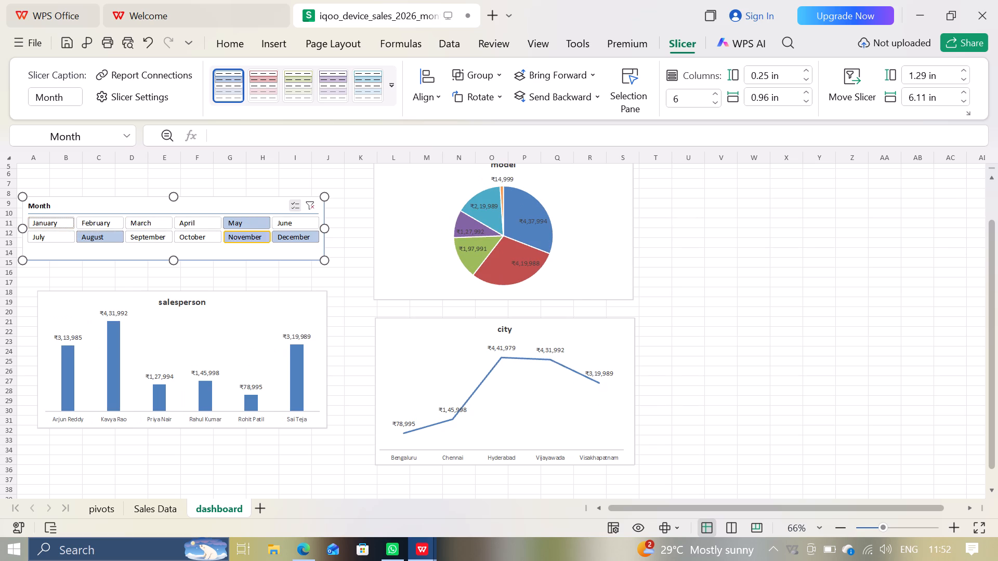
{"action": "left_click", "coordinate": [279, 235]}
{"action": "left_click", "coordinate": [239, 223]}
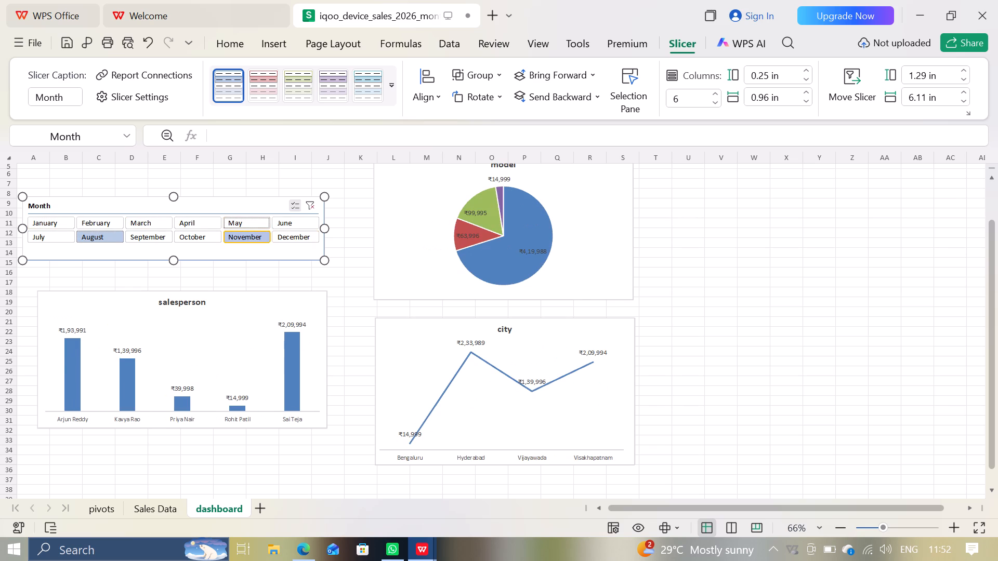
{"action": "left_click", "coordinate": [239, 234]}
{"action": "left_click", "coordinate": [114, 235]}
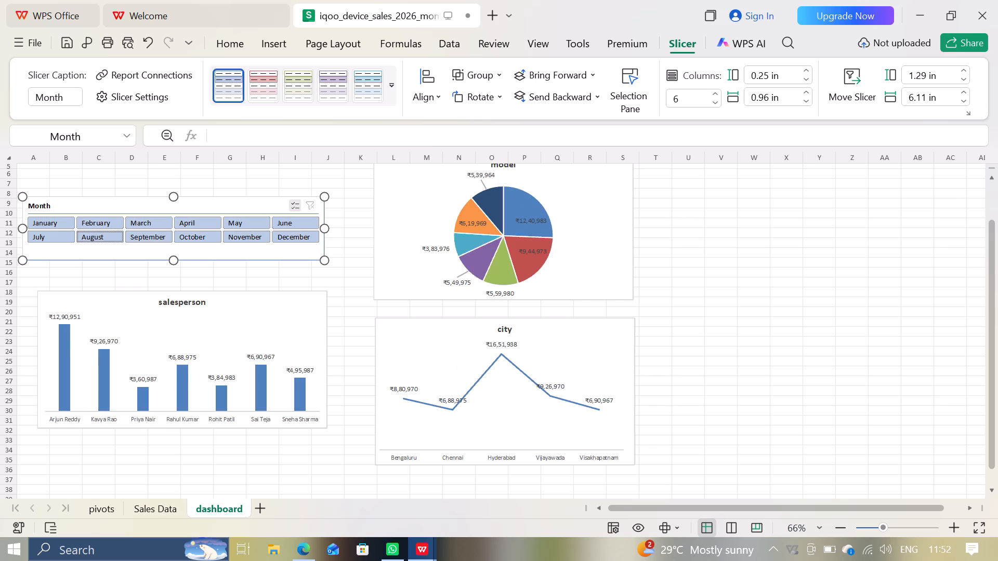
Compare the charts with November and March excluded, and after clearing the filter, with October, March and May excluded.
{"action": "left_click", "coordinate": [224, 235]}
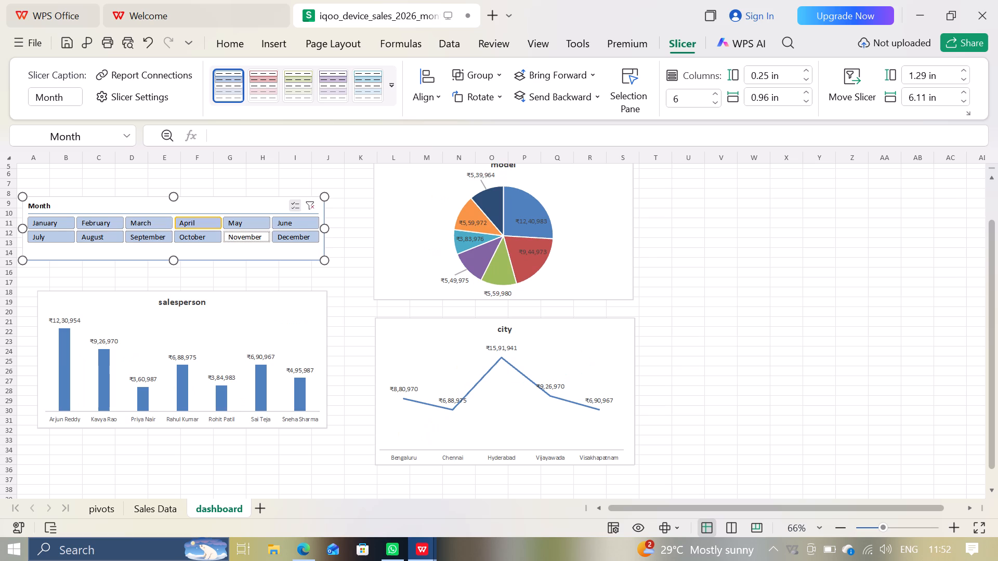
{"action": "left_click", "coordinate": [169, 218]}
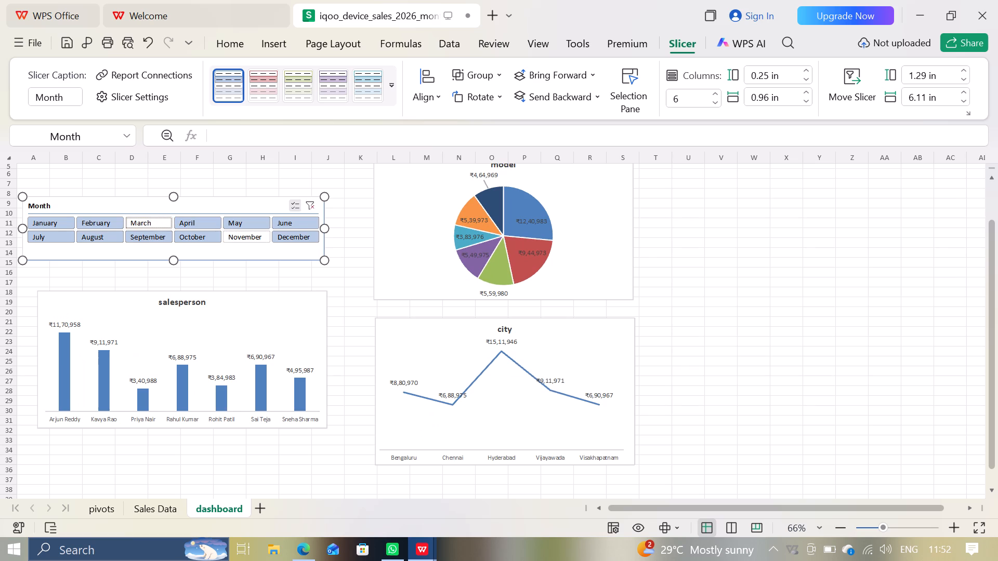
{"action": "left_click", "coordinate": [311, 206]}
{"action": "left_click", "coordinate": [214, 230]}
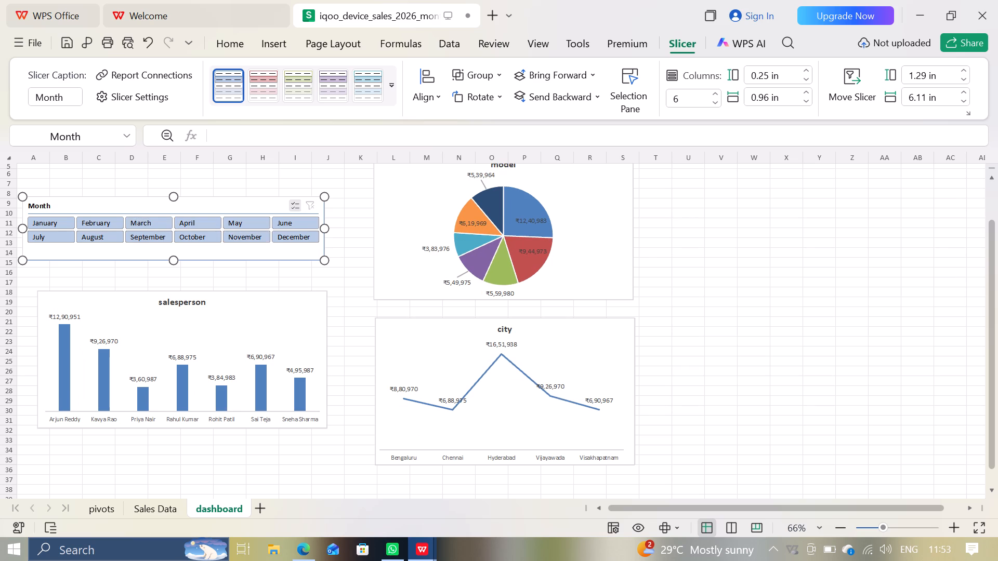
{"action": "left_click", "coordinate": [214, 230]}
{"action": "left_click", "coordinate": [202, 235]}
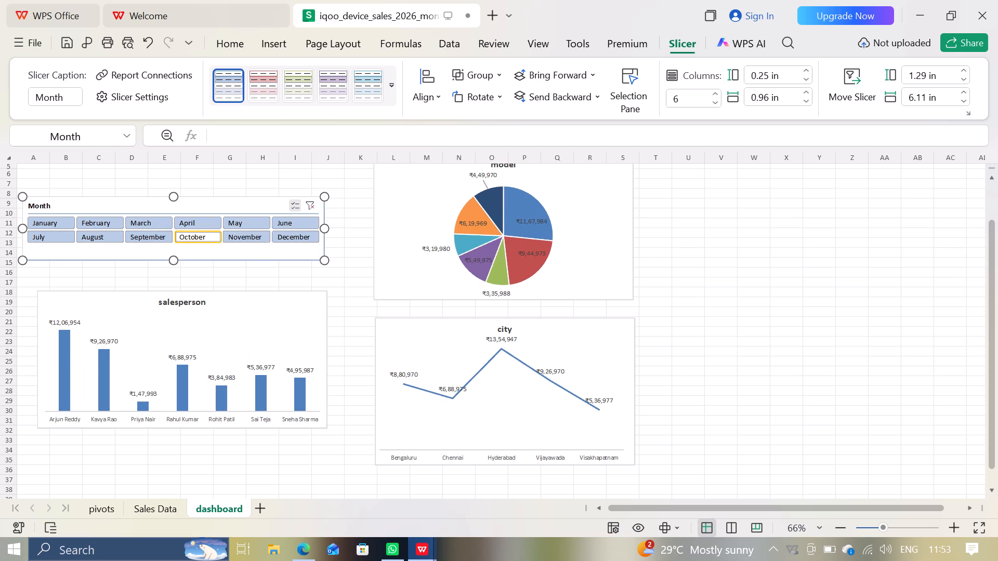
{"action": "left_click", "coordinate": [149, 223]}
{"action": "left_click", "coordinate": [251, 222]}
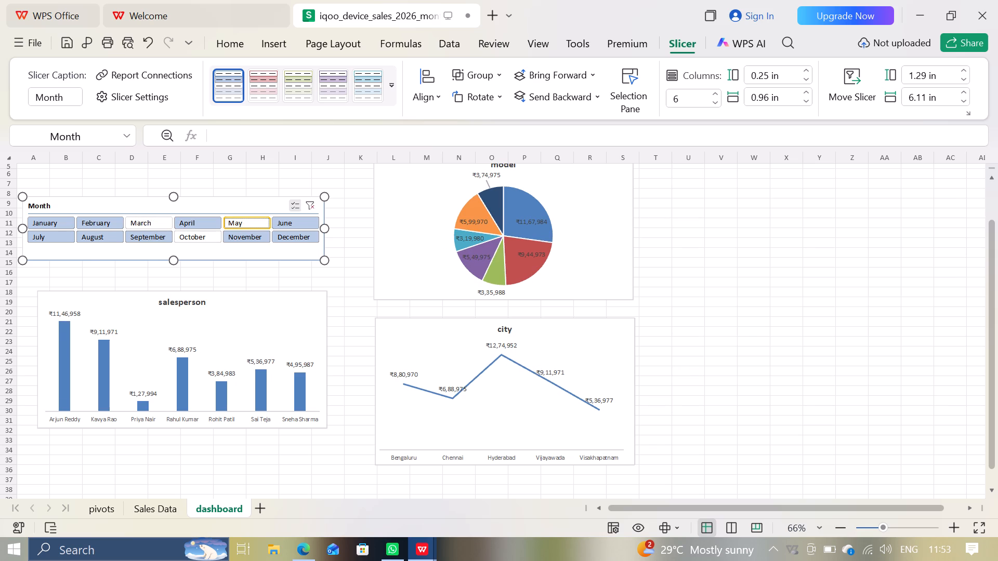
Turn off multi-select and check the charts for single months April, October, May and June, clearing the filter around October.
{"action": "left_click", "coordinate": [294, 205]}
{"action": "left_click", "coordinate": [200, 219]}
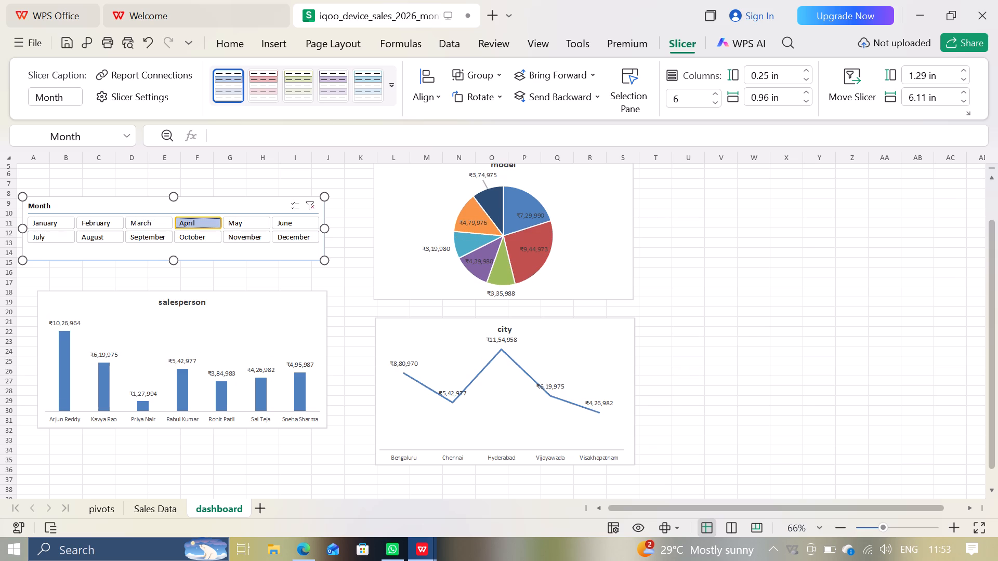
{"action": "left_click", "coordinate": [309, 210]}
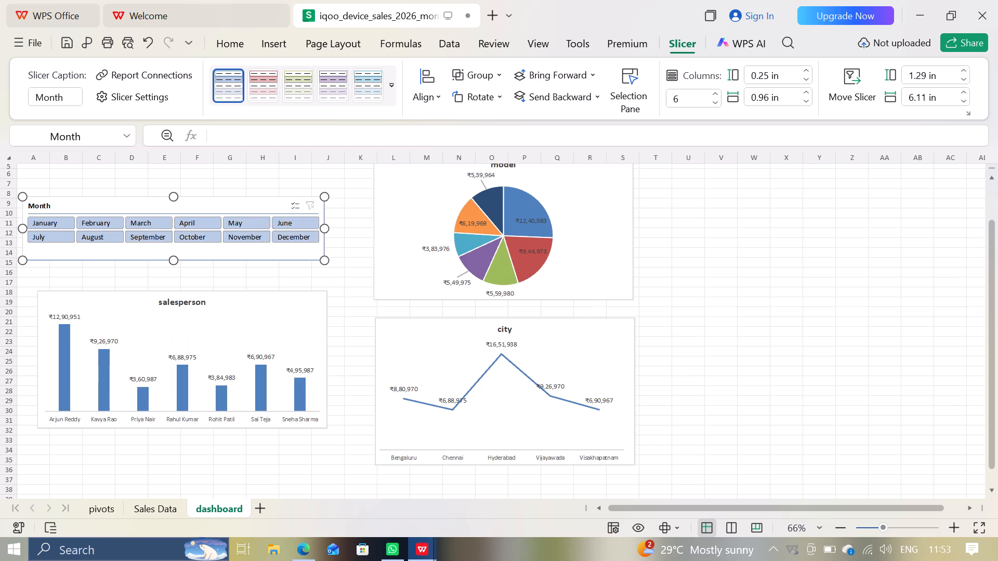
{"action": "left_click", "coordinate": [200, 234]}
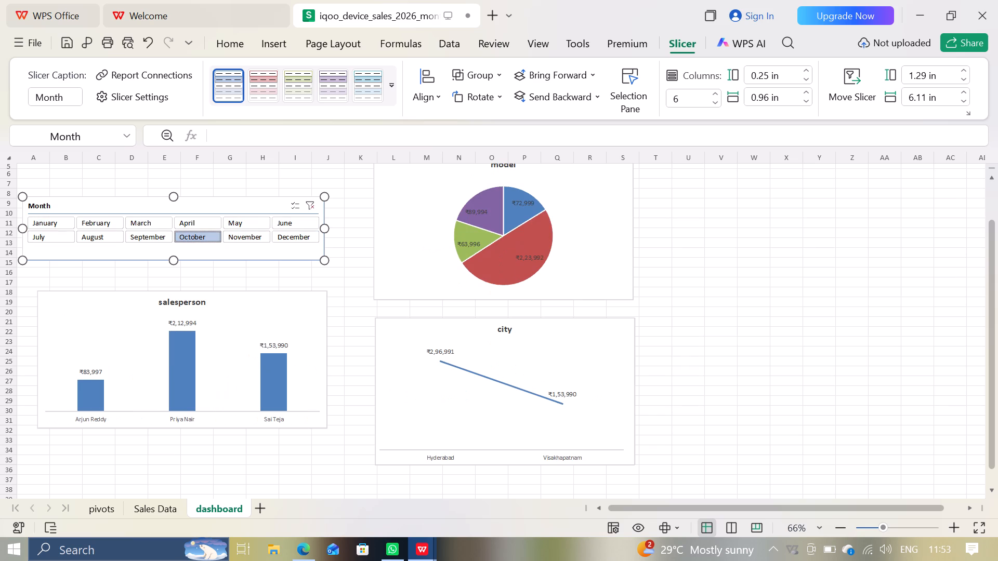
{"action": "left_click", "coordinate": [309, 209]}
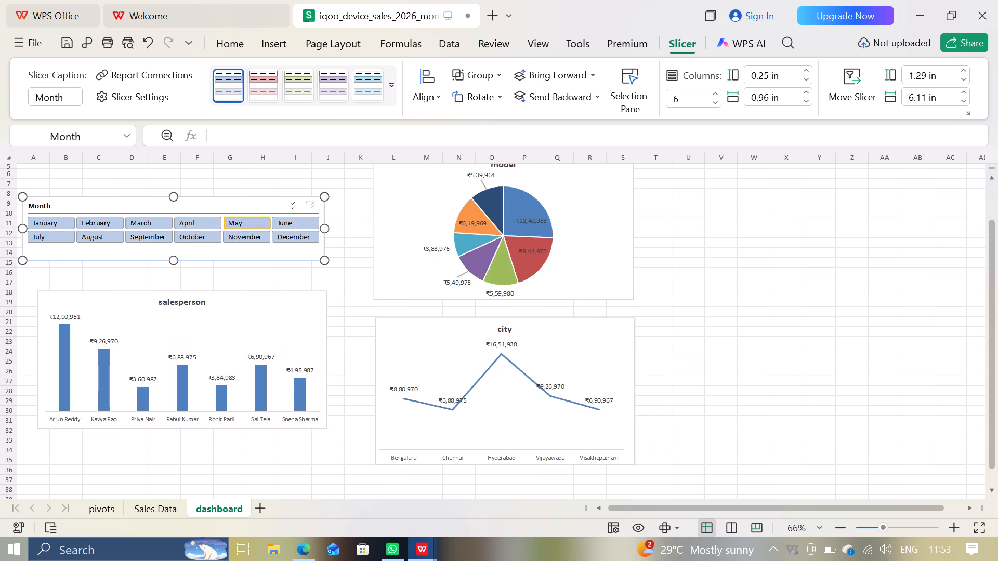
{"action": "left_click", "coordinate": [229, 219]}
{"action": "left_click", "coordinate": [203, 223]}
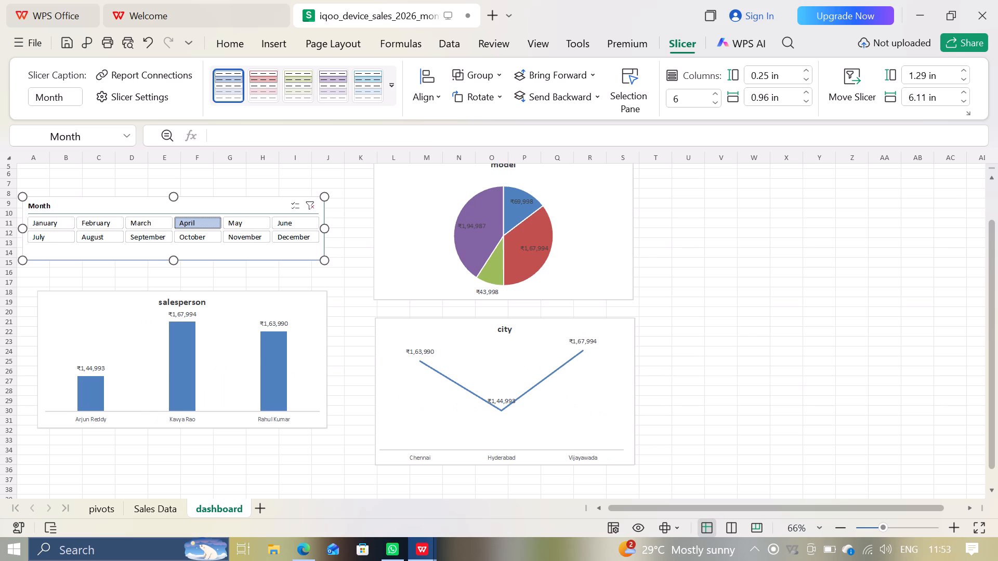
{"action": "left_click", "coordinate": [311, 229]}
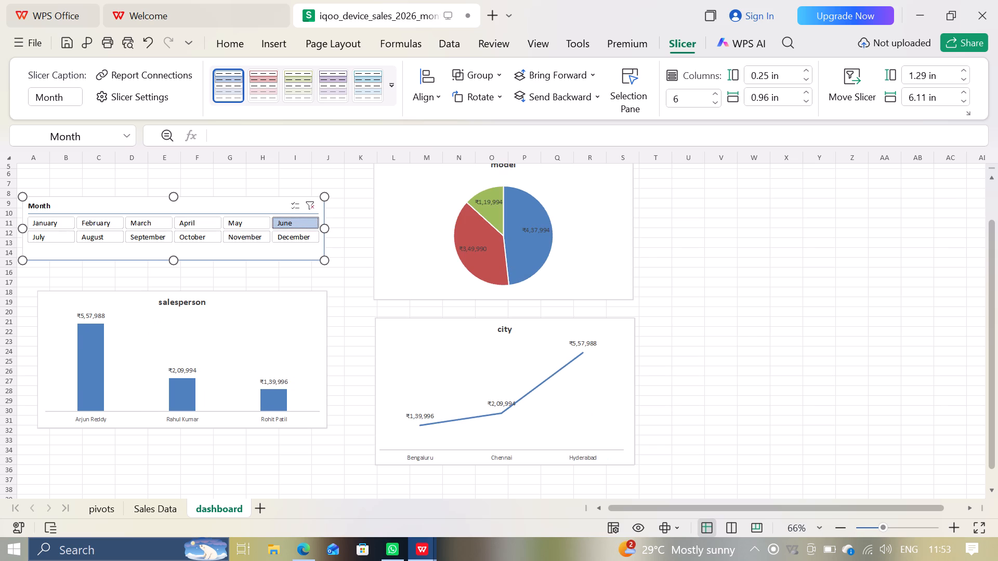
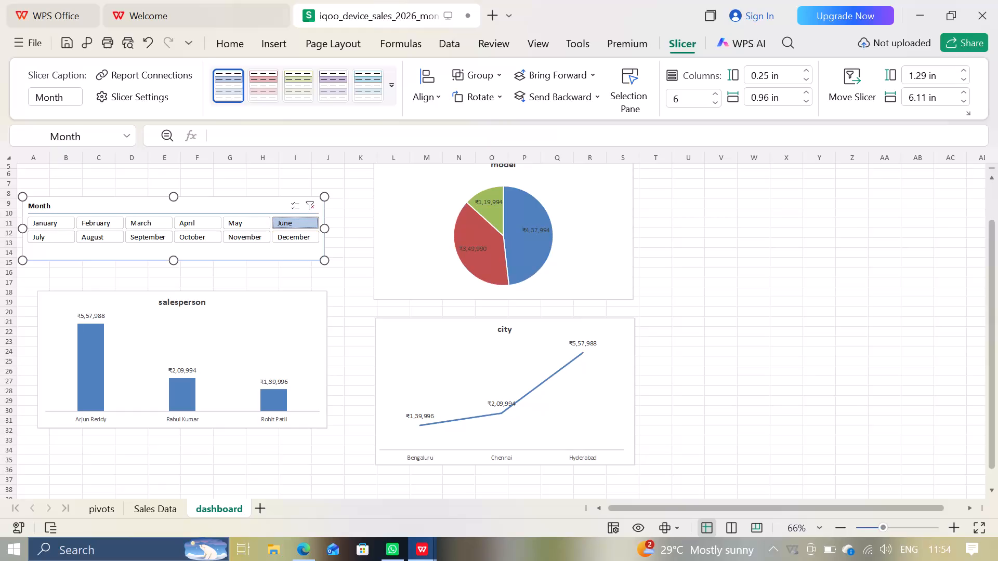
Move the Month slicer up on the dashboard sheet so its top edge sits at about row 3.
{"action": "scroll", "coordinate": [352, 276], "scroll_direction": "up", "scroll_amount": 6}
{"action": "scroll", "coordinate": [717, 317], "scroll_direction": "up", "scroll_amount": 8}
{"action": "scroll", "coordinate": [357, 244], "scroll_direction": "up", "scroll_amount": 3}
{"action": "key", "text": "Up"}
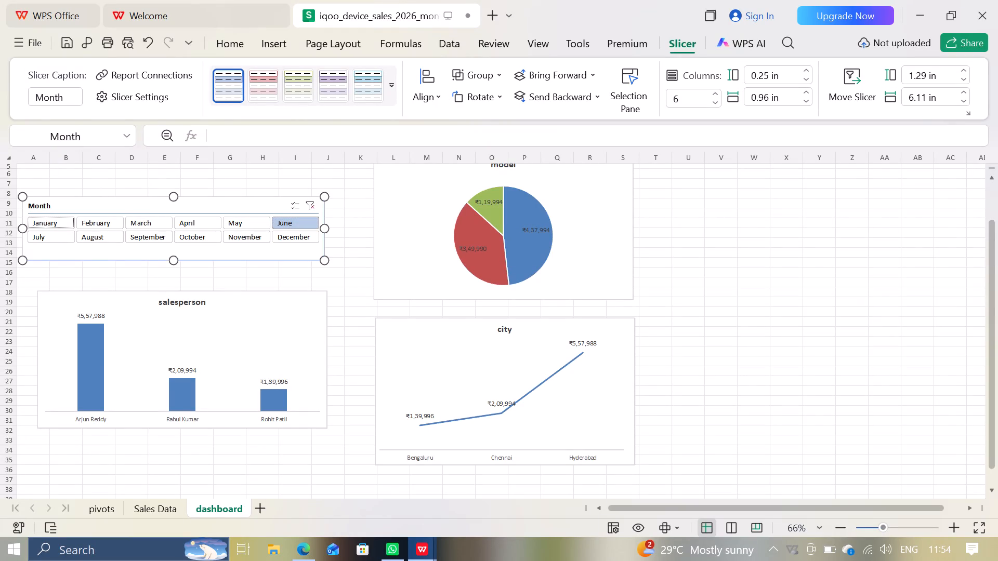
{"action": "left_click", "coordinate": [991, 202]}
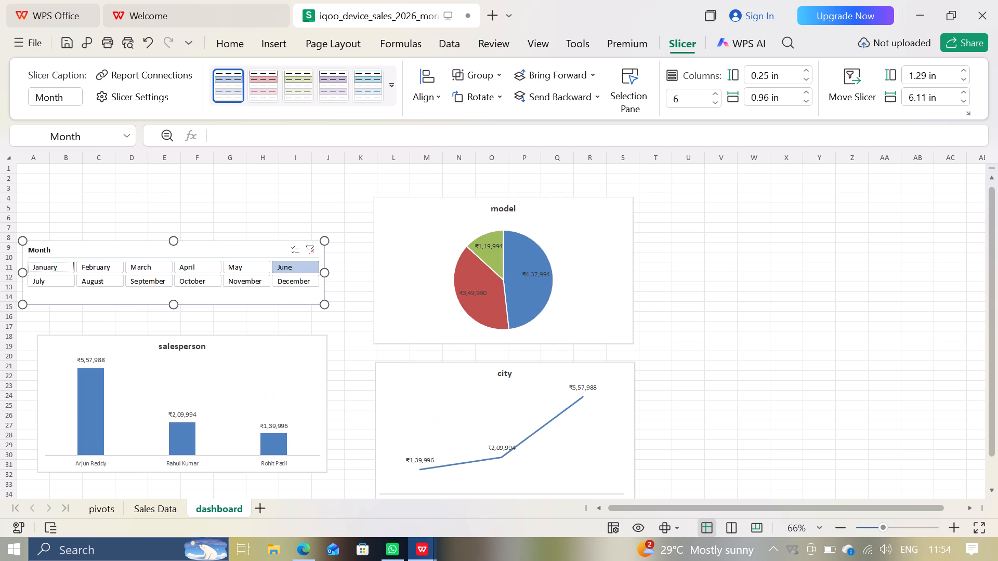
{"action": "left_click", "coordinate": [993, 182]}
{"action": "left_click_drag", "start_coordinate": [194, 250], "coordinate": [196, 201]}
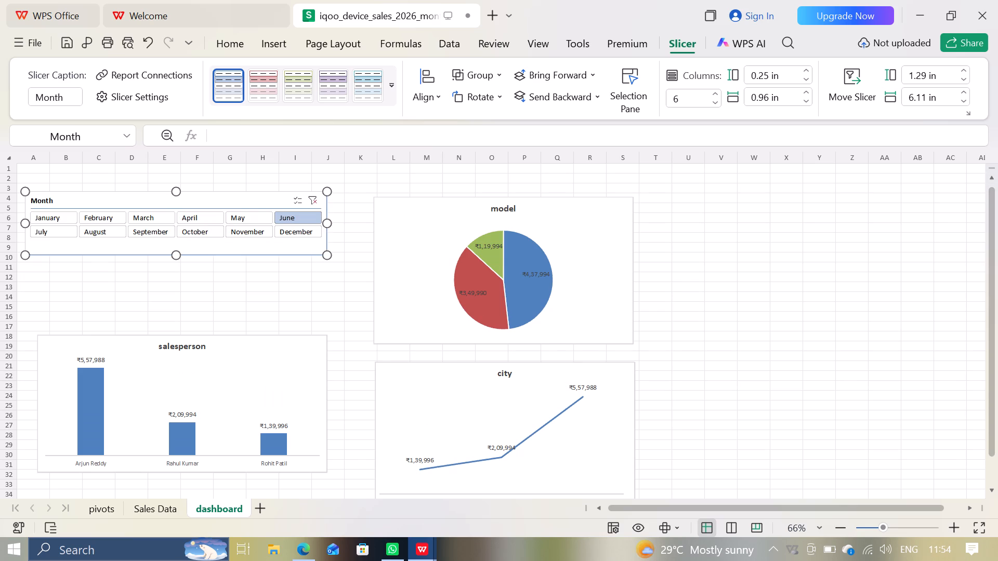
Move the three charts up: model to about row 2, city just beneath it at about row 18, and salesperson to about row 14.
{"action": "left_click_drag", "start_coordinate": [452, 203], "coordinate": [454, 183]}
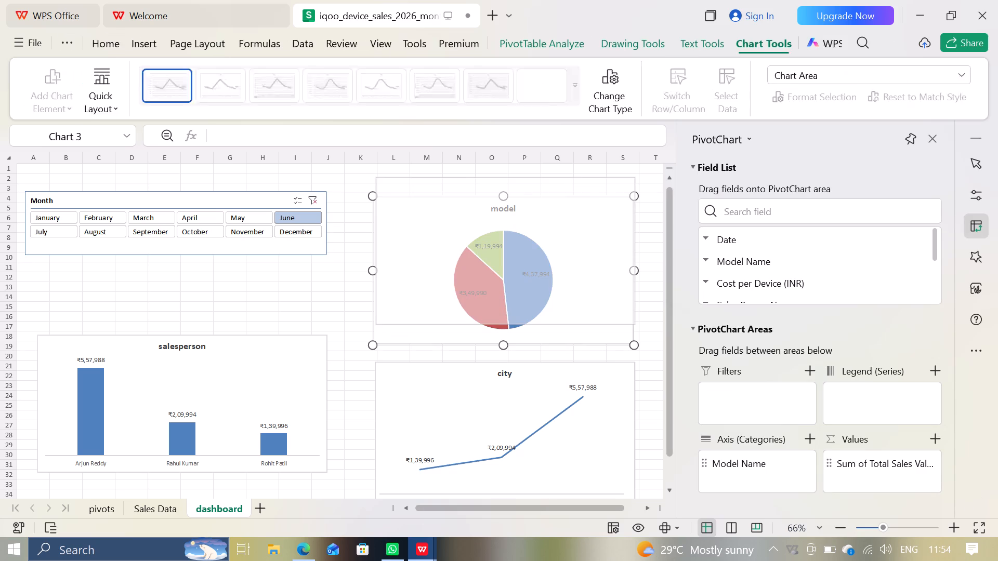
{"action": "left_click_drag", "start_coordinate": [454, 183], "coordinate": [454, 184]}
{"action": "left_click_drag", "start_coordinate": [467, 369], "coordinate": [464, 345]}
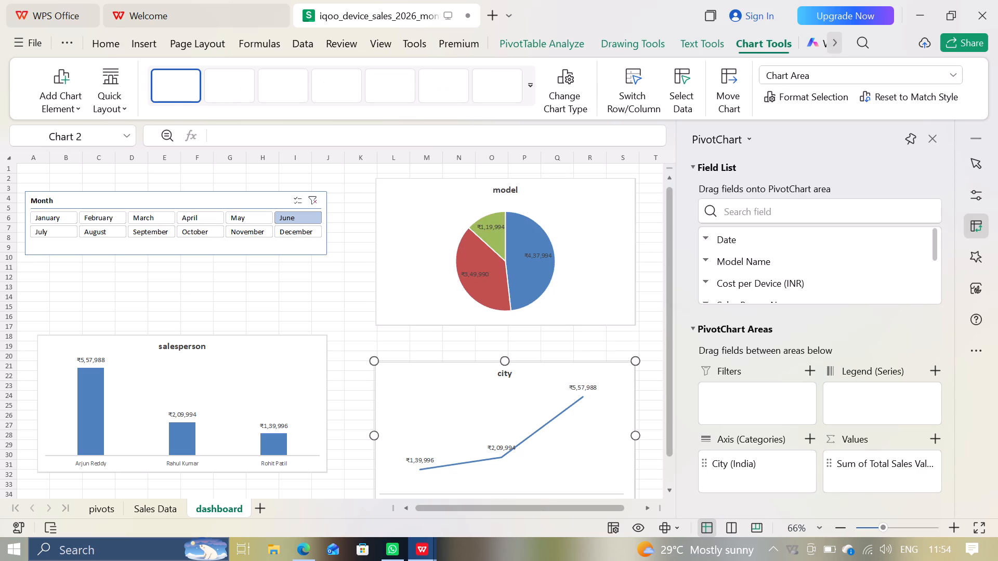
{"action": "left_click_drag", "start_coordinate": [464, 345], "coordinate": [466, 340]}
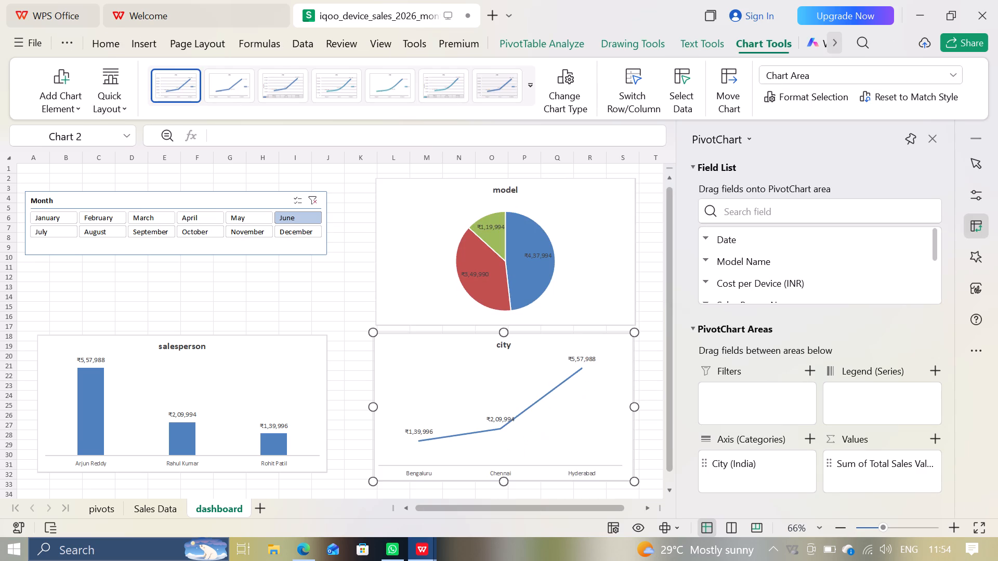
{"action": "left_click_drag", "start_coordinate": [238, 342], "coordinate": [234, 304]}
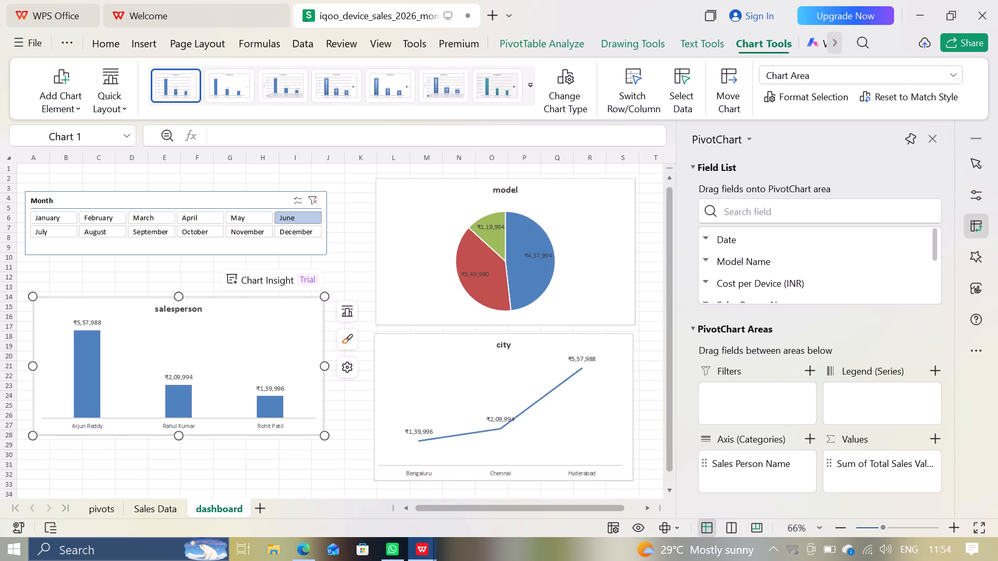
{"action": "left_click", "coordinate": [939, 141]}
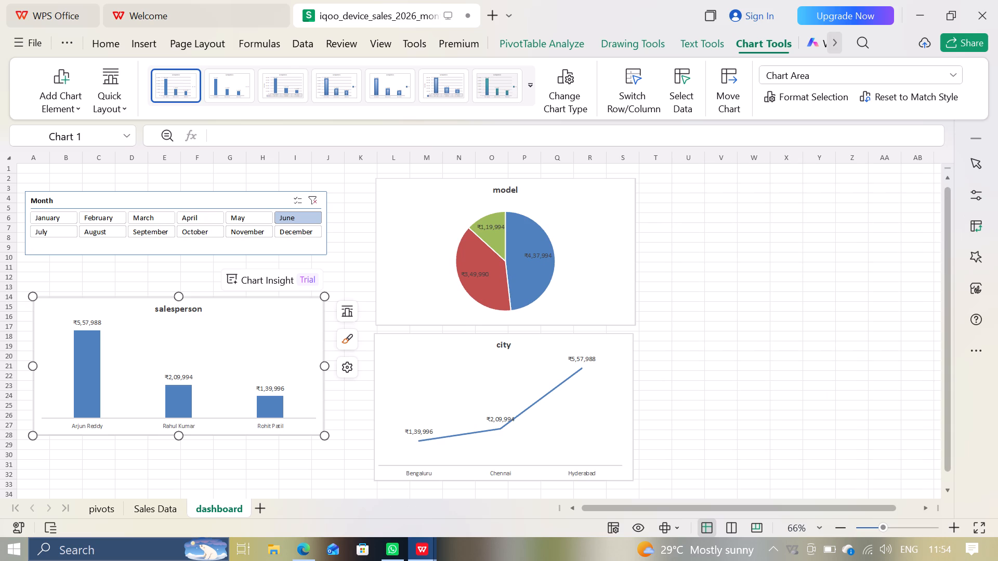
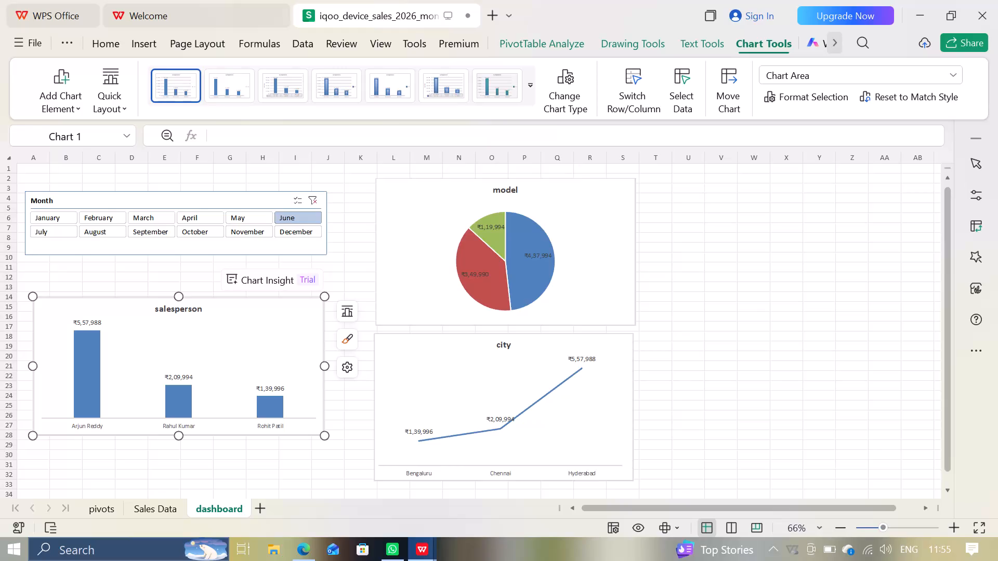
Merge cells A11 to D11 in the gap between the Month slicer and the salesperson chart.
{"action": "left_click_drag", "start_coordinate": [30, 269], "coordinate": [50, 264]}
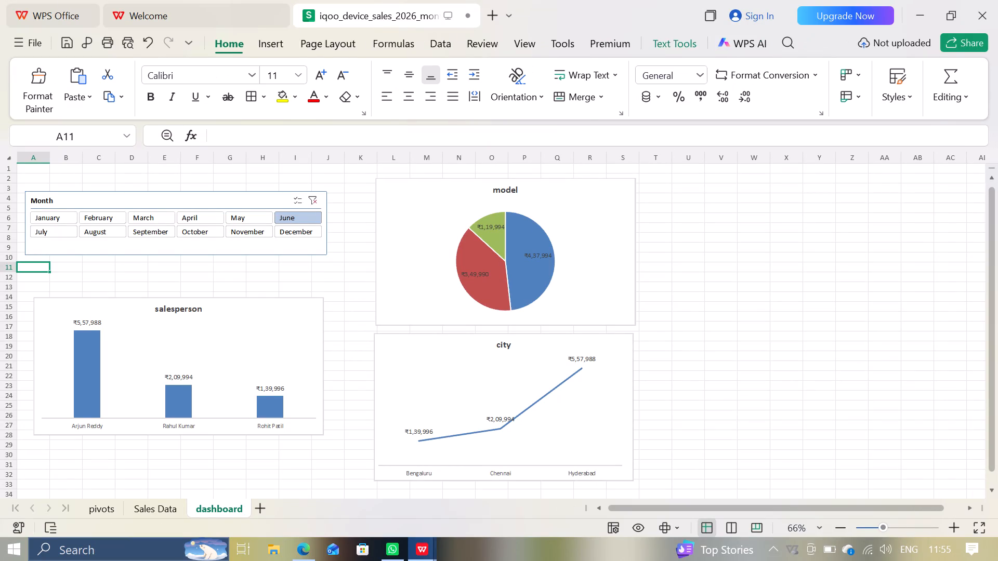
{"action": "left_click_drag", "start_coordinate": [50, 264], "coordinate": [131, 269]}
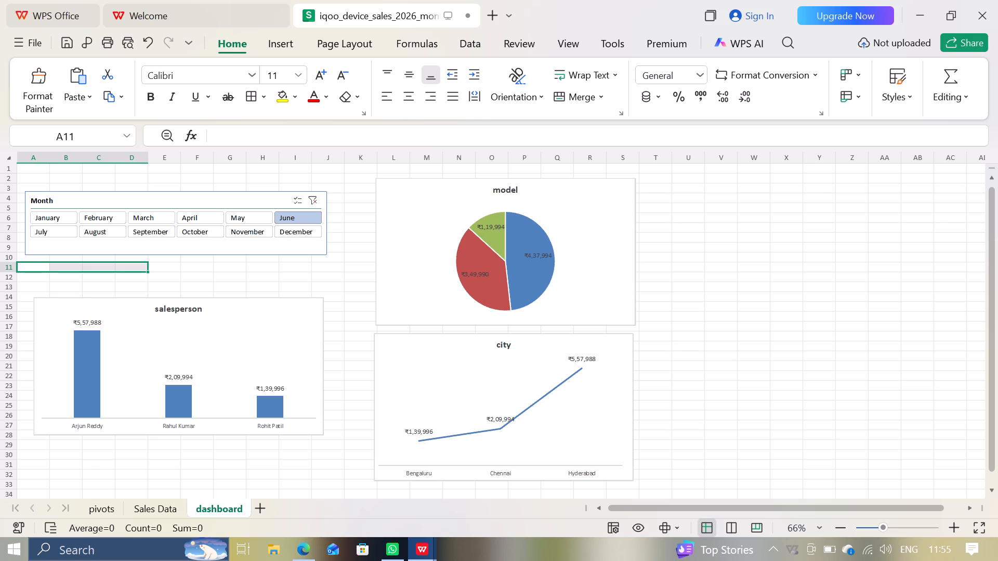
{"action": "key", "text": "ctrl+m"}
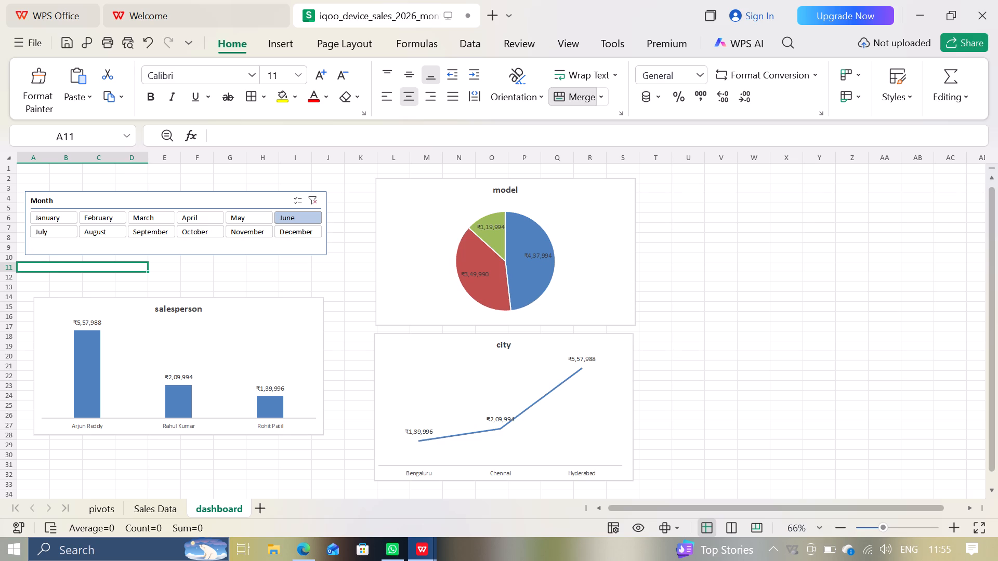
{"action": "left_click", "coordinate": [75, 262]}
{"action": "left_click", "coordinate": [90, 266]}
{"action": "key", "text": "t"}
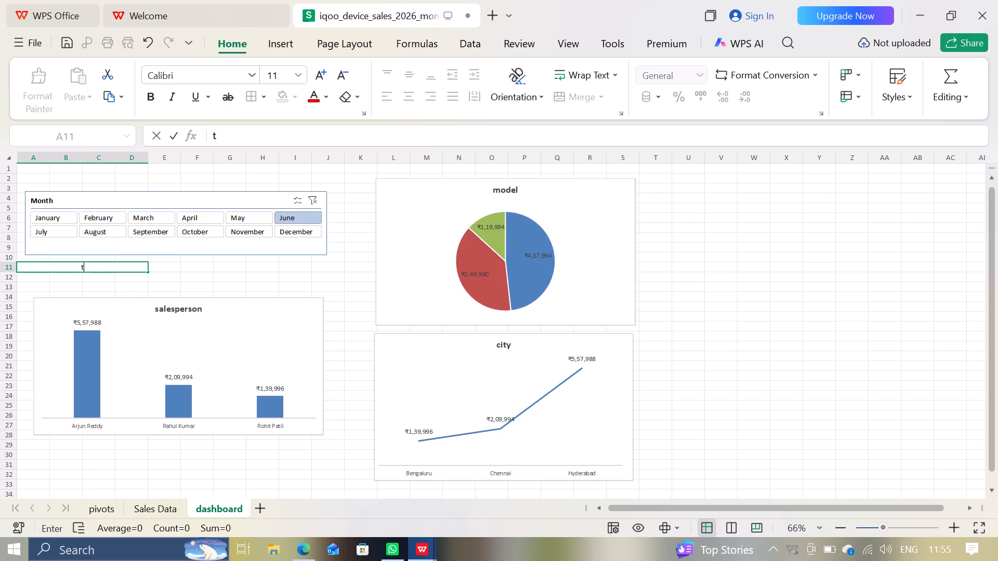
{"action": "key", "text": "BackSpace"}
Fill the merged A11:D11 cell down one row so that A12:D12 is merged the same way.
{"action": "left_click_drag", "start_coordinate": [146, 272], "coordinate": [146, 281]}
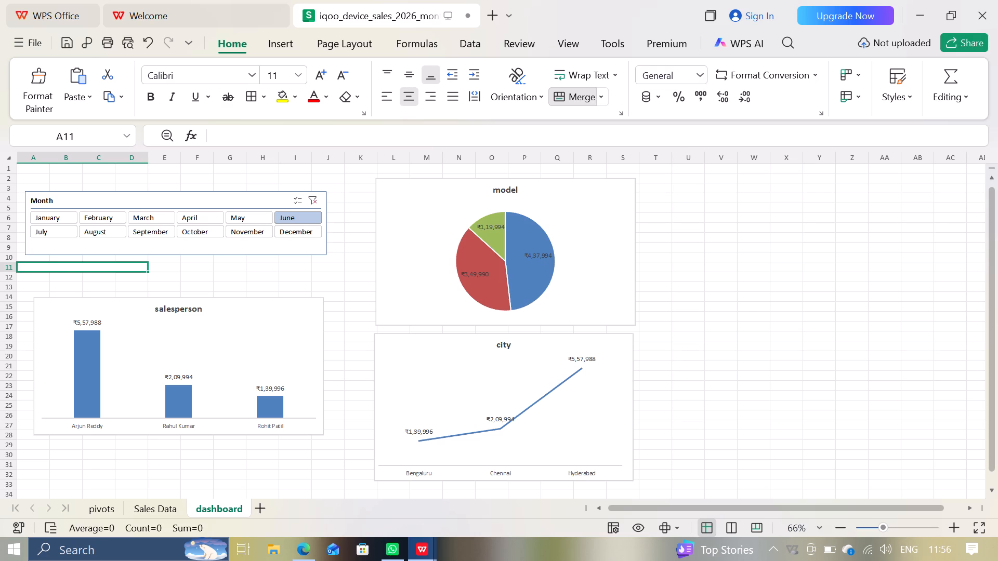
{"action": "left_click", "coordinate": [146, 269]}
{"action": "left_click", "coordinate": [148, 271]}
{"action": "left_click_drag", "start_coordinate": [148, 271], "coordinate": [148, 281]}
{"action": "left_click", "coordinate": [148, 281]}
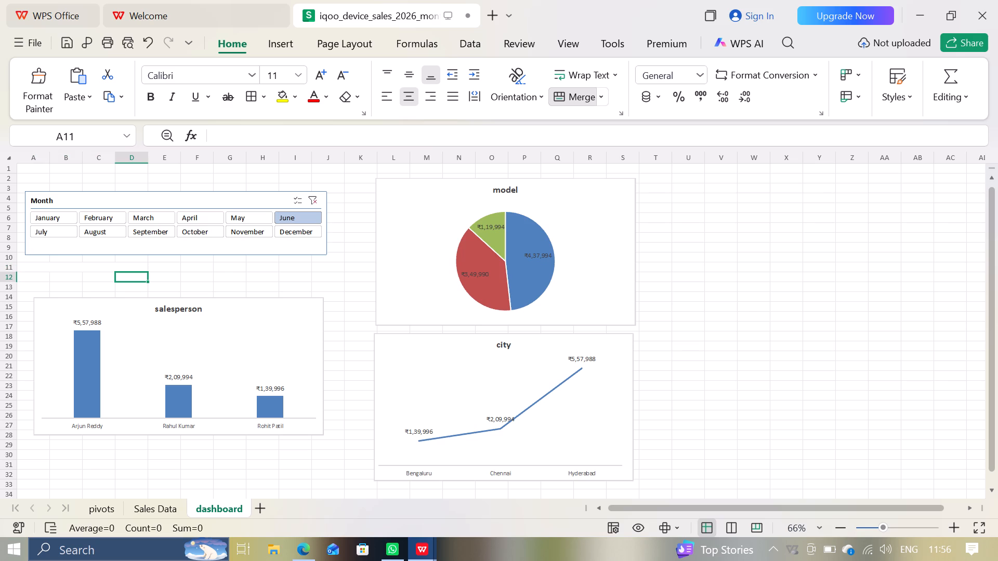
{"action": "left_click", "coordinate": [30, 270]}
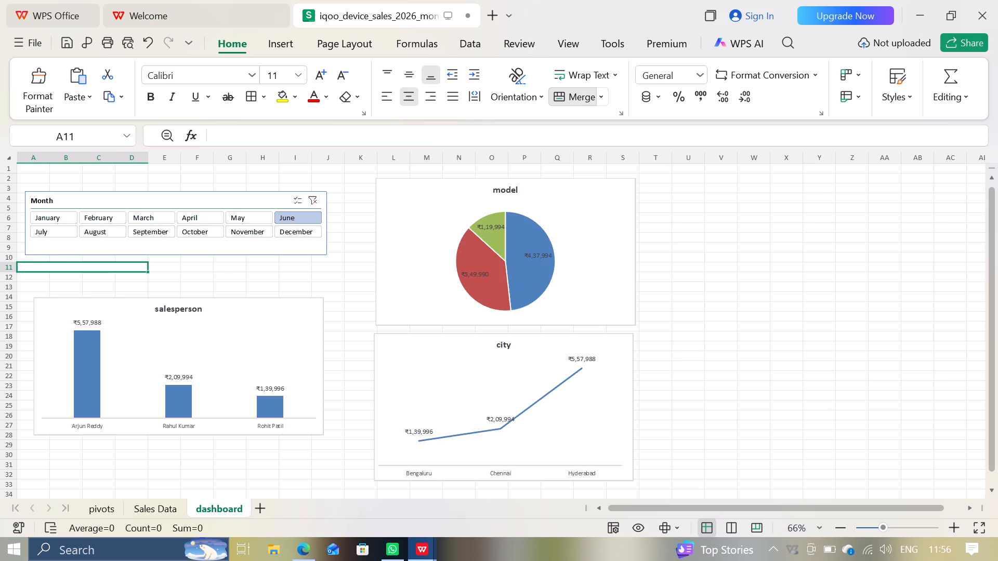
{"action": "left_click_drag", "start_coordinate": [32, 264], "coordinate": [36, 276]}
{"action": "left_click", "coordinate": [36, 276]}
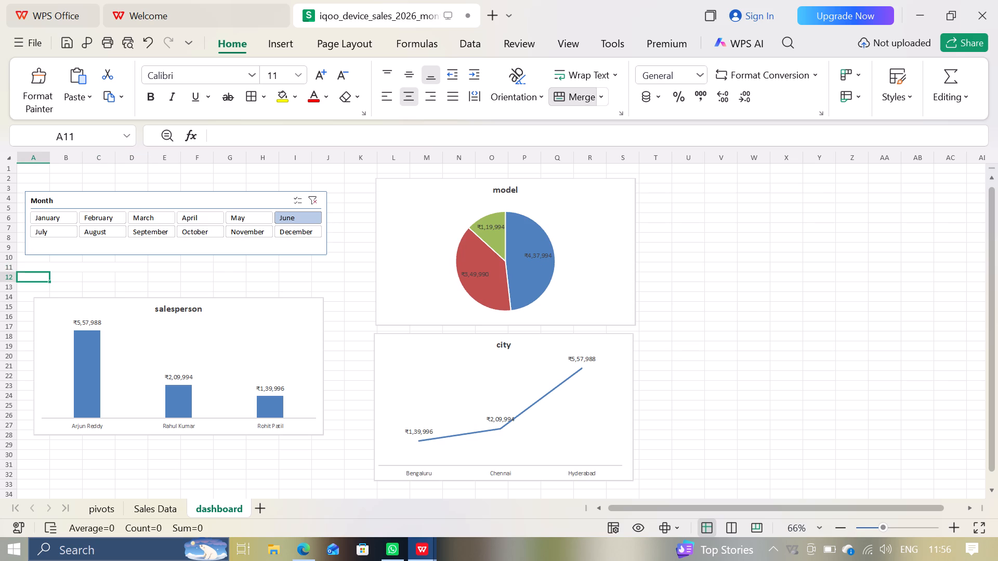
{"action": "left_click", "coordinate": [37, 267]}
{"action": "left_click", "coordinate": [37, 267]}
{"action": "left_click_drag", "start_coordinate": [37, 267], "coordinate": [37, 269]}
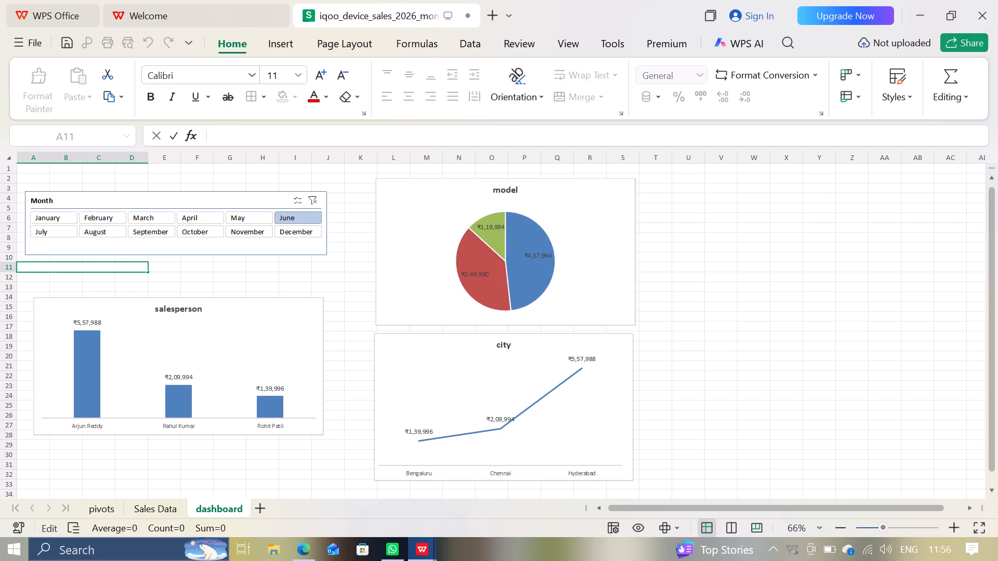
{"action": "left_click_drag", "start_coordinate": [37, 269], "coordinate": [38, 276]}
{"action": "left_click", "coordinate": [28, 268]}
{"action": "left_click_drag", "start_coordinate": [28, 268], "coordinate": [110, 265]}
{"action": "left_click_drag", "start_coordinate": [110, 265], "coordinate": [146, 274]}
{"action": "left_click", "coordinate": [146, 274]}
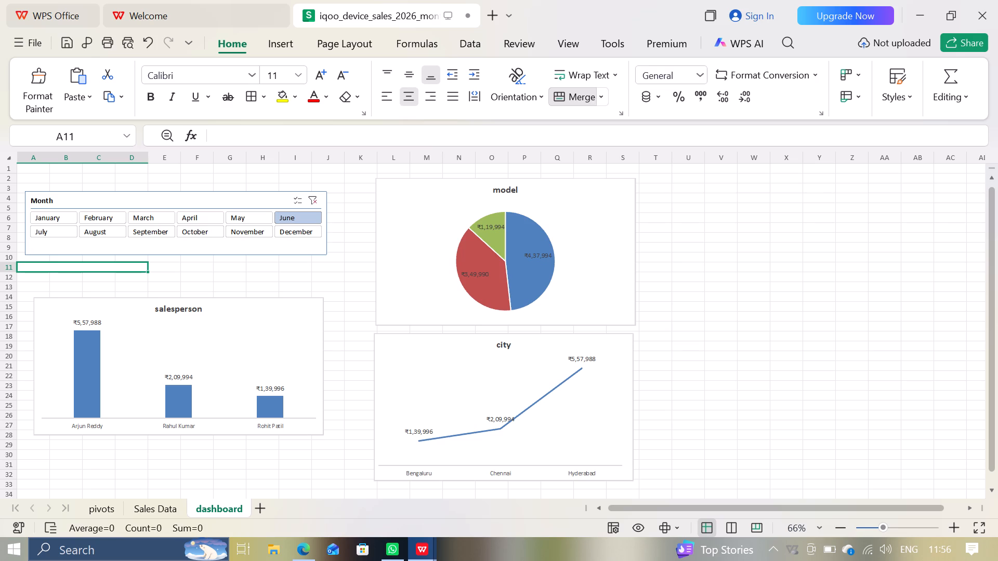
{"action": "left_click_drag", "start_coordinate": [148, 272], "coordinate": [148, 284]}
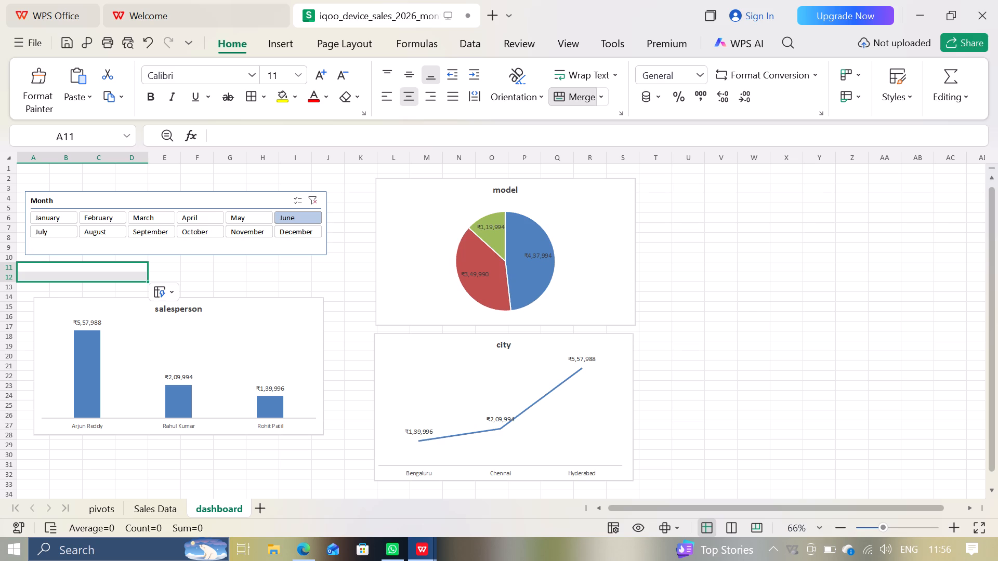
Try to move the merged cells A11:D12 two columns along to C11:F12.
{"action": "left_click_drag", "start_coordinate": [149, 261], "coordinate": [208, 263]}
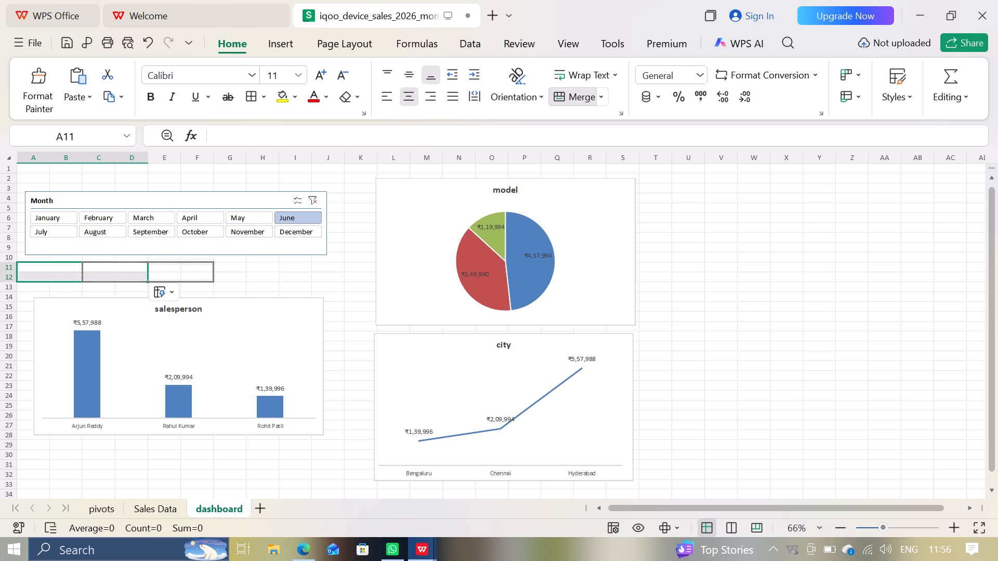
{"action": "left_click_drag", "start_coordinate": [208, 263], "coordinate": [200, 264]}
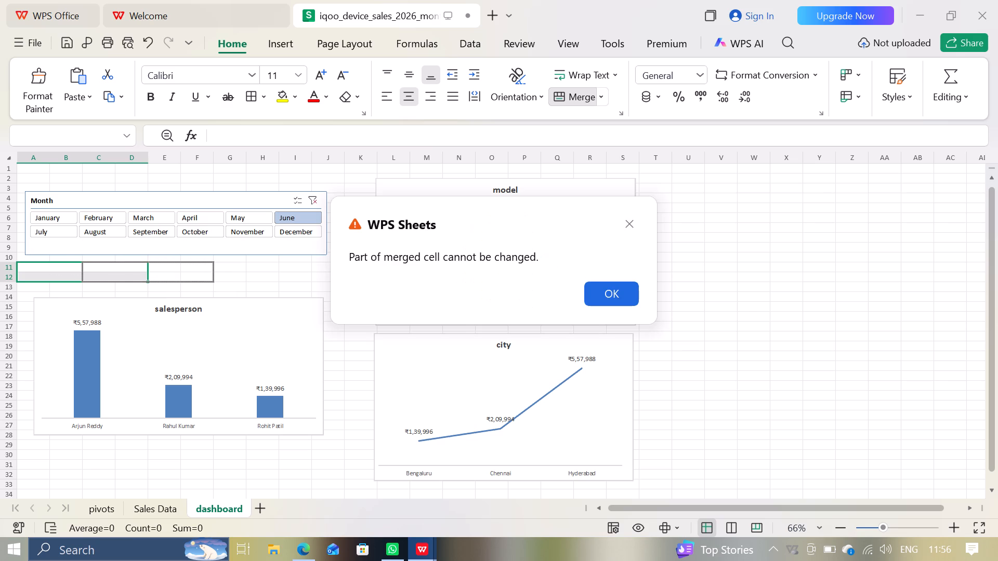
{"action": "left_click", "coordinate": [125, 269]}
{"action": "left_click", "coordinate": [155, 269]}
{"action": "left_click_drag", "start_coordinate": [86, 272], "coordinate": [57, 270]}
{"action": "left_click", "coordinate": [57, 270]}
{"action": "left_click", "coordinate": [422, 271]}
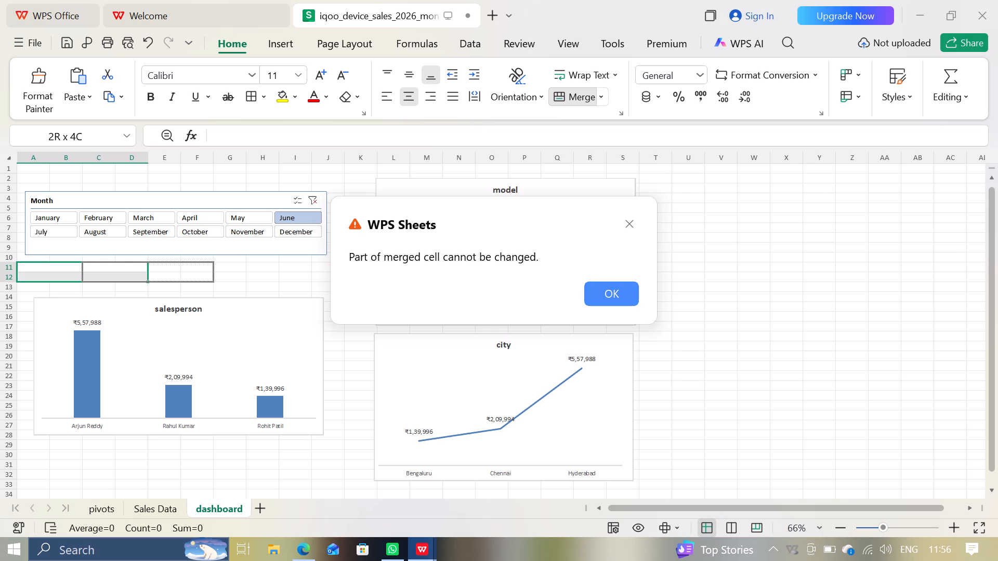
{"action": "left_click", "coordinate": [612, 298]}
Enter the label "total sales" in the merged cell A12:D12.
{"action": "left_click", "coordinate": [103, 268]}
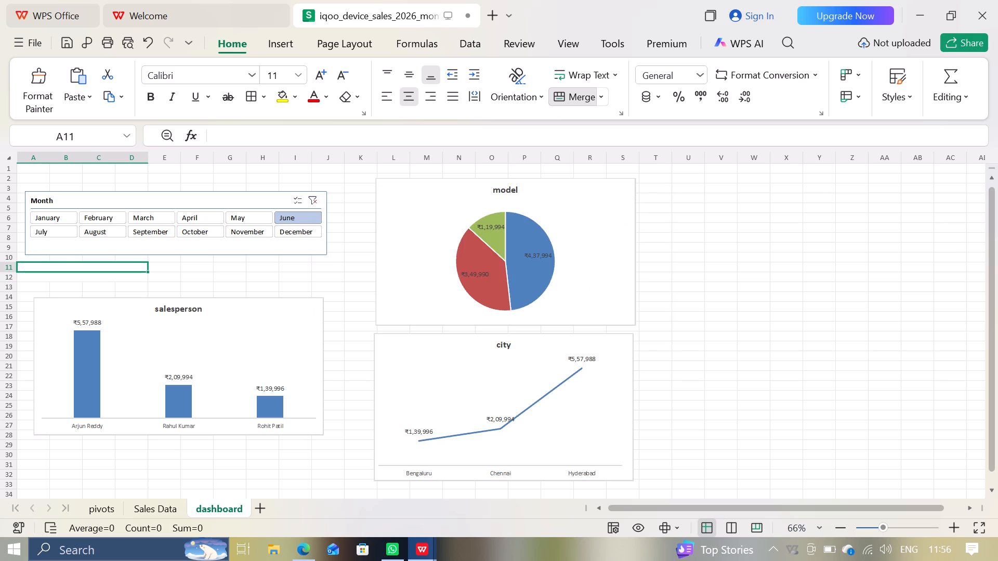
{"action": "left_click", "coordinate": [117, 274]}
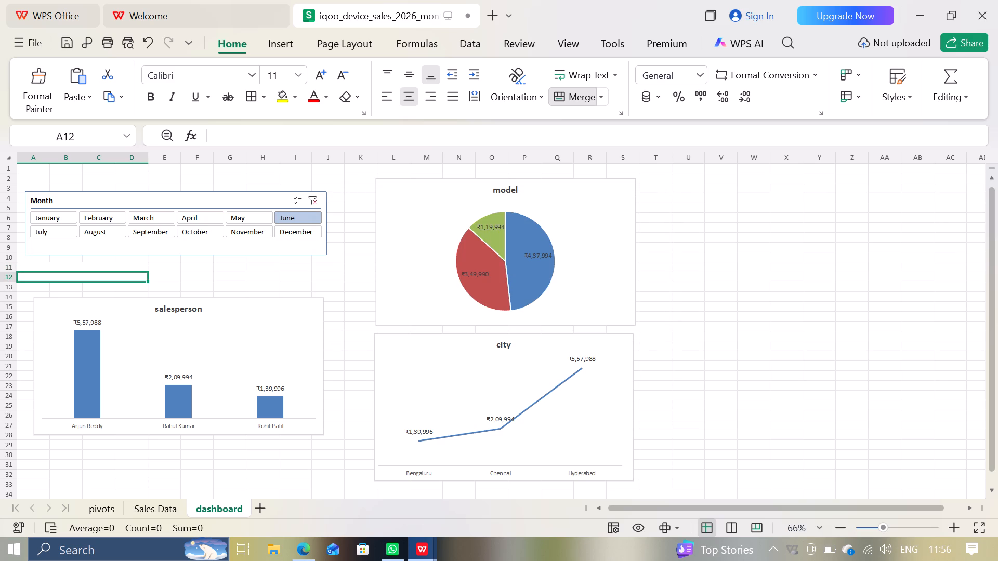
{"action": "left_click", "coordinate": [180, 277]}
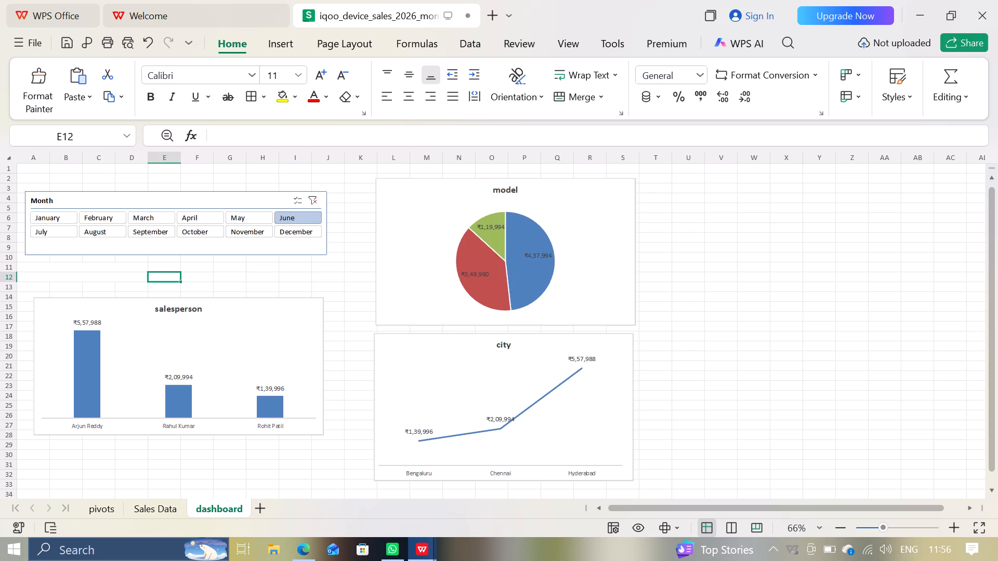
{"action": "left_click", "coordinate": [73, 275]}
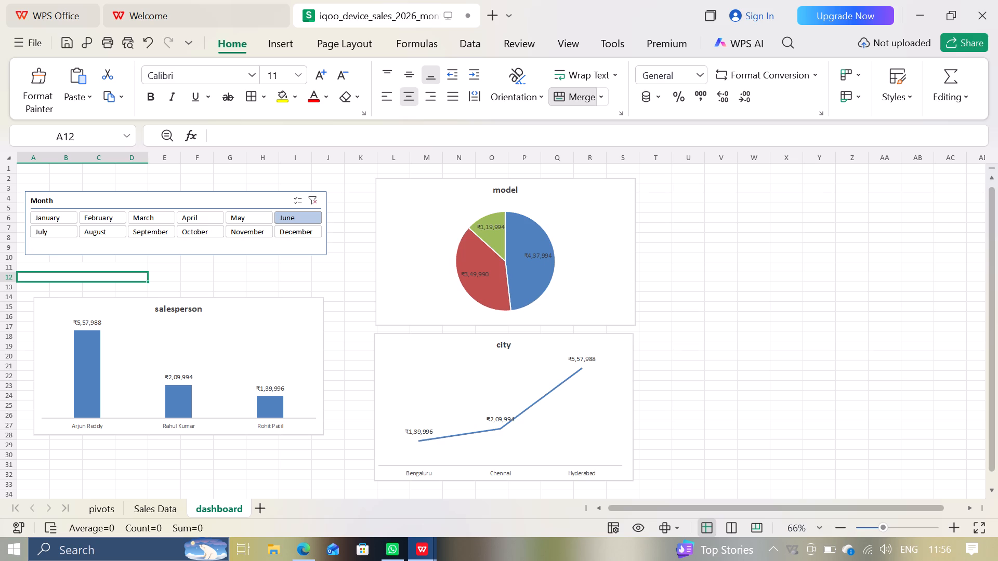
{"action": "type", "text": "total sales"}
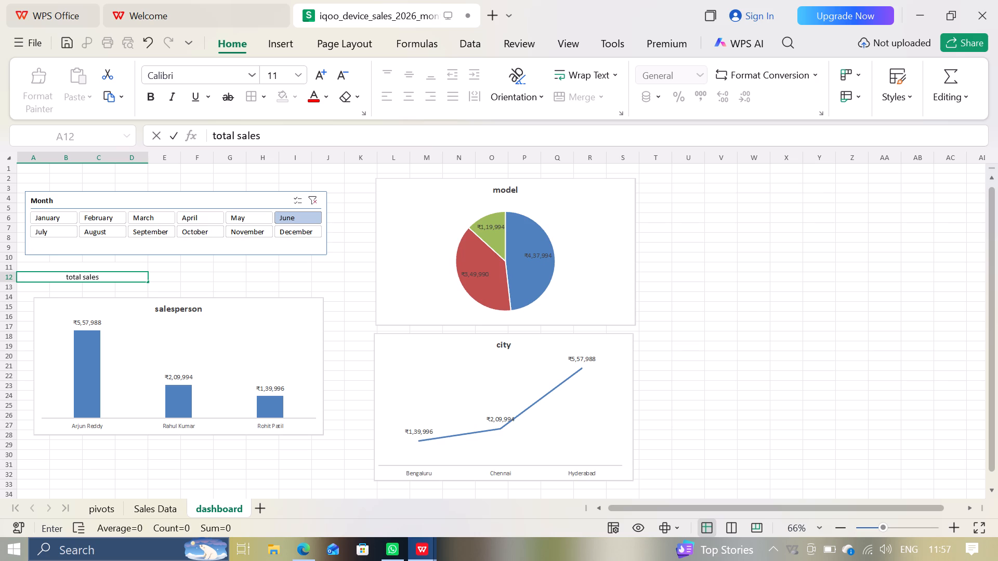
{"action": "left_click", "coordinate": [150, 277]}
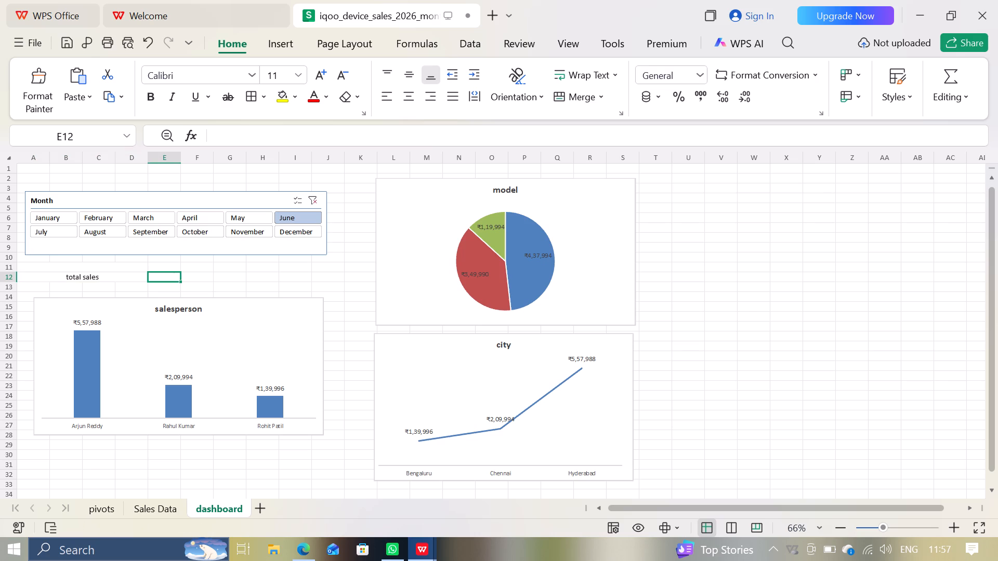
Merge cells E12 to H12 beside the total sales label and enter "unit sales" there.
{"action": "left_click_drag", "start_coordinate": [154, 277], "coordinate": [274, 279]}
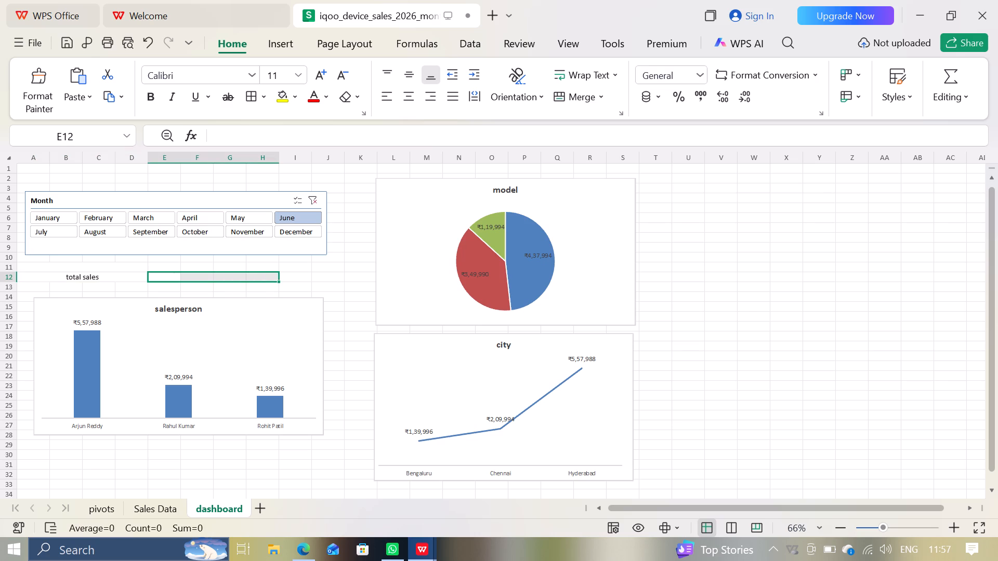
{"action": "key", "text": "ctrl+m"}
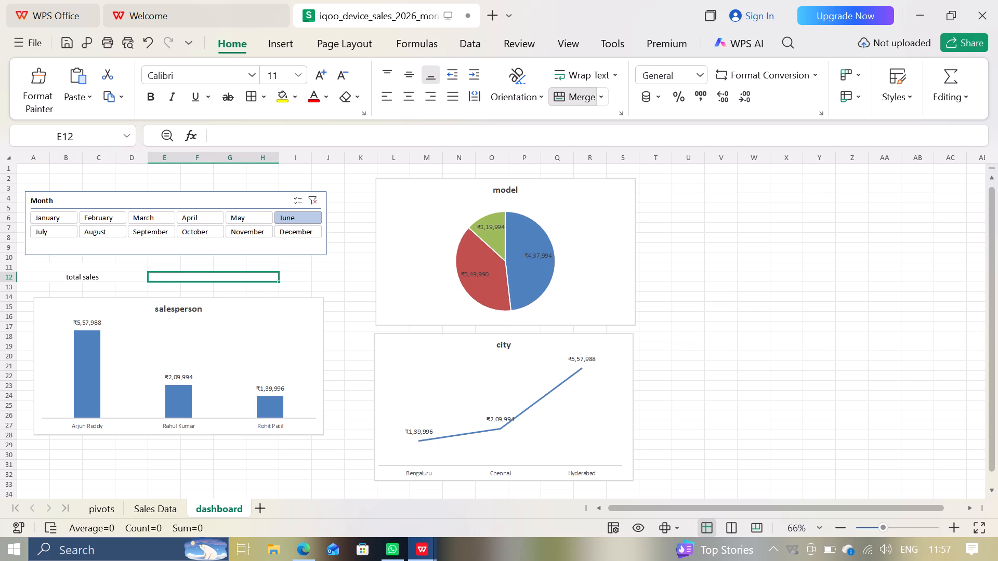
{"action": "type", "text": "unit"}
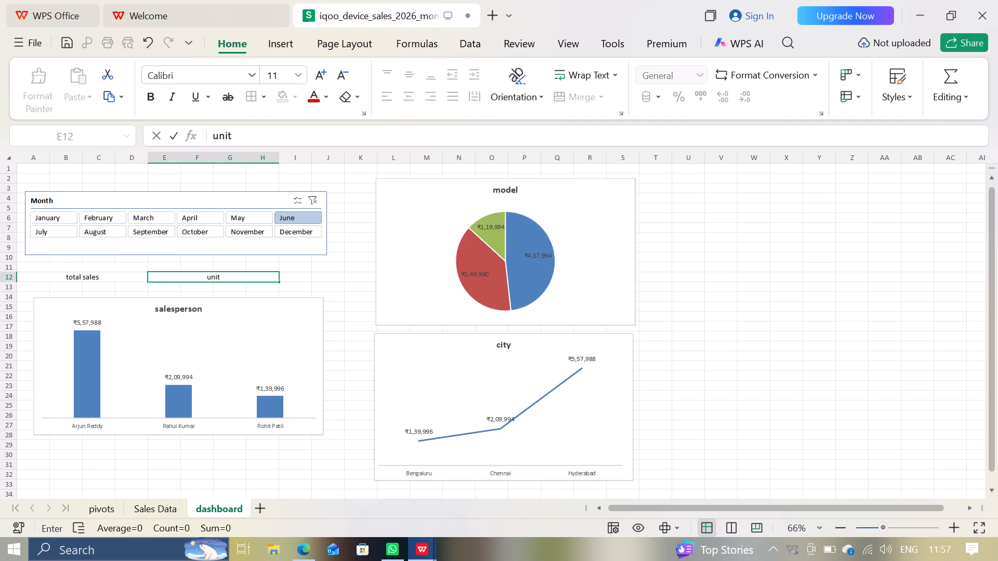
{"action": "key", "text": "space"}
{"action": "type", "text": "sales"}
{"action": "left_click", "coordinate": [313, 287]}
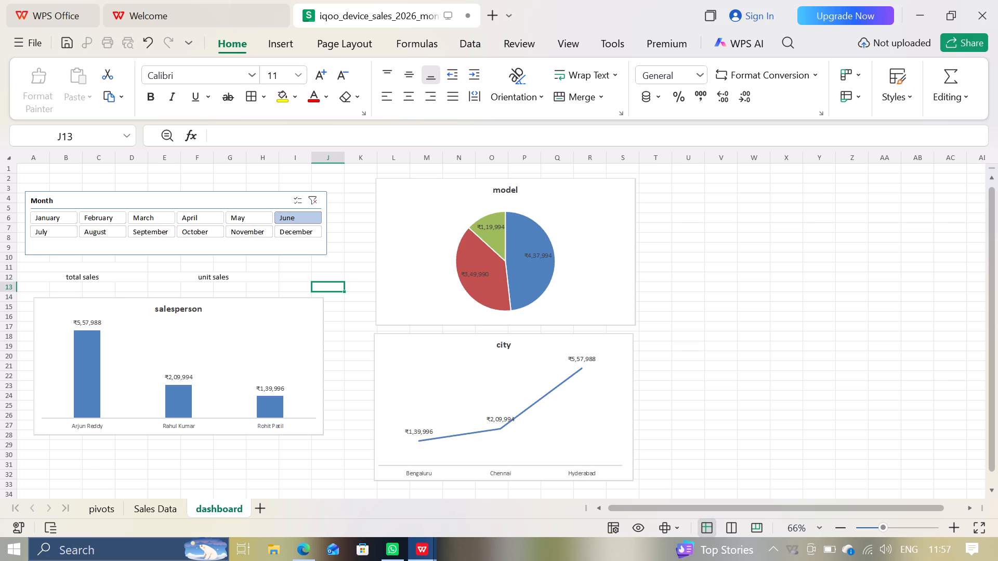
Copy the whole Model Name pivot table on the pivots sheet and paste the duplicate below it at B28.
{"action": "left_click", "coordinate": [113, 506]}
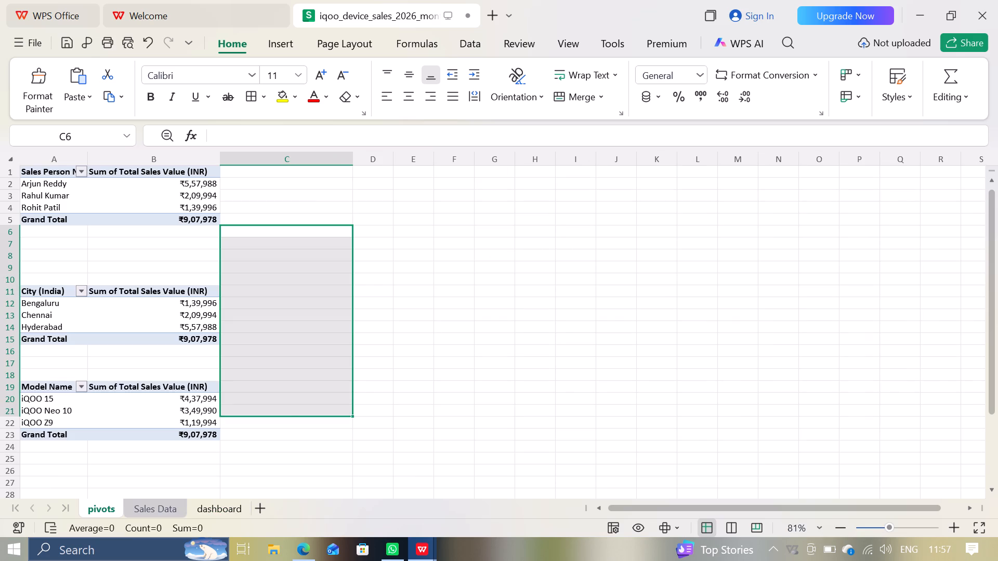
{"action": "right_click", "coordinate": [150, 410]}
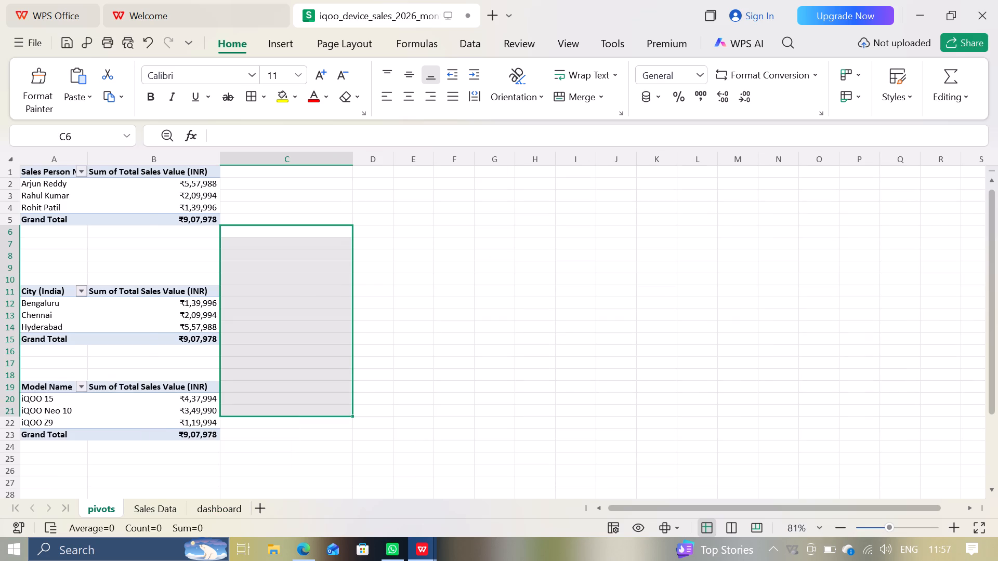
{"action": "left_click", "coordinate": [87, 414]}
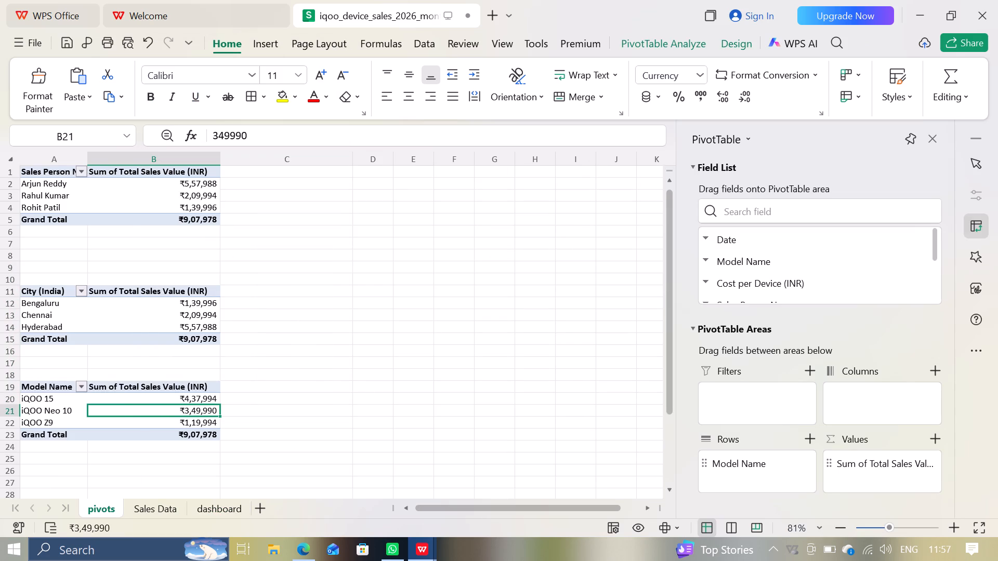
{"action": "key", "text": "ctrl+a"}
{"action": "key", "text": "ctrl+c"}
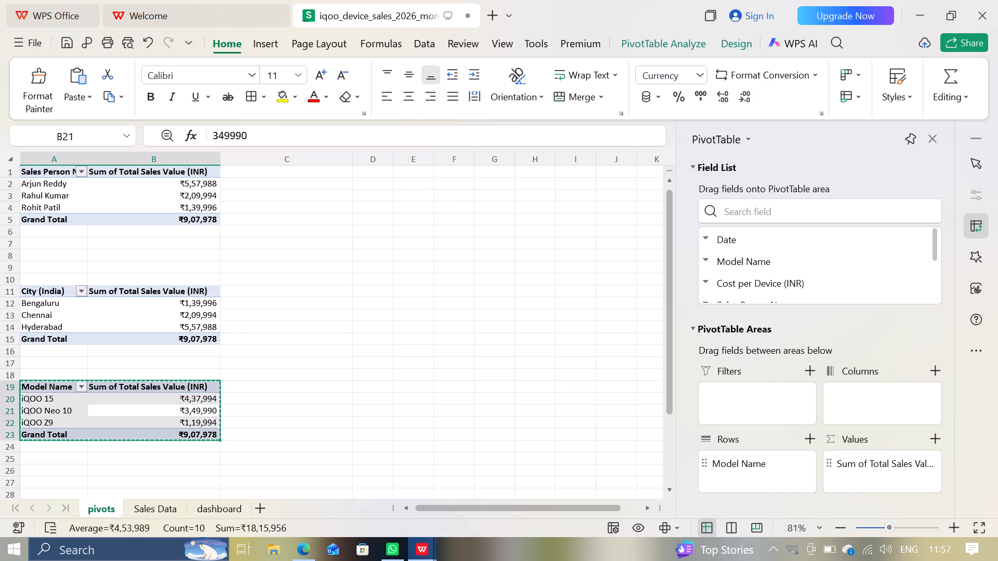
{"action": "scroll", "coordinate": [133, 472], "scroll_direction": "down", "scroll_amount": 2}
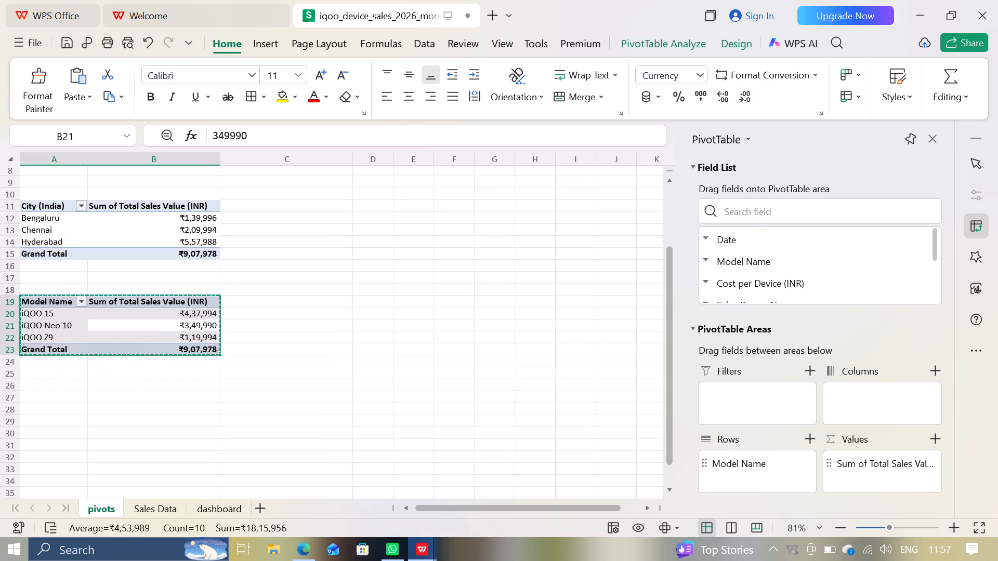
{"action": "left_click", "coordinate": [131, 410]}
{"action": "key", "text": "ctrl+v"}
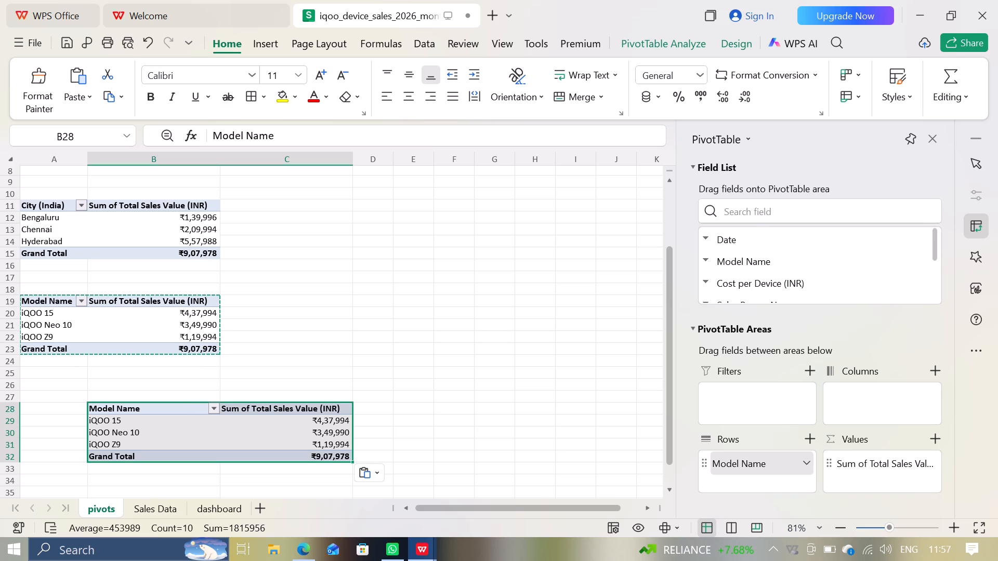
Remove the Model Name field from the rows of the duplicated pivot table at B28, keeping only Sum of Total Sales Value (INR).
{"action": "left_click_drag", "start_coordinate": [740, 459], "coordinate": [800, 250]}
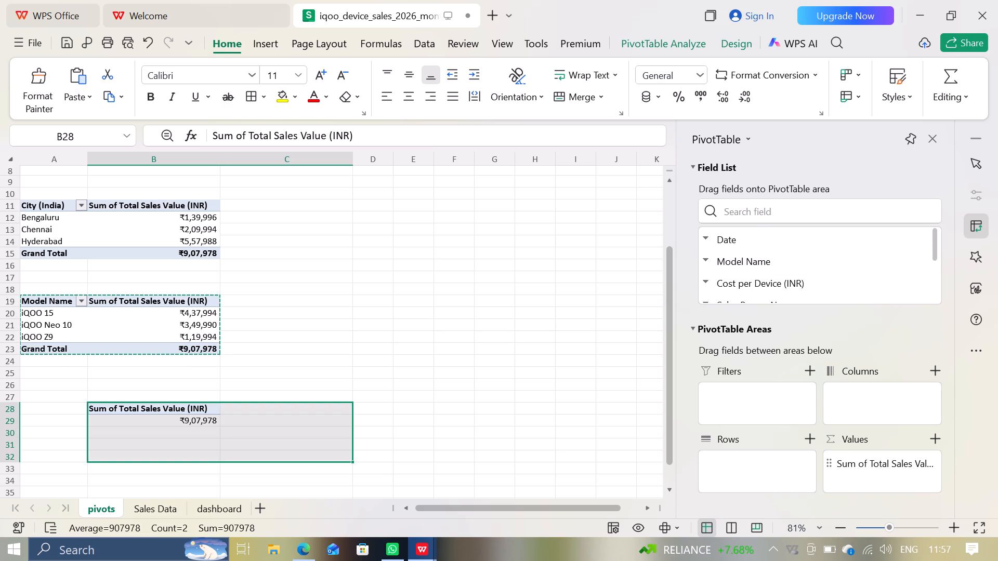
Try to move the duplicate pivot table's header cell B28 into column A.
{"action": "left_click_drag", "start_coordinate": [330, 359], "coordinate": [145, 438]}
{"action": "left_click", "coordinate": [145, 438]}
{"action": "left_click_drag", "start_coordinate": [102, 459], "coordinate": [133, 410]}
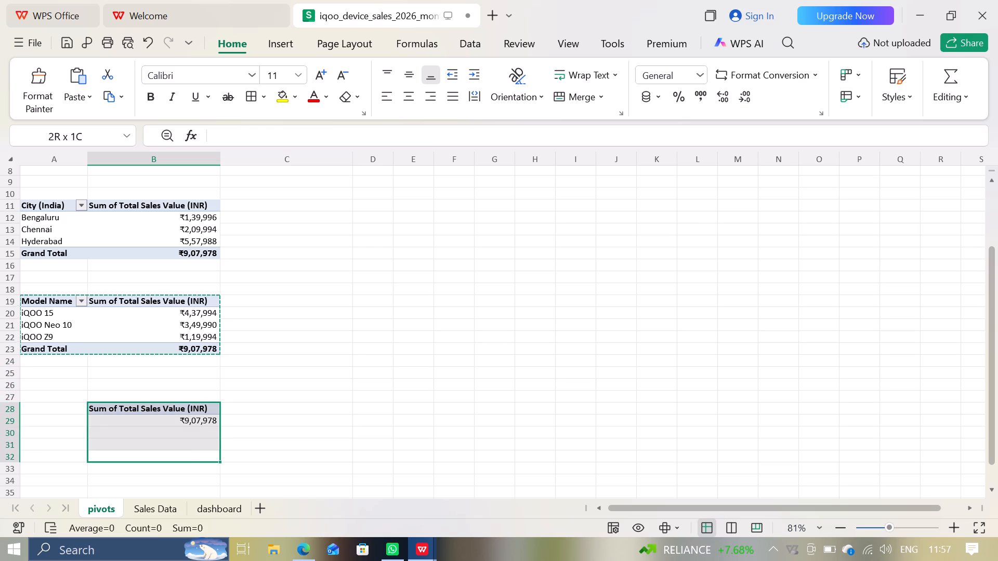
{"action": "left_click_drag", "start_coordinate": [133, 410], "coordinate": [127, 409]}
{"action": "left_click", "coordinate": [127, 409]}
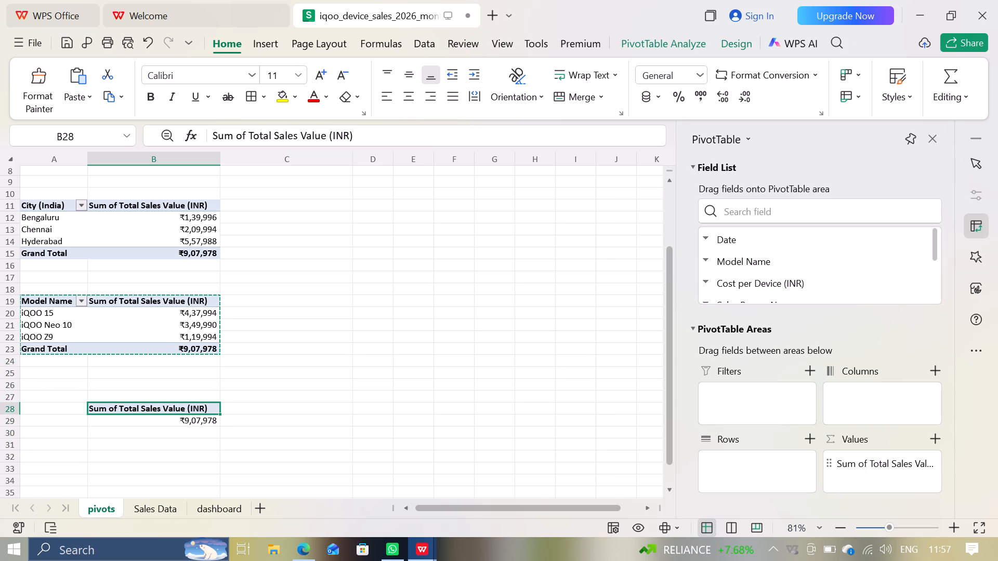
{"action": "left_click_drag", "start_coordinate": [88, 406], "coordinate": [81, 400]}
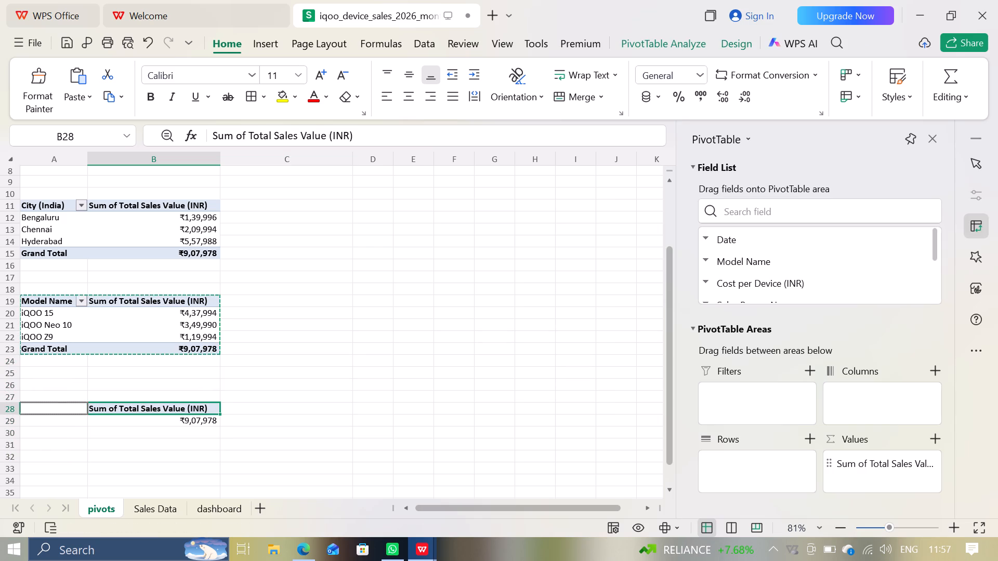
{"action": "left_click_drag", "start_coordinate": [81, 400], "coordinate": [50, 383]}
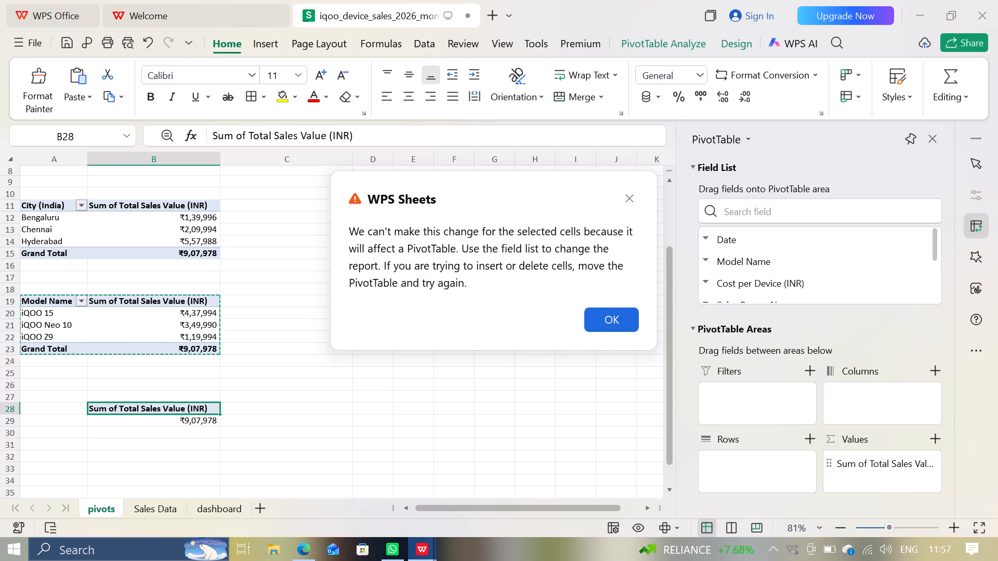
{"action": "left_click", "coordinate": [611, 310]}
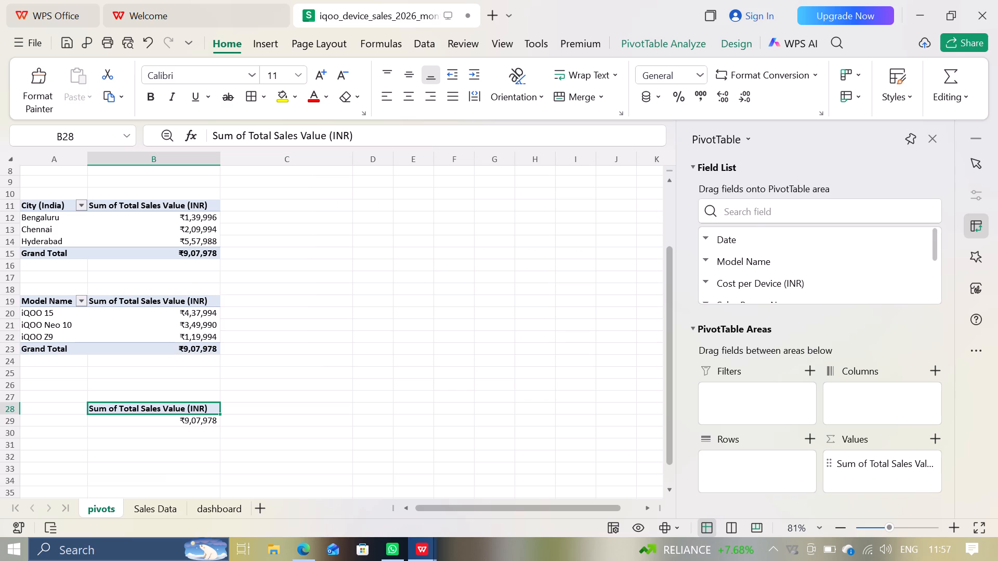
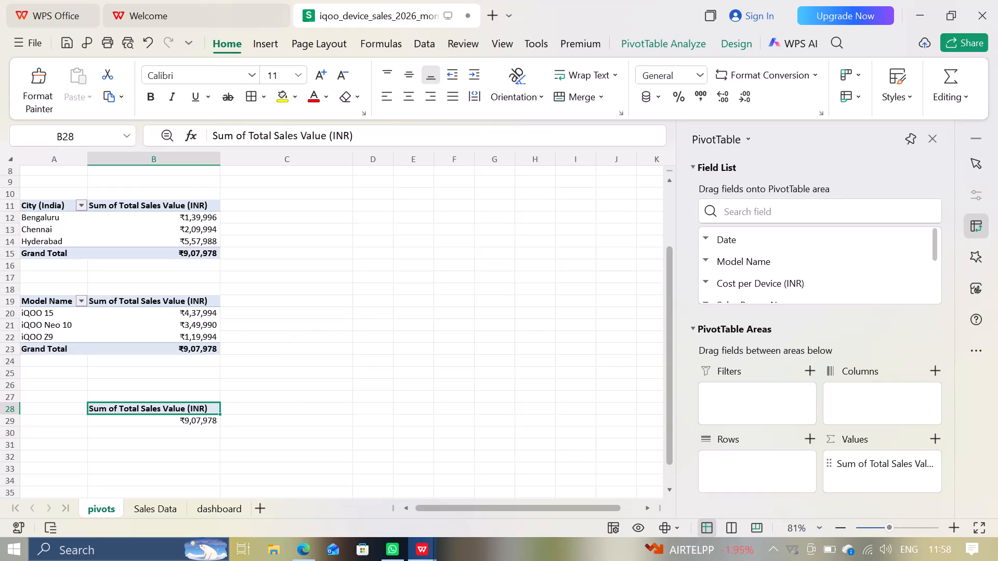
In cell D29 of the pivots sheet, enter a GETPIVOTDATA formula that references the total sales value in B29.
{"action": "left_click", "coordinate": [288, 159]}
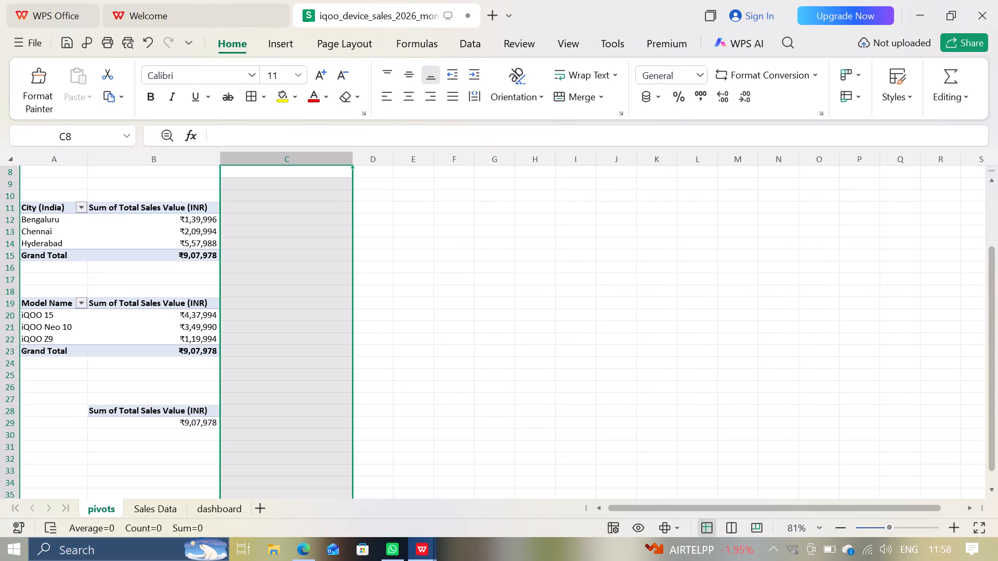
{"action": "left_click", "coordinate": [189, 392]}
{"action": "left_click_drag", "start_coordinate": [268, 412], "coordinate": [264, 421]}
{"action": "left_click", "coordinate": [264, 421]}
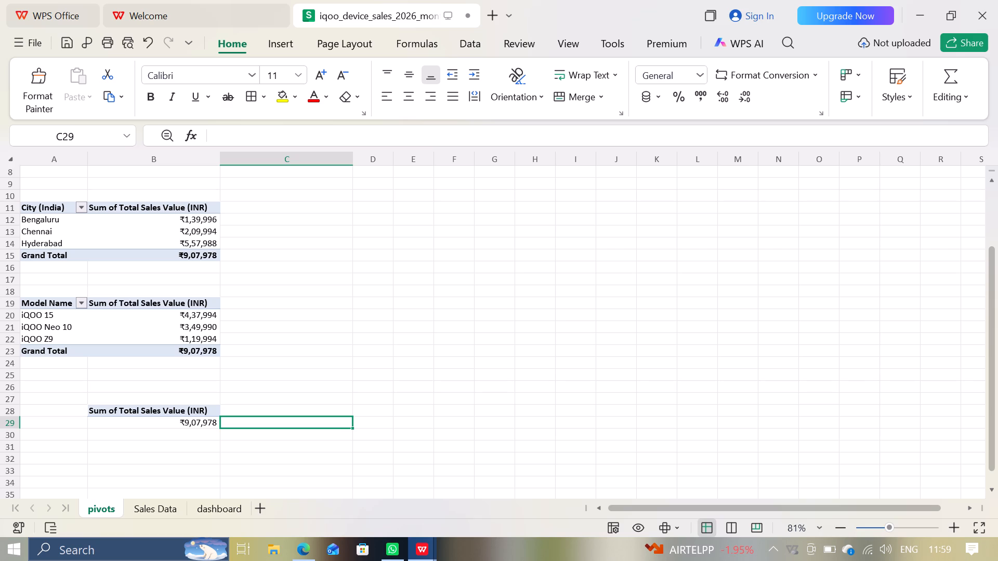
{"action": "left_click", "coordinate": [385, 422]}
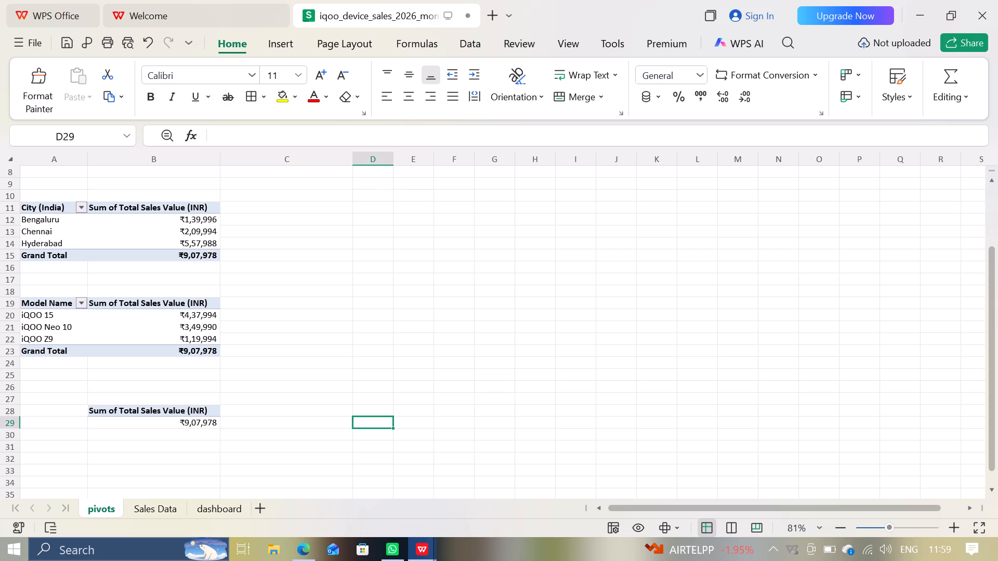
{"action": "key", "text": "equal"}
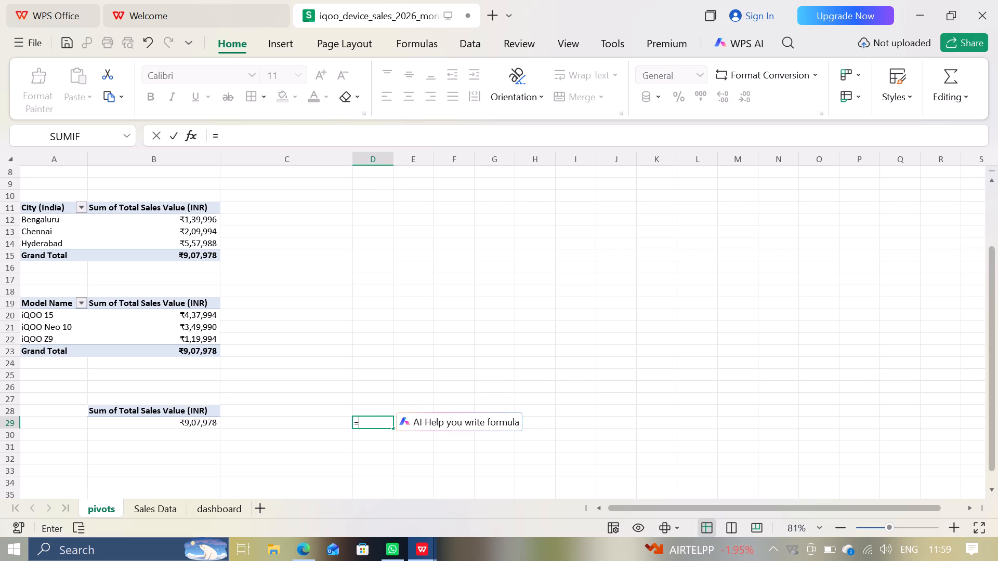
{"action": "key", "text": "s"}
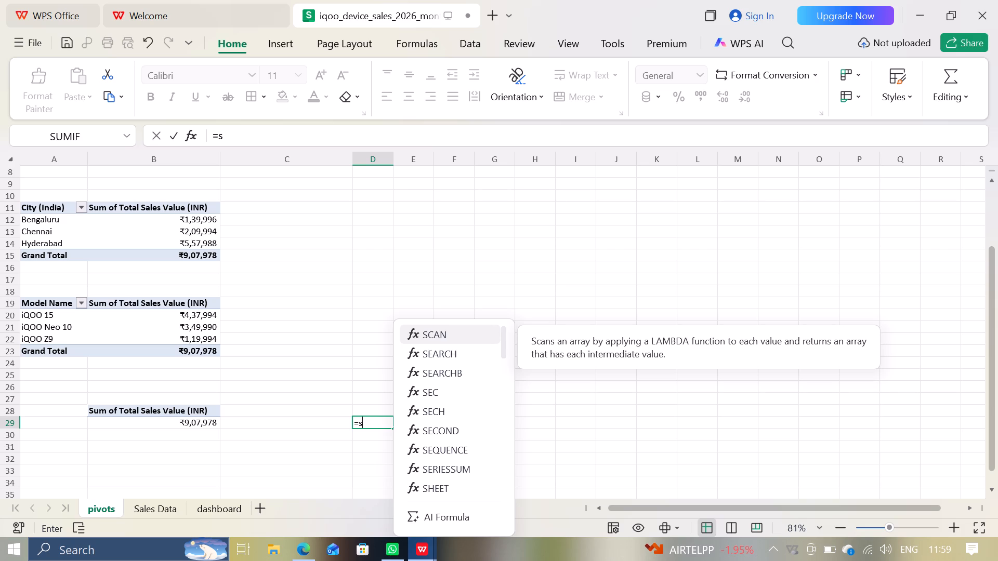
{"action": "key", "text": "BackSpace"}
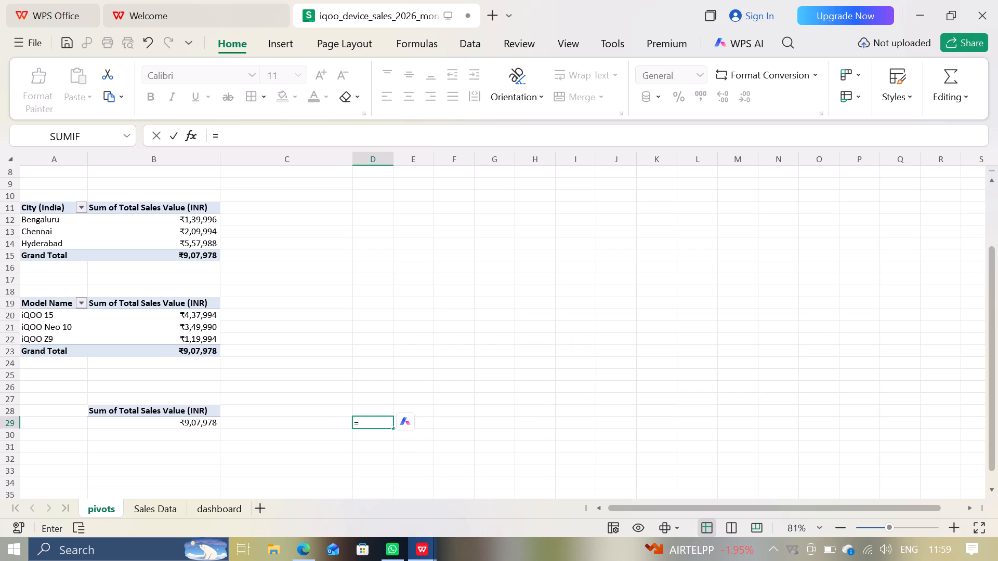
{"action": "left_click", "coordinate": [183, 423]}
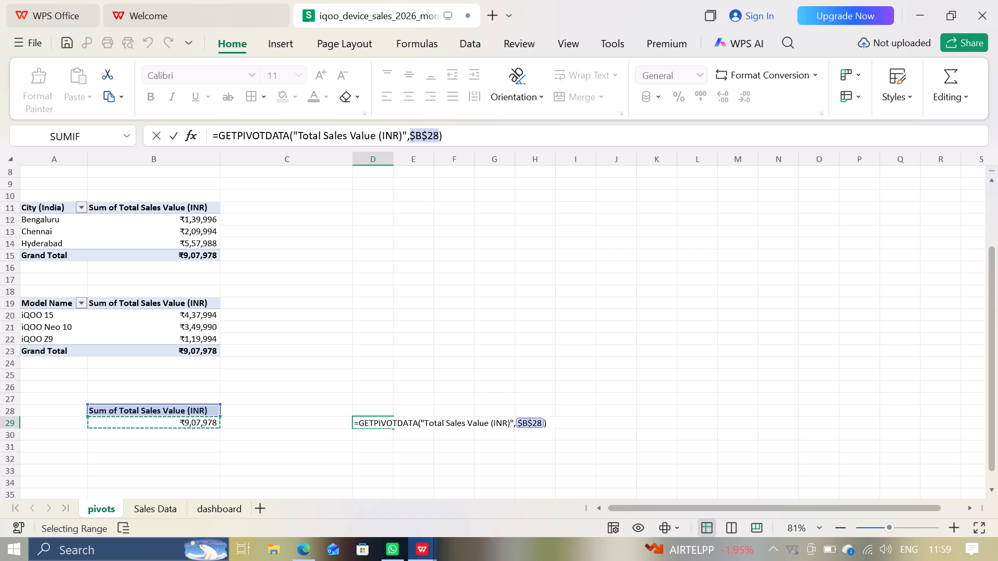
{"action": "key", "text": "Return"}
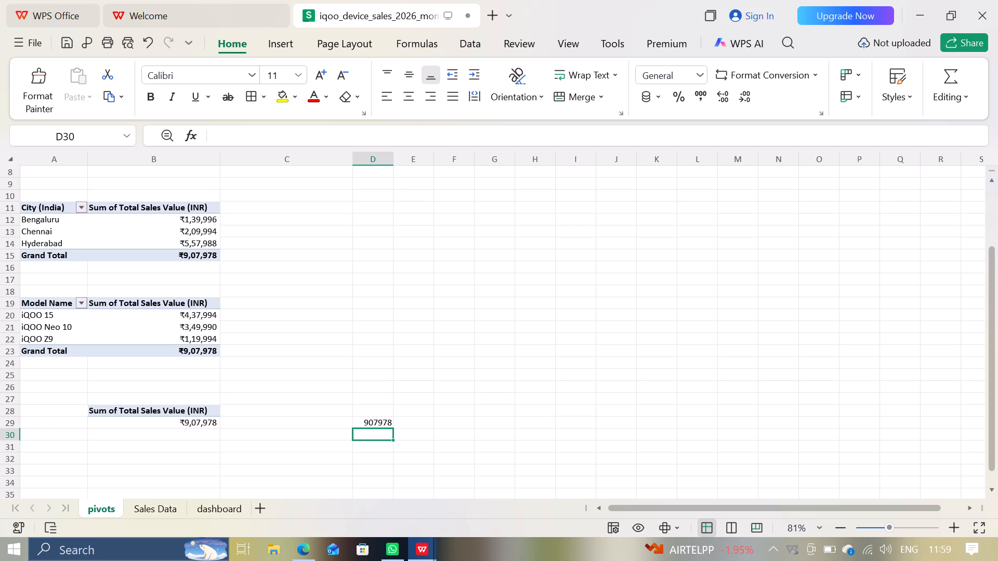
Format the D29 figure with comma separators and no decimal places.
{"action": "left_click", "coordinate": [373, 422]}
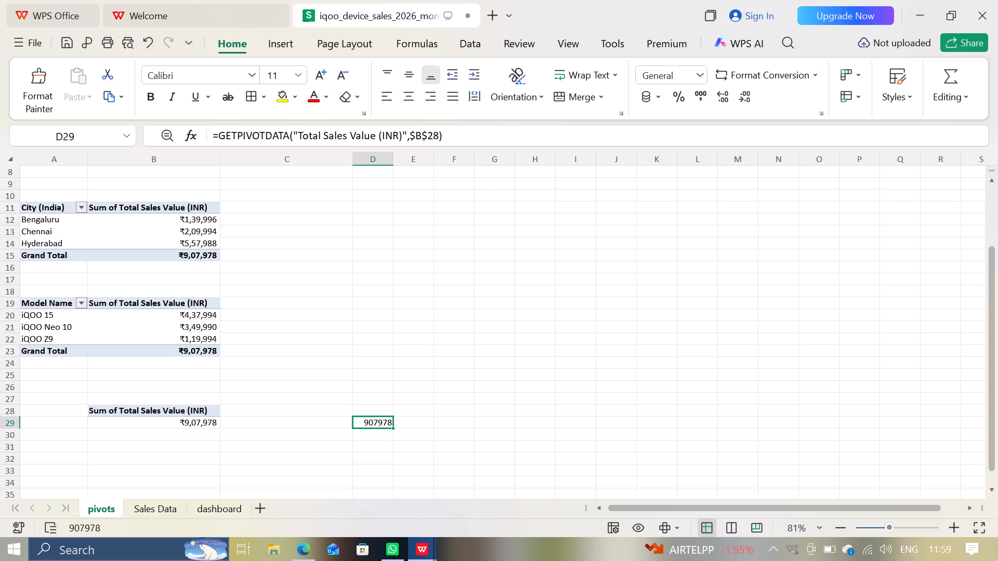
{"action": "left_click", "coordinate": [697, 100]}
{"action": "double_click", "coordinate": [740, 98]}
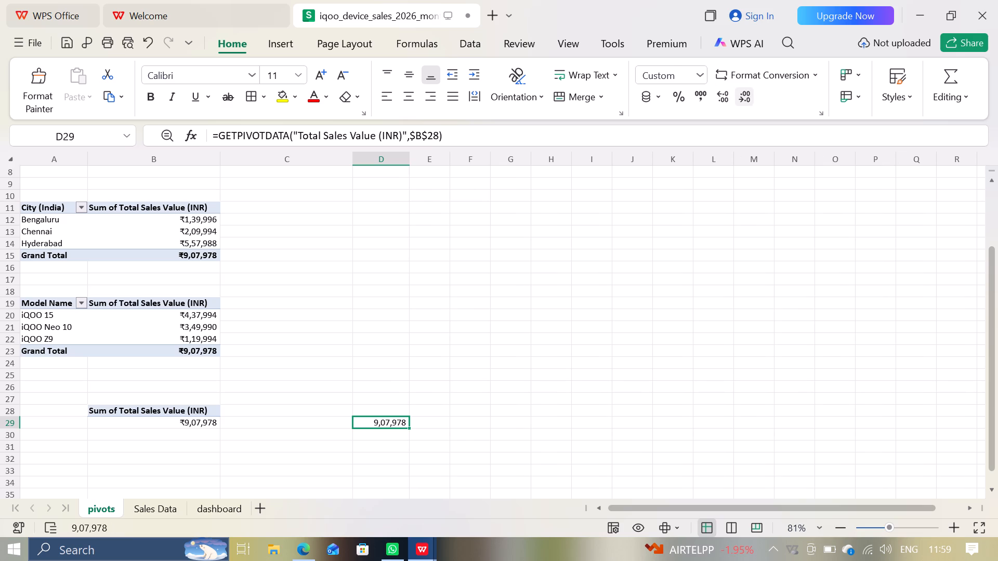
{"action": "left_click", "coordinate": [724, 97]}
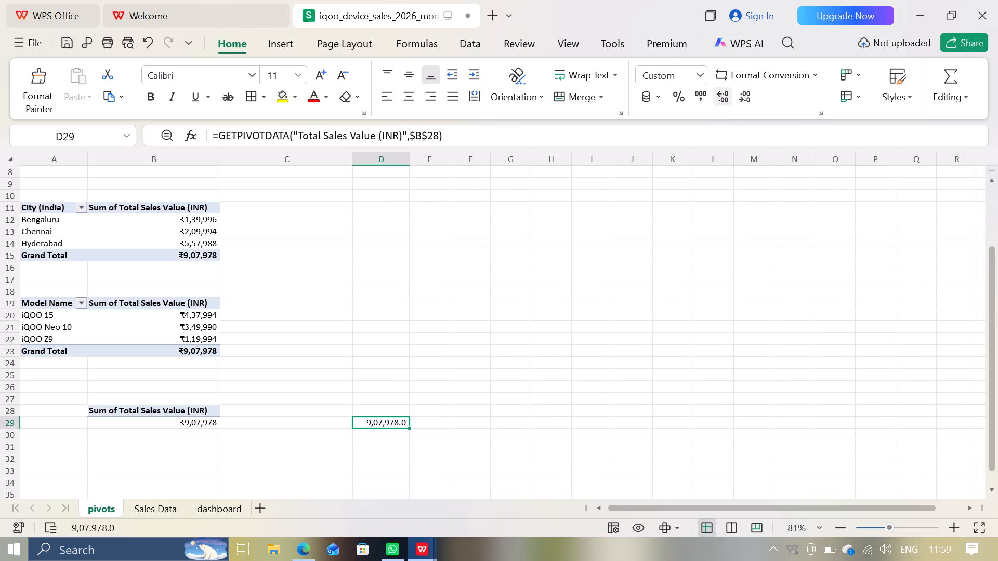
{"action": "left_click", "coordinate": [743, 95]}
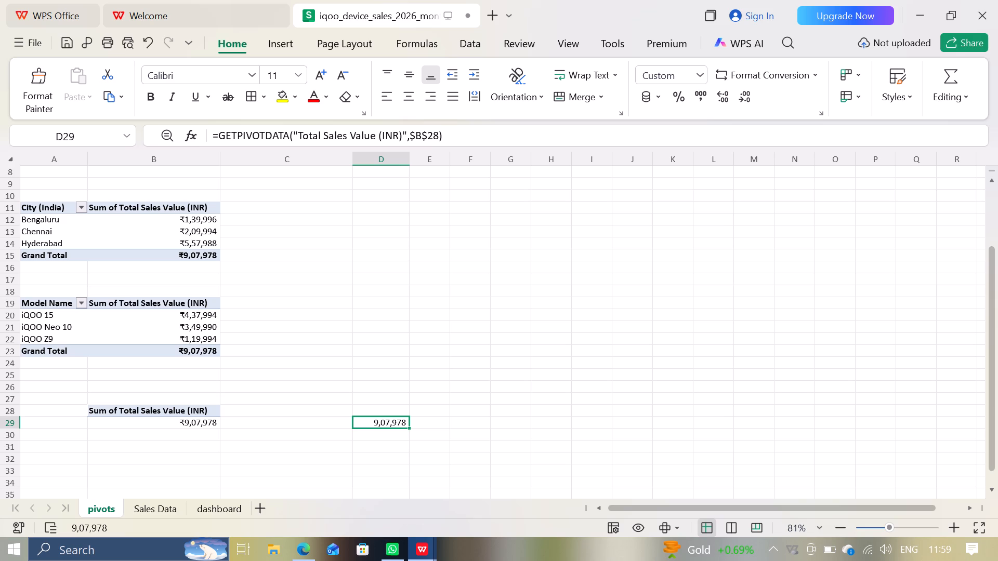
On the dashboard sheet, merge and center cells A13 to D13 beneath the total sales label.
{"action": "left_click", "coordinate": [231, 509]}
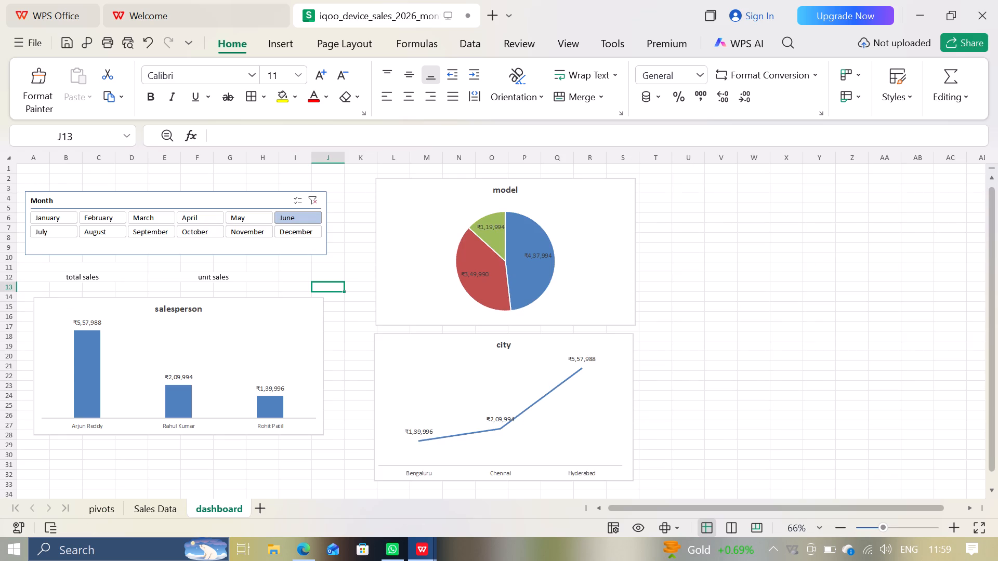
{"action": "left_click", "coordinate": [90, 275]}
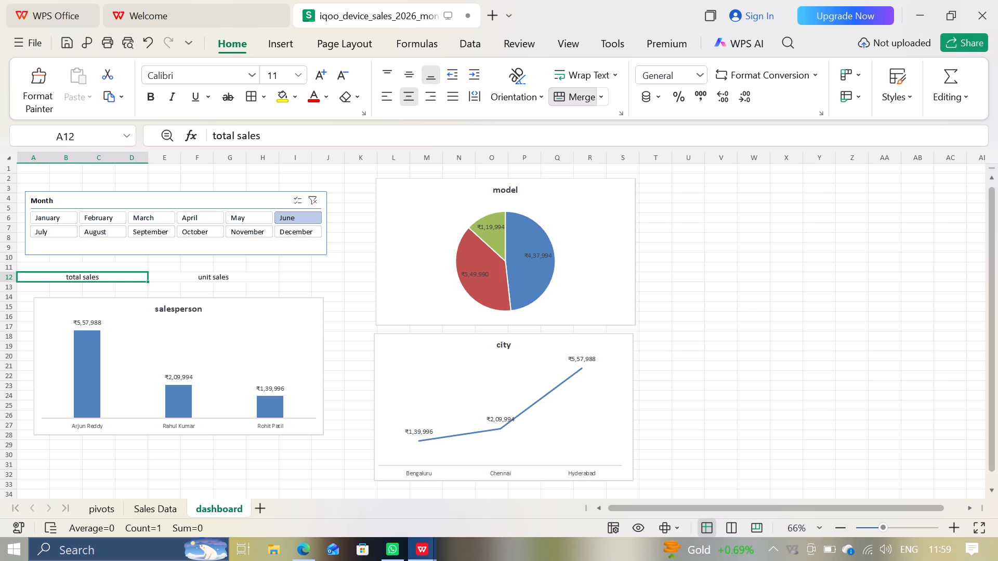
{"action": "left_click", "coordinate": [88, 292]}
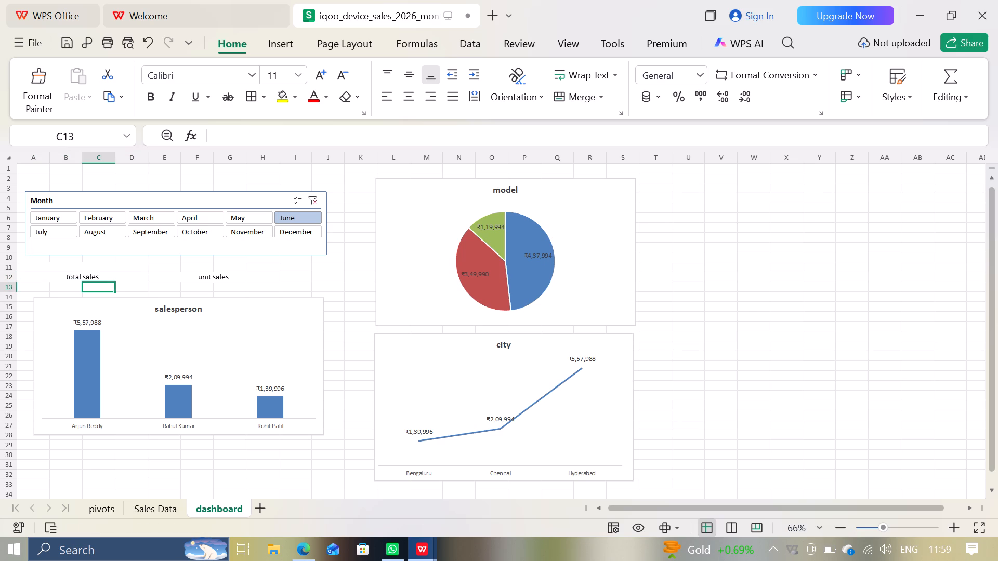
{"action": "left_click", "coordinate": [32, 285]}
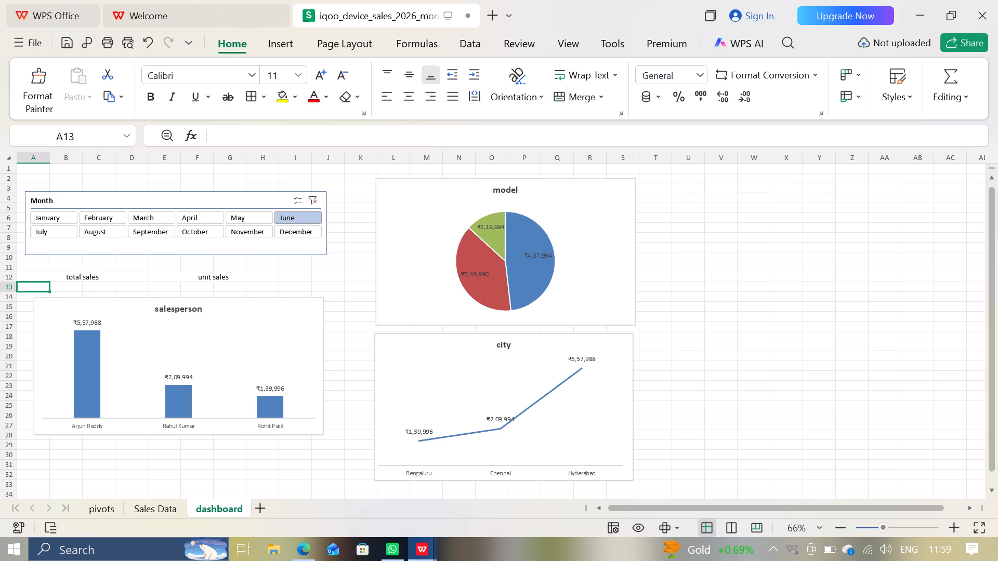
{"action": "left_click_drag", "start_coordinate": [32, 285], "coordinate": [119, 288]}
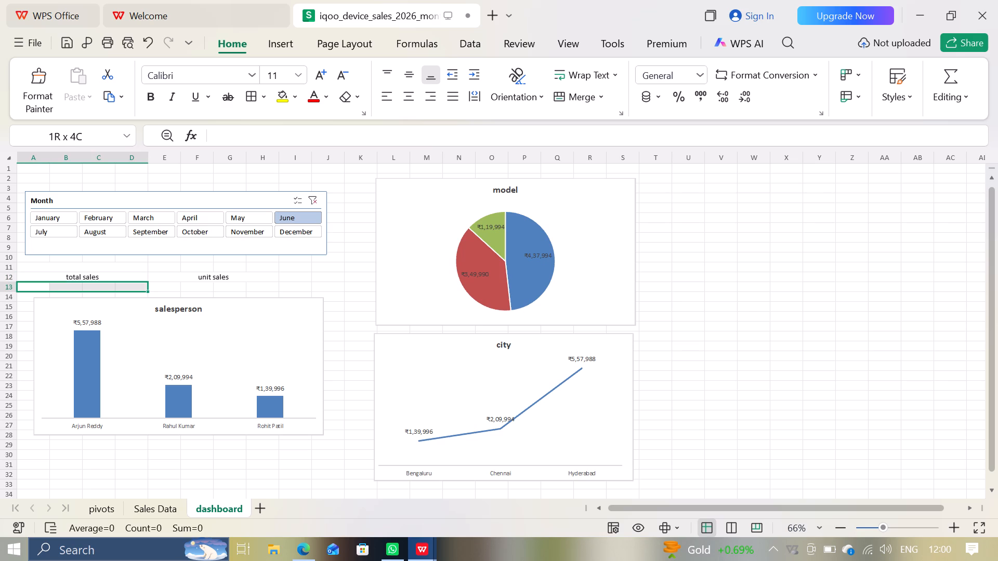
{"action": "left_click_drag", "start_coordinate": [119, 288], "coordinate": [140, 289]}
{"action": "key", "text": "ctrl+m"}
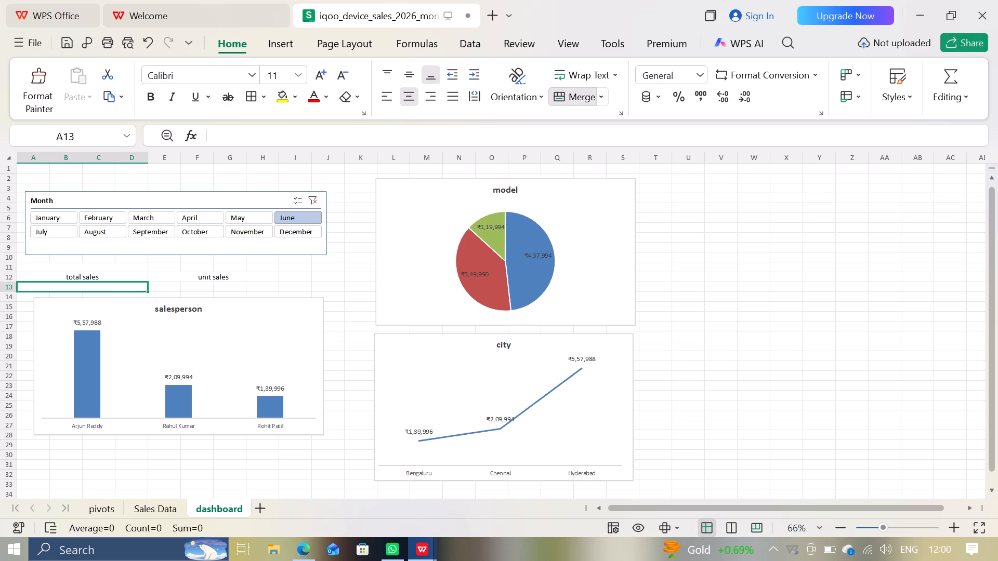
Link the merged cell under total sales to the pivot figure with the formula =pivots!D29.
{"action": "key", "text": "equal"}
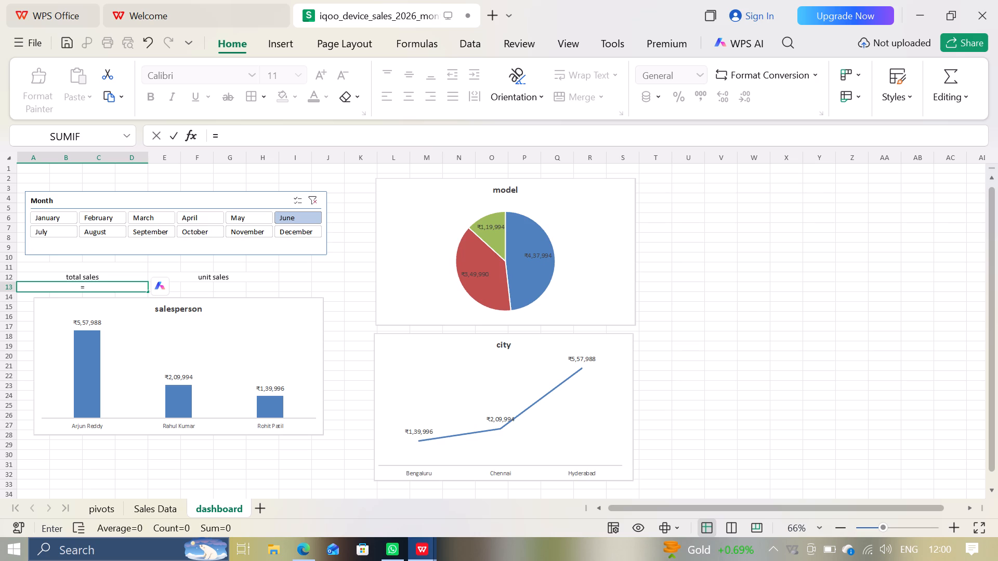
{"action": "left_click", "coordinate": [106, 513]}
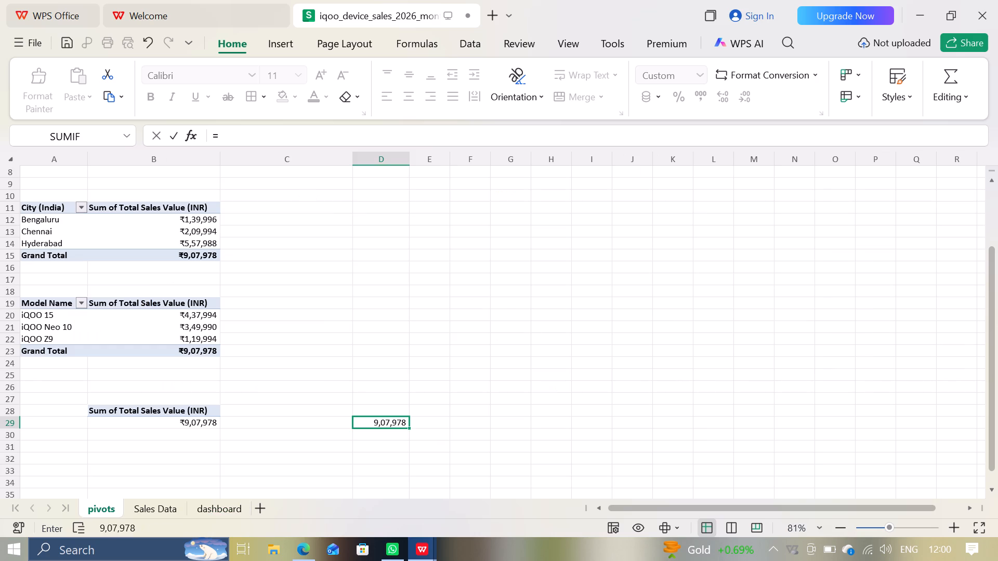
{"action": "left_click", "coordinate": [387, 424]}
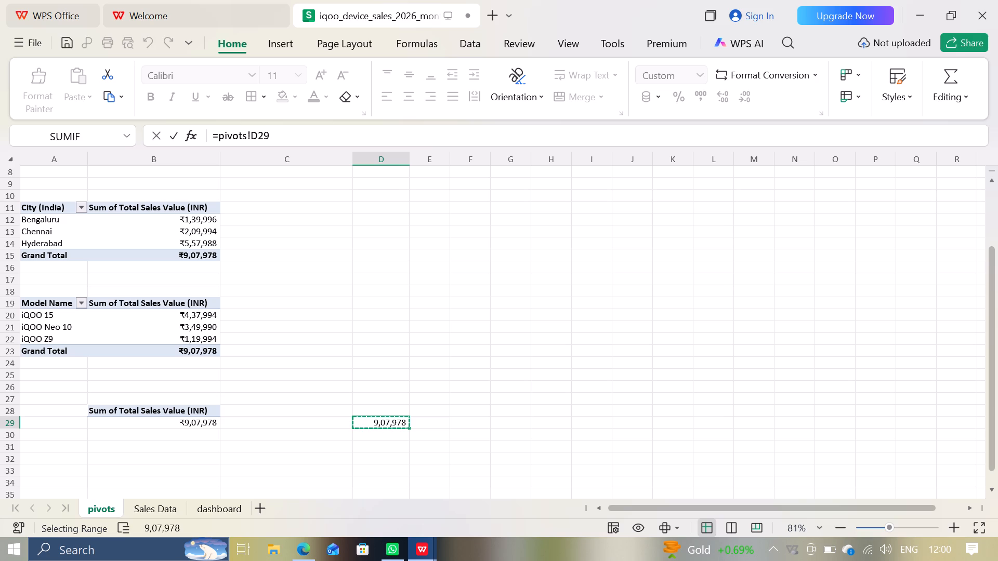
{"action": "left_click", "coordinate": [227, 512]}
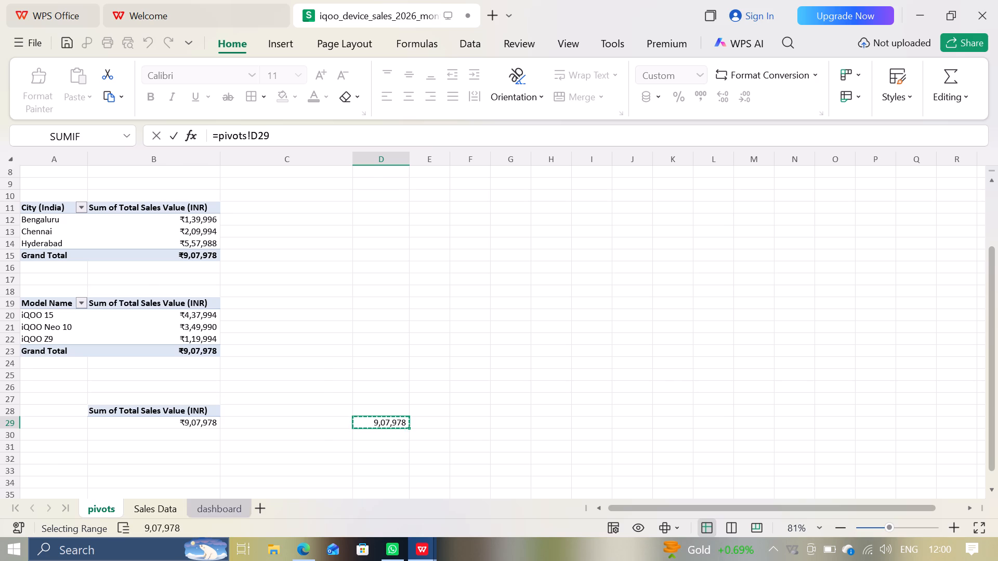
{"action": "key", "text": "Return"}
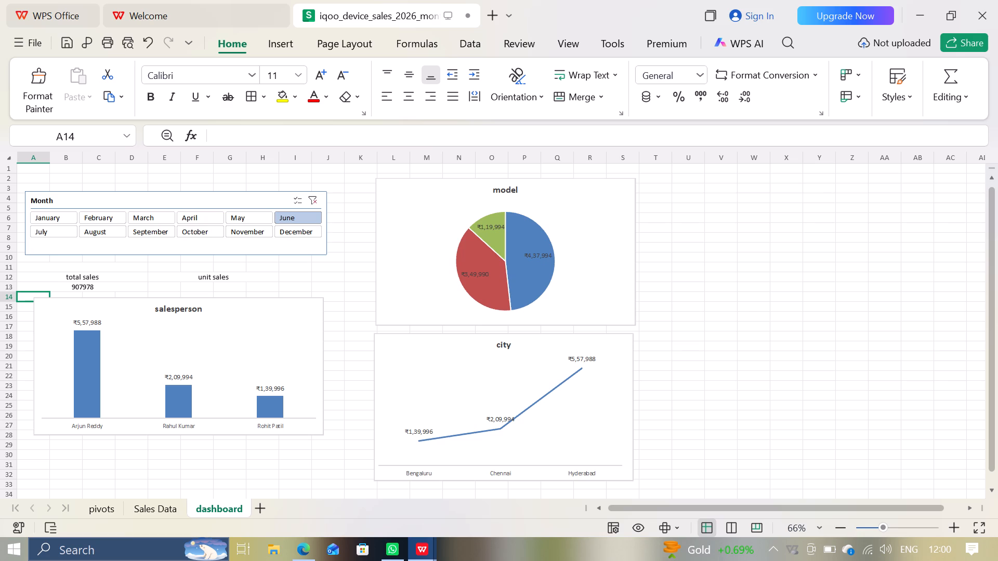
Merge and center cells E13 to H13 beneath the unit sales label.
{"action": "left_click", "coordinate": [160, 284]}
{"action": "left_click_drag", "start_coordinate": [160, 284], "coordinate": [225, 290]}
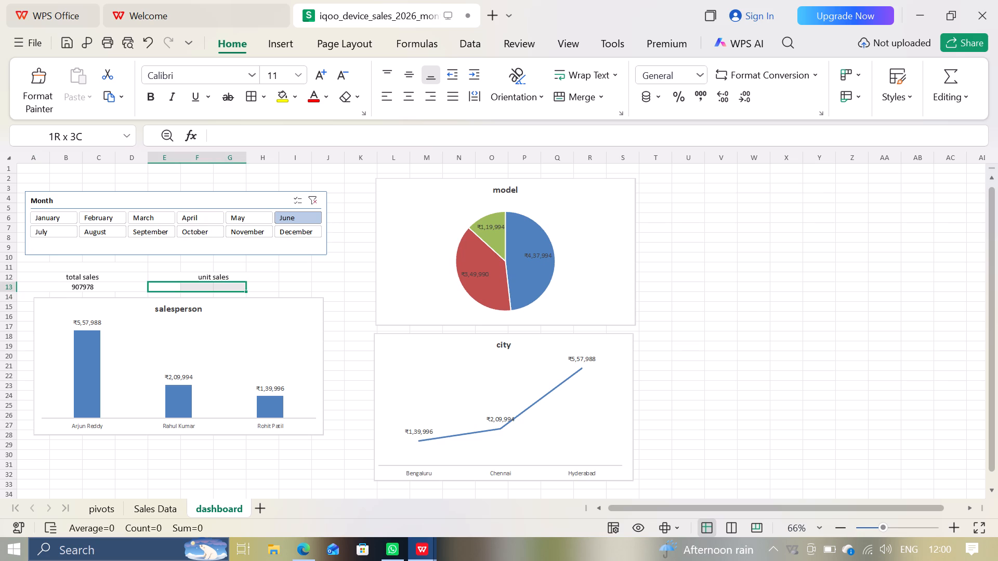
{"action": "left_click_drag", "start_coordinate": [225, 290], "coordinate": [288, 289]}
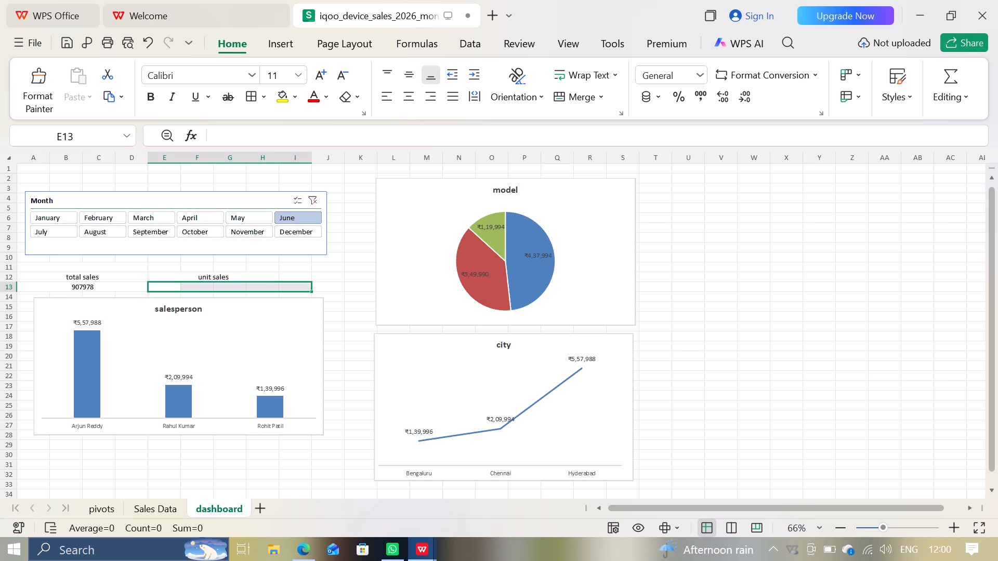
{"action": "left_click_drag", "start_coordinate": [288, 289], "coordinate": [208, 291]}
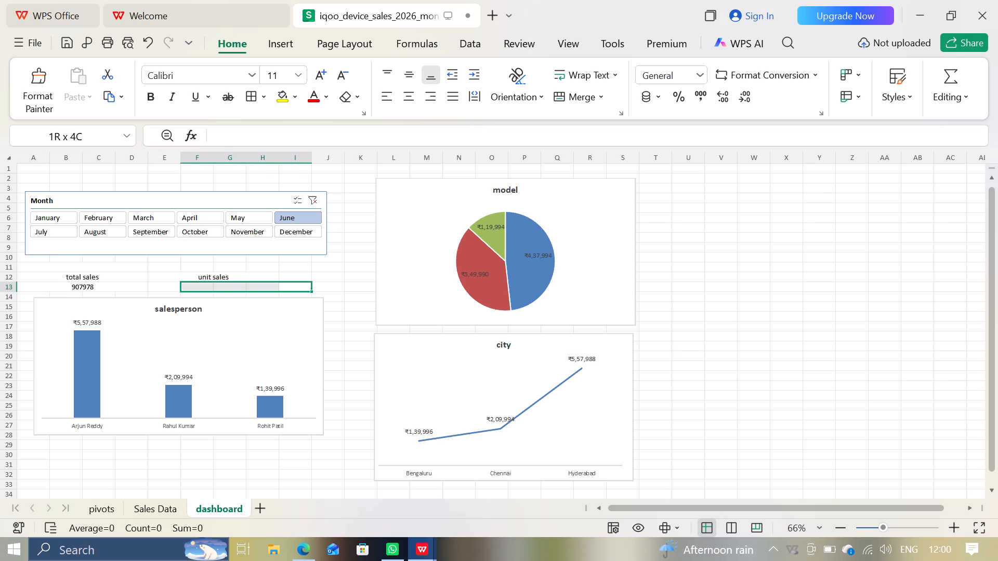
{"action": "left_click", "coordinate": [163, 290]}
{"action": "left_click_drag", "start_coordinate": [163, 290], "coordinate": [278, 289]}
{"action": "left_click_drag", "start_coordinate": [172, 283], "coordinate": [167, 285]}
{"action": "left_click_drag", "start_coordinate": [167, 285], "coordinate": [190, 285]}
{"action": "left_click_drag", "start_coordinate": [190, 285], "coordinate": [155, 291]}
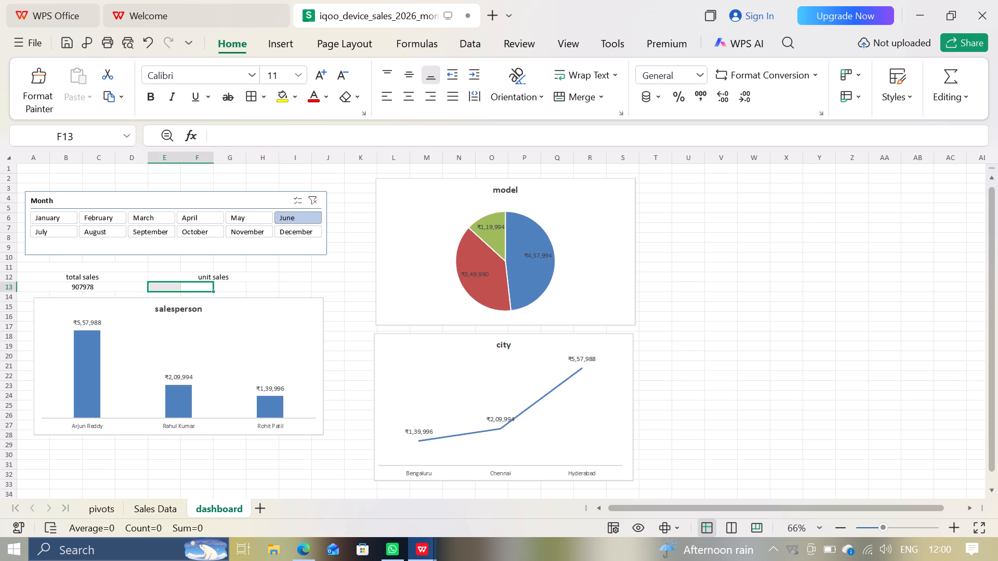
{"action": "left_click", "coordinate": [168, 286]}
{"action": "left_click_drag", "start_coordinate": [168, 276], "coordinate": [168, 285]}
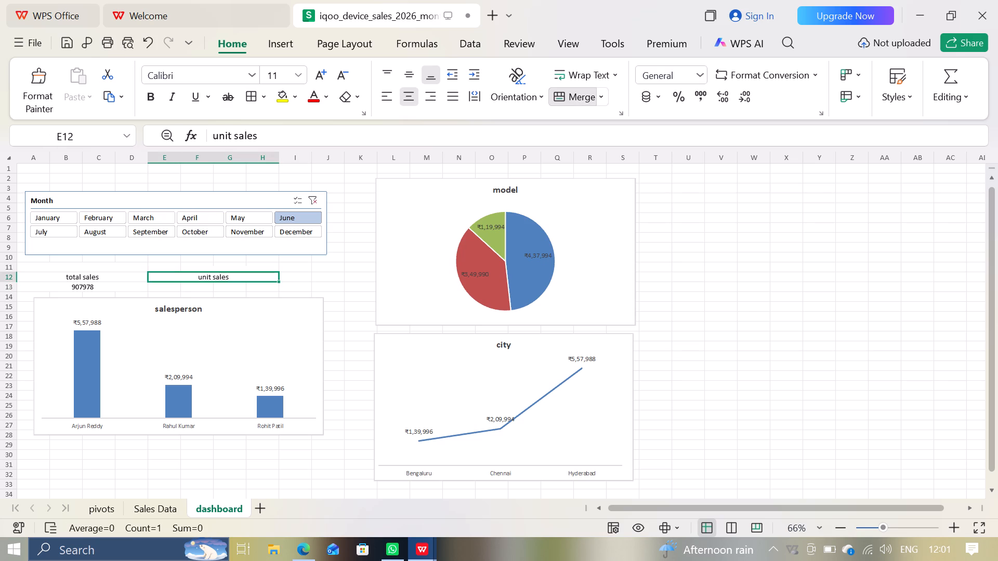
{"action": "left_click_drag", "start_coordinate": [168, 285], "coordinate": [168, 286]}
{"action": "left_click", "coordinate": [168, 286]}
{"action": "left_click_drag", "start_coordinate": [168, 286], "coordinate": [248, 291]}
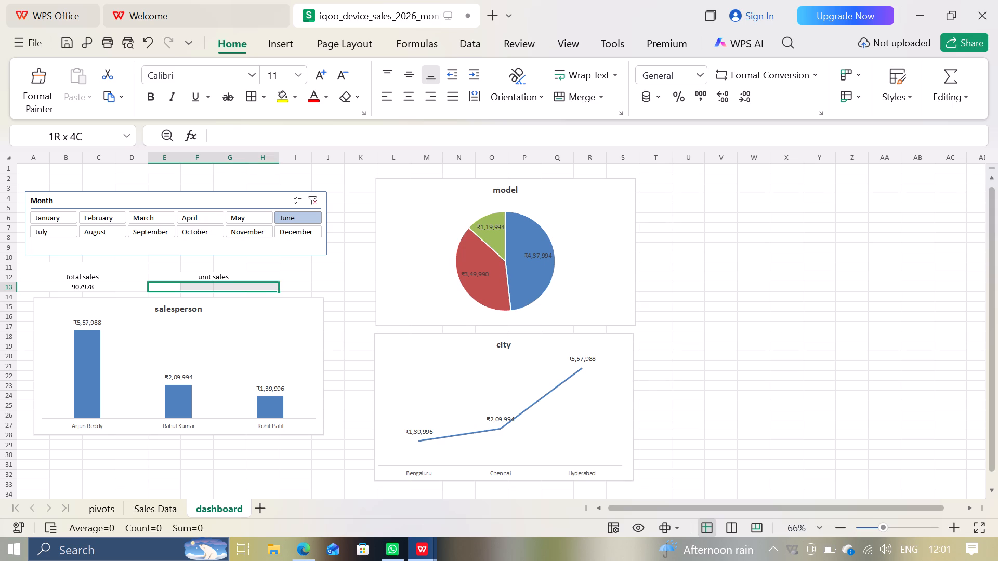
{"action": "left_click_drag", "start_coordinate": [248, 291], "coordinate": [261, 291]}
{"action": "key", "text": "ctrl+m"}
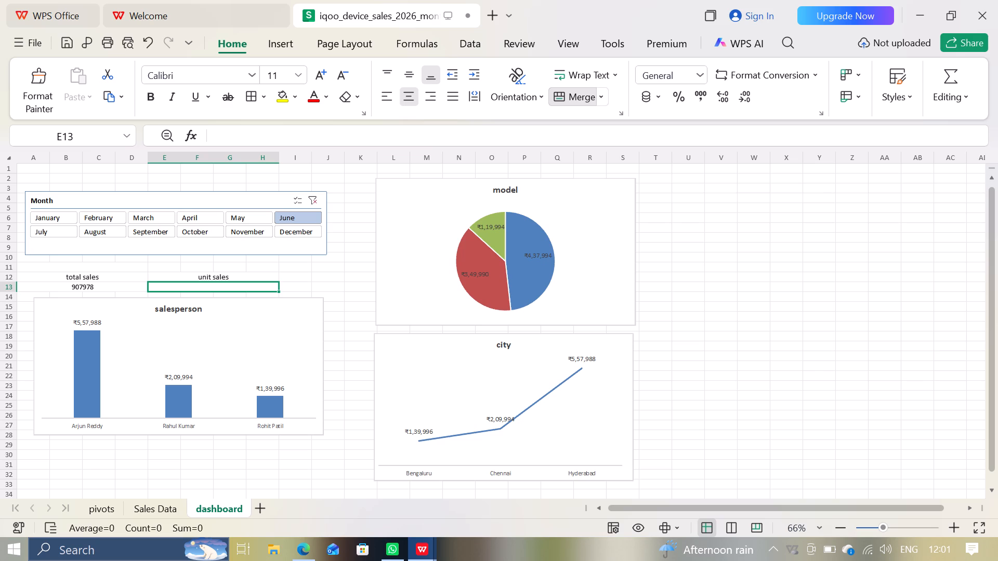
Look through the pivot tables on the pivots sheet and return to the dashboard sheet.
{"action": "left_click", "coordinate": [109, 504]}
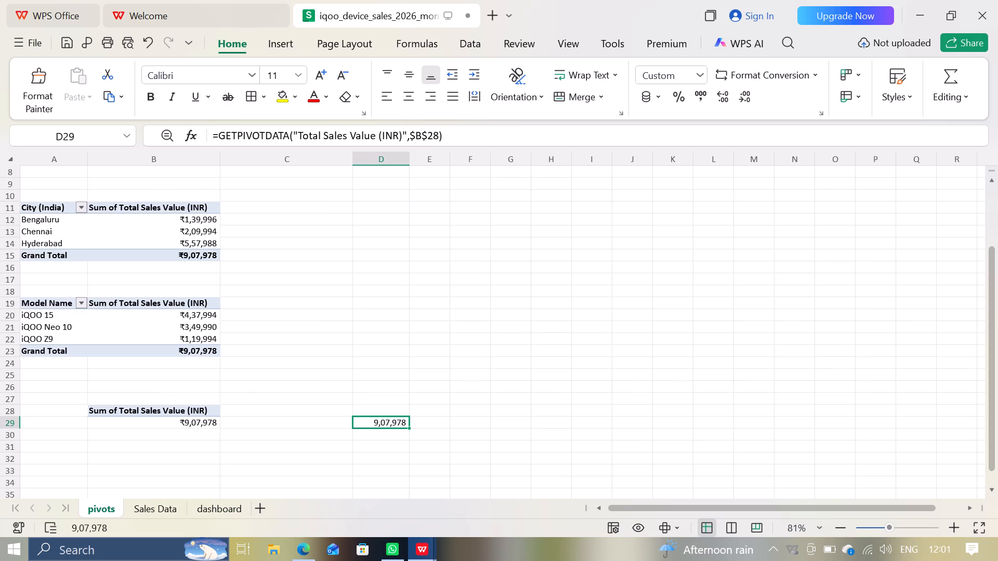
{"action": "scroll", "coordinate": [87, 252], "scroll_direction": "right", "scroll_amount": 3}
{"action": "scroll", "coordinate": [87, 252], "scroll_direction": "up", "scroll_amount": 5}
{"action": "scroll", "coordinate": [87, 252], "scroll_direction": "down", "scroll_amount": 5}
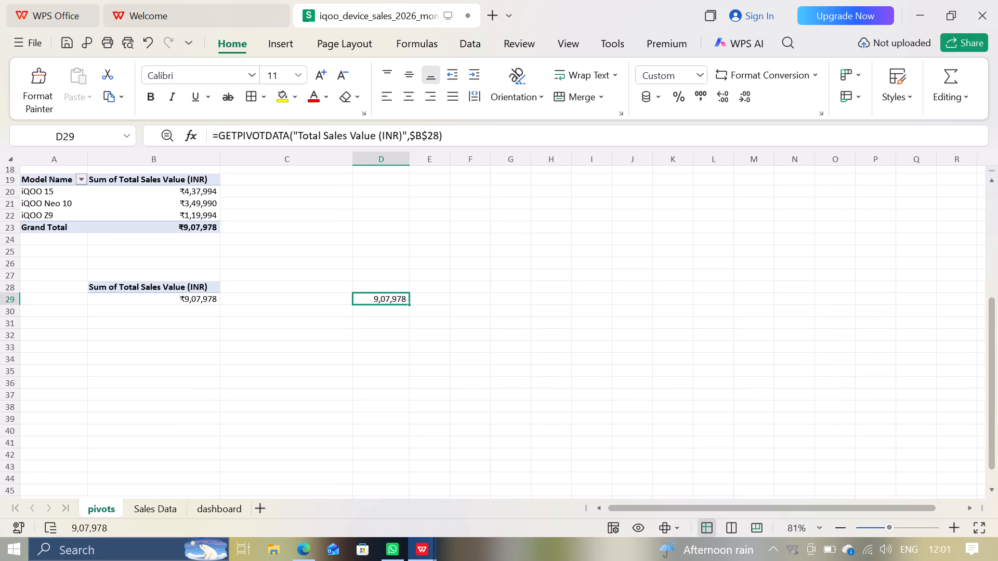
{"action": "scroll", "coordinate": [87, 252], "scroll_direction": "up", "scroll_amount": 12}
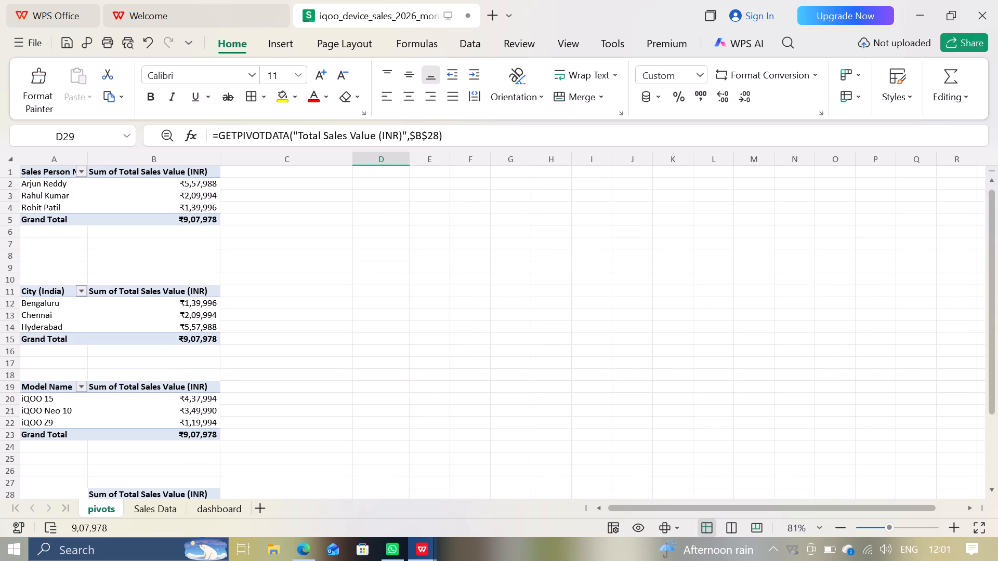
{"action": "left_click", "coordinate": [213, 509]}
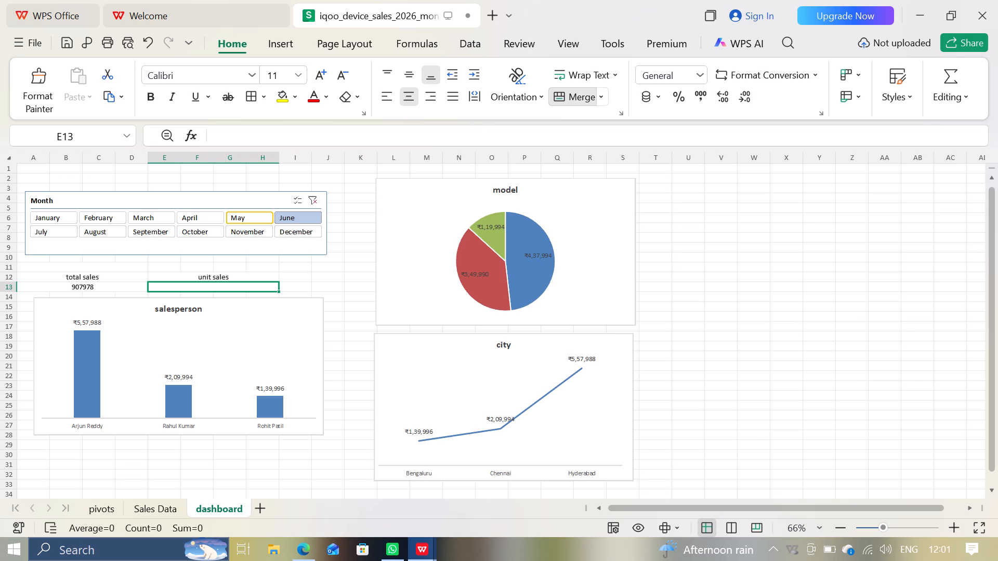
Test the Month slicer by filtering the dashboard for September, August, October, May and finally June.
{"action": "left_click", "coordinate": [169, 226]}
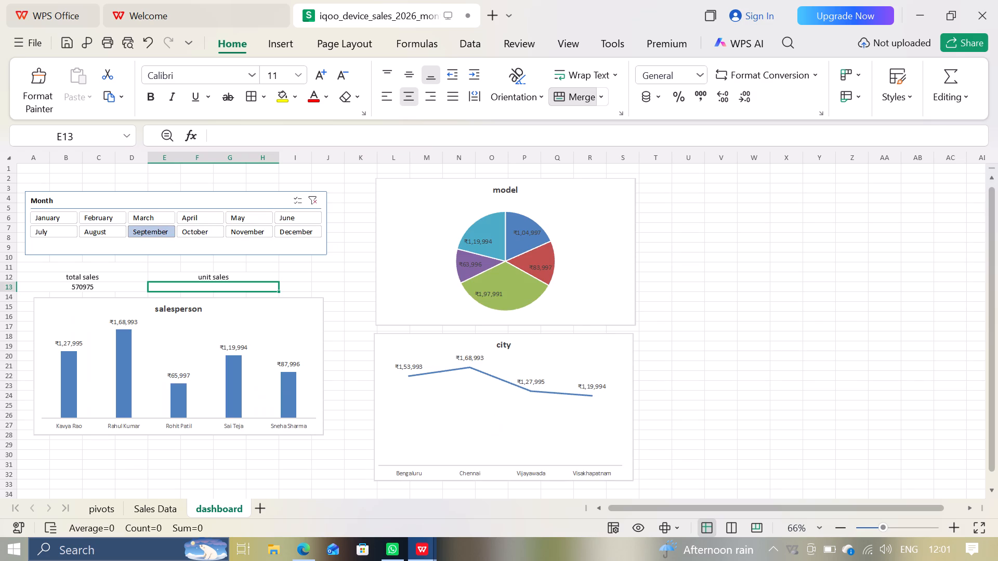
{"action": "left_click", "coordinate": [101, 225]}
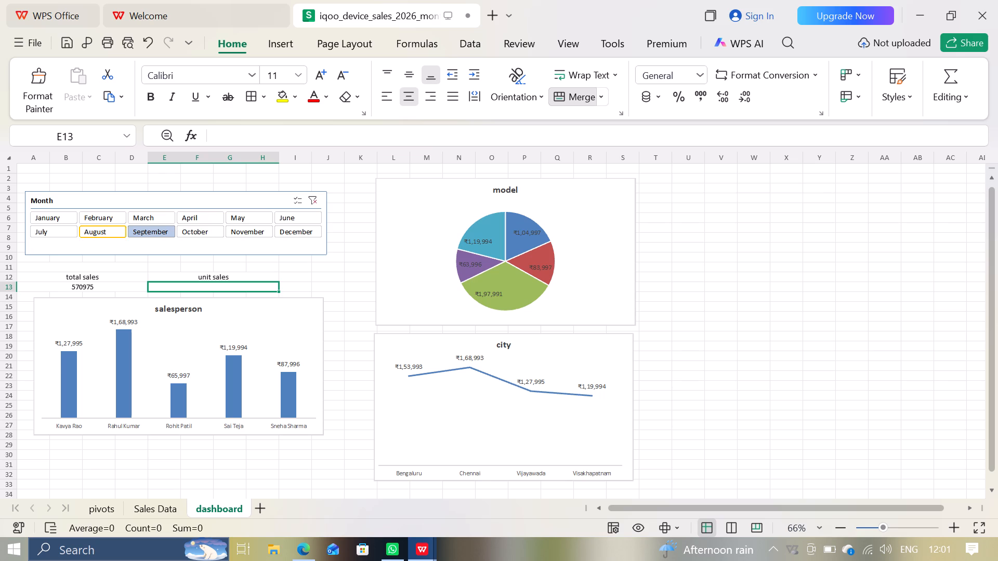
{"action": "left_click", "coordinate": [106, 228]}
{"action": "left_click", "coordinate": [199, 228]}
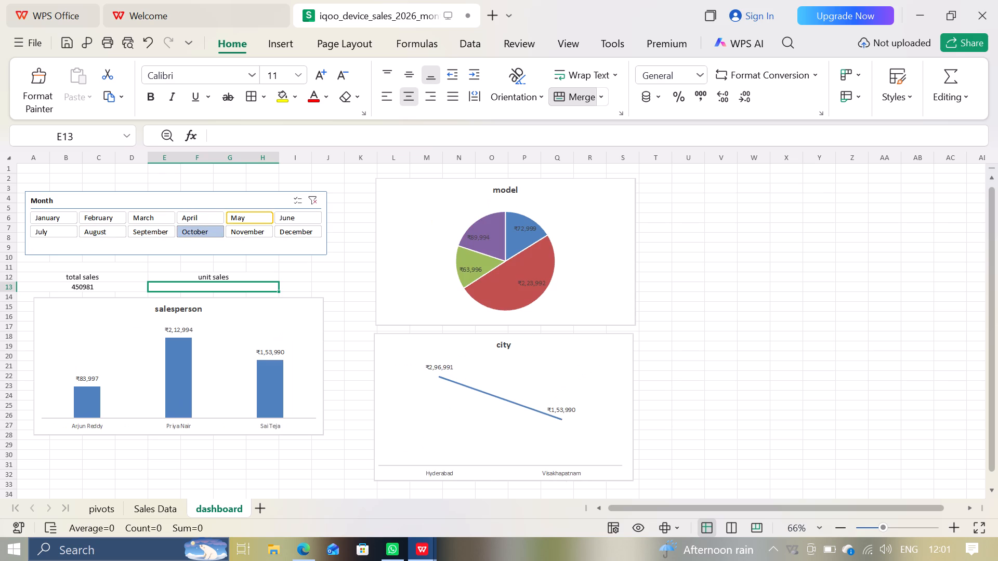
{"action": "left_click", "coordinate": [240, 213]}
{"action": "left_click", "coordinate": [289, 219]}
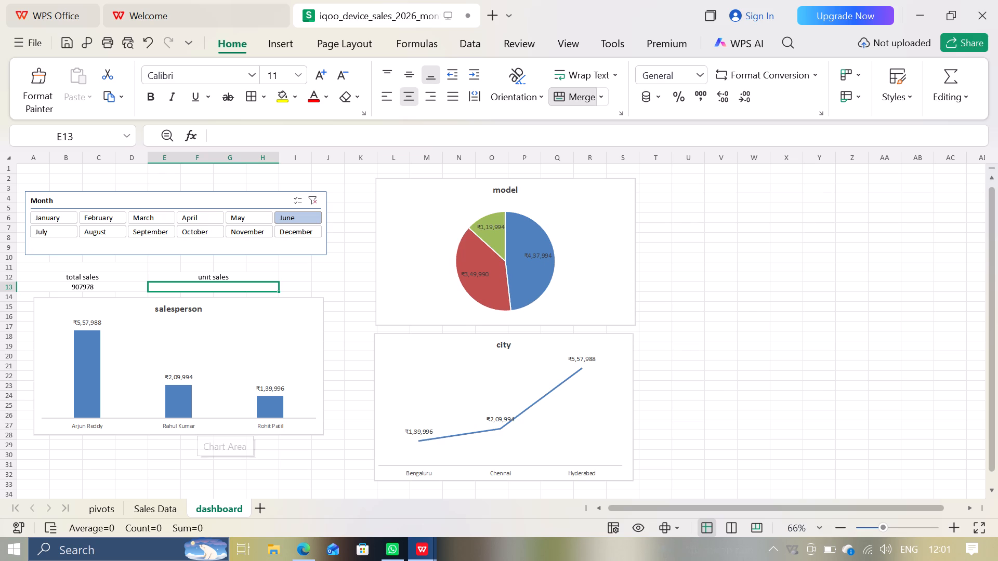
Move the salesperson chart down to about rows 19 to 32, leaving space beneath the total sales and unit sales cells.
{"action": "left_click_drag", "start_coordinate": [202, 428], "coordinate": [204, 475]}
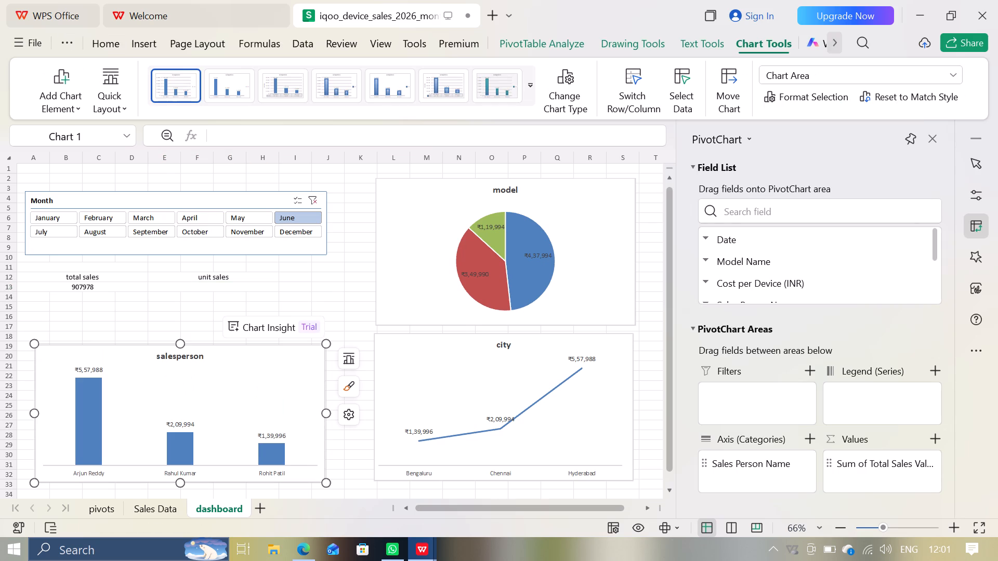
Unmerge the total sales label and figure cells, and merge and center A12 to D13 as one total sales label.
{"action": "left_click", "coordinate": [55, 277]}
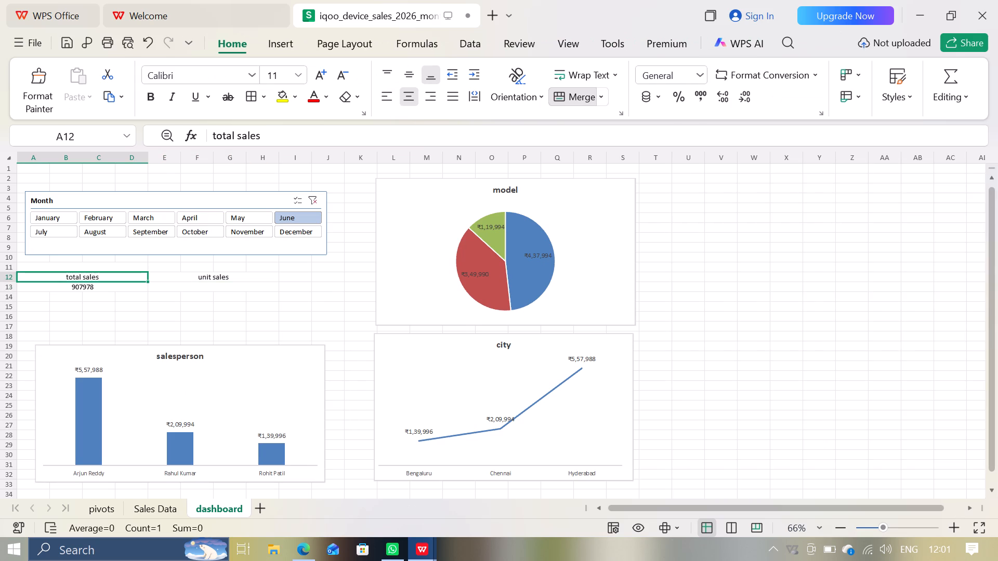
{"action": "left_click_drag", "start_coordinate": [145, 280], "coordinate": [145, 296]}
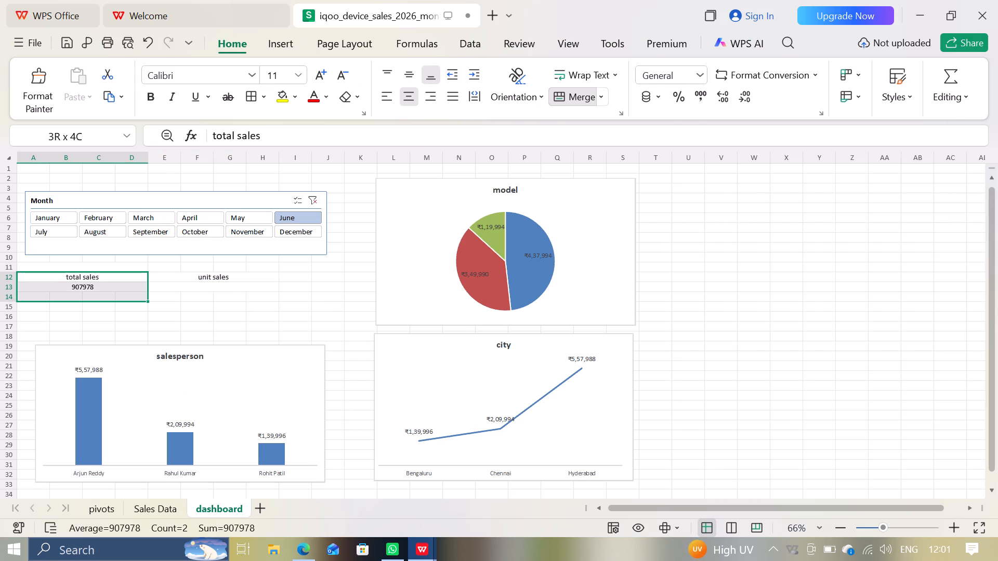
{"action": "left_click_drag", "start_coordinate": [145, 296], "coordinate": [146, 289]}
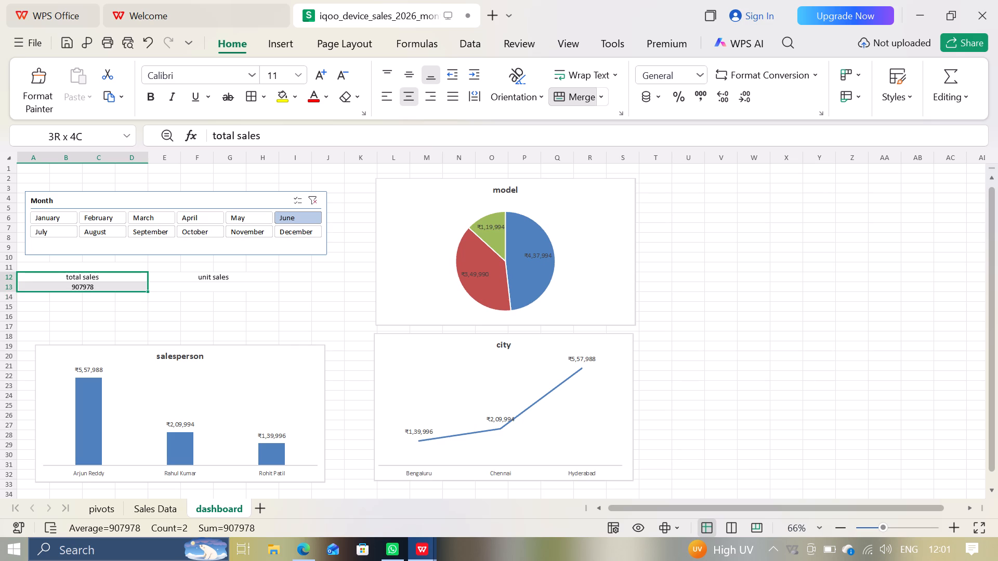
{"action": "left_click_drag", "start_coordinate": [146, 289], "coordinate": [147, 287]}
{"action": "key", "text": "ctrl+m"}
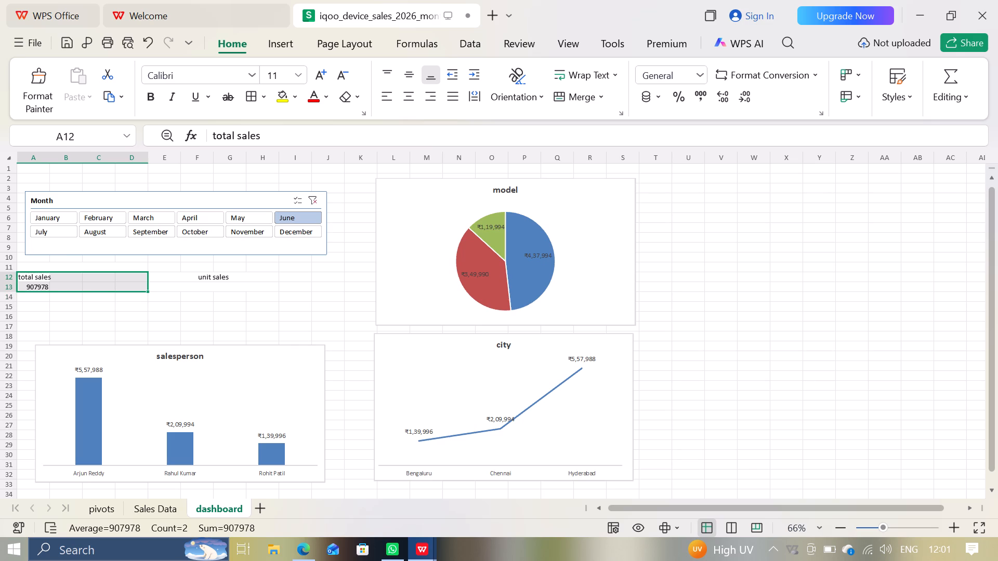
{"action": "key", "text": "ctrl+m"}
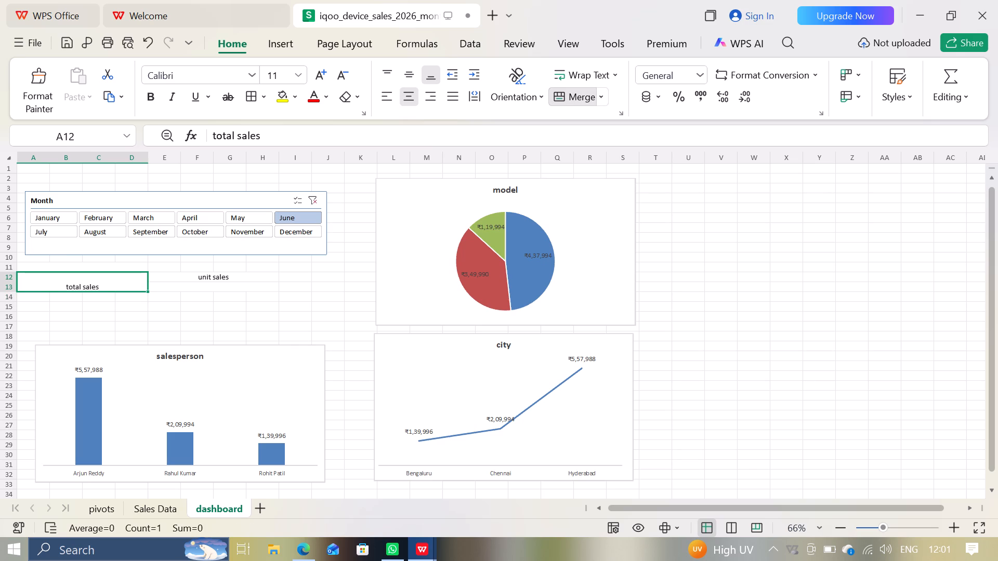
Merge and center cells A14 to D15 beneath the enlarged total sales label.
{"action": "left_click", "coordinate": [34, 296]}
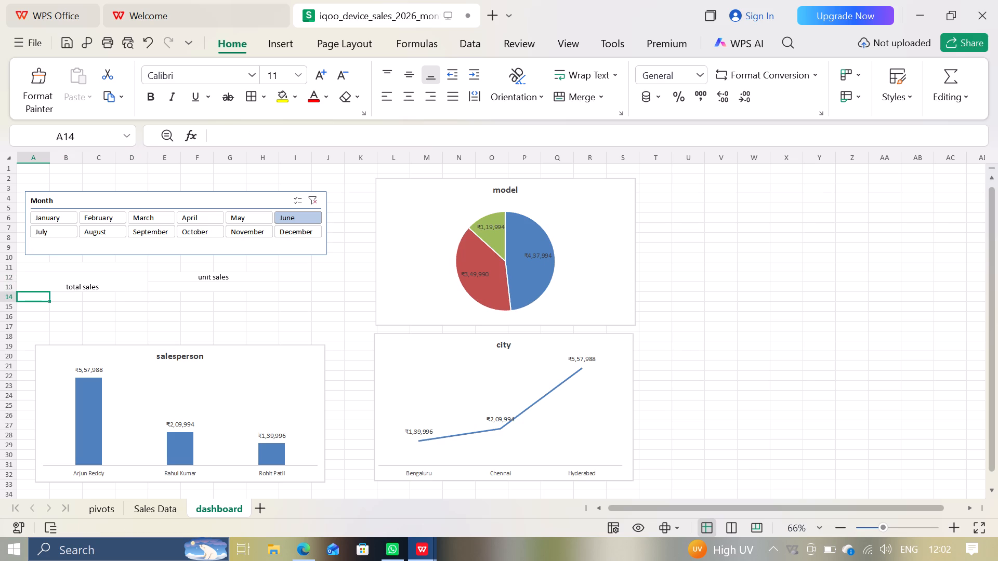
{"action": "left_click_drag", "start_coordinate": [47, 297], "coordinate": [53, 297]}
{"action": "left_click_drag", "start_coordinate": [53, 297], "coordinate": [147, 302]}
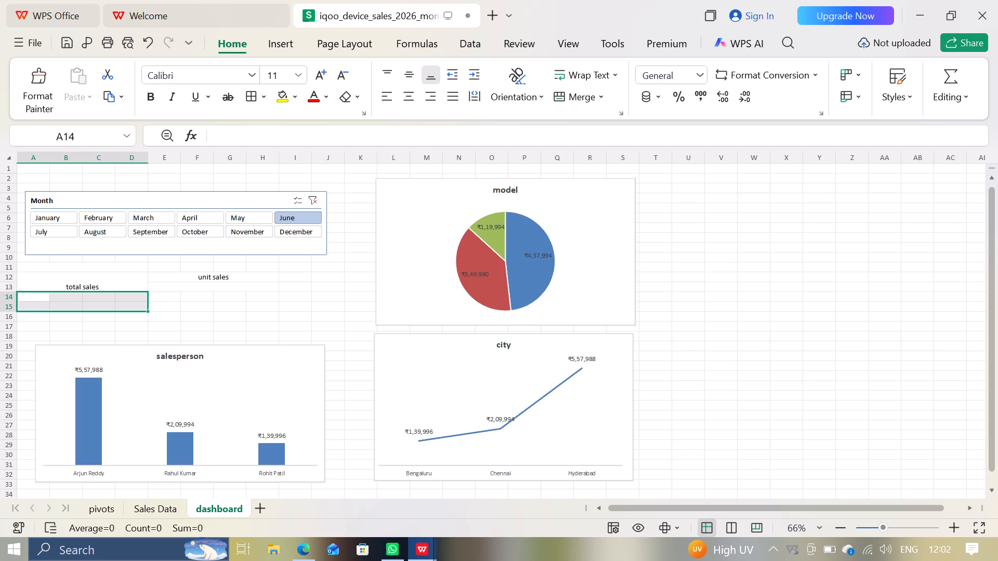
{"action": "key", "text": "ctrl+m"}
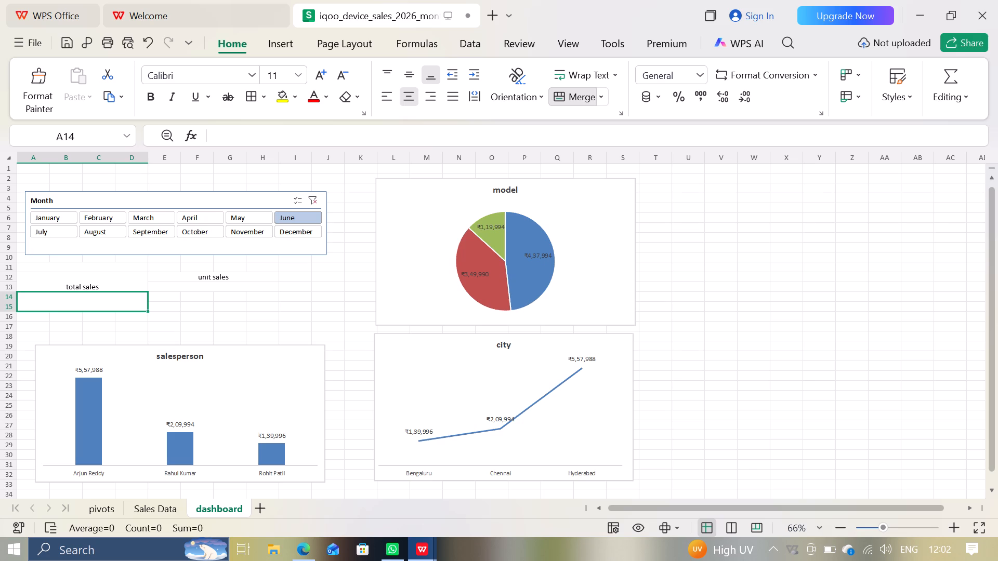
Link the merged cell beneath total sales to the pivot figure with the formula =pivots!D29.
{"action": "key", "text": "equal"}
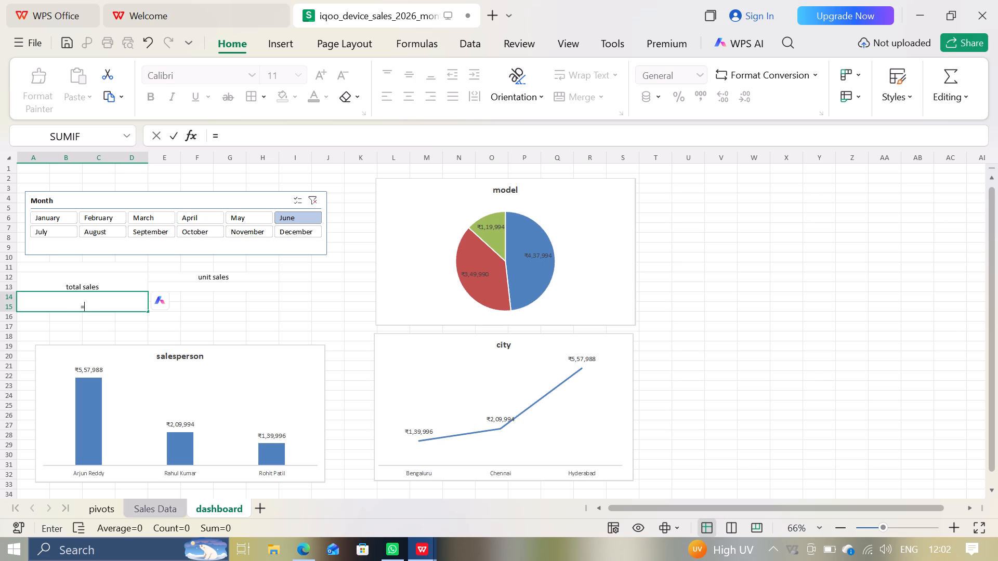
{"action": "left_click", "coordinate": [109, 505]}
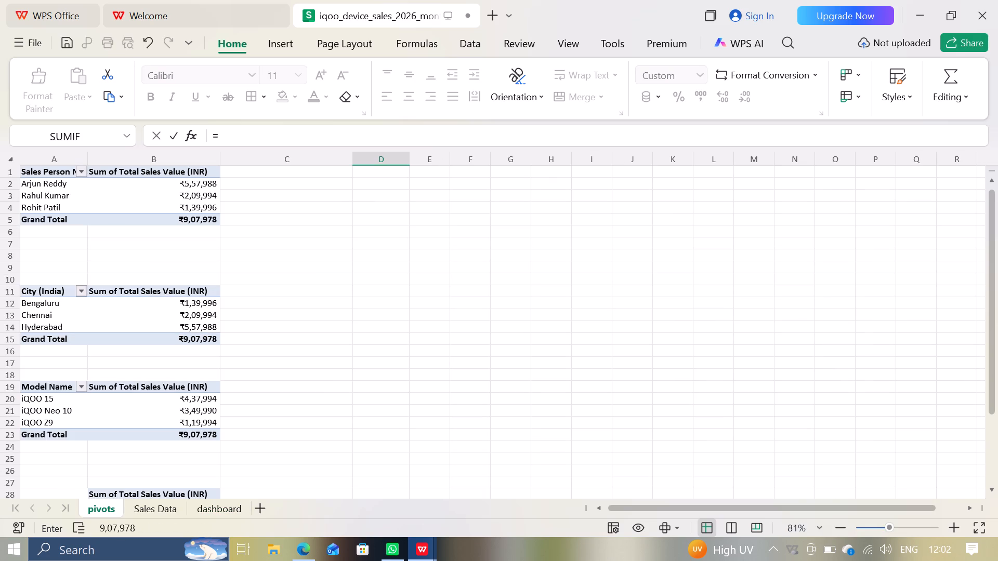
{"action": "scroll", "coordinate": [230, 418], "scroll_direction": "down", "scroll_amount": 4}
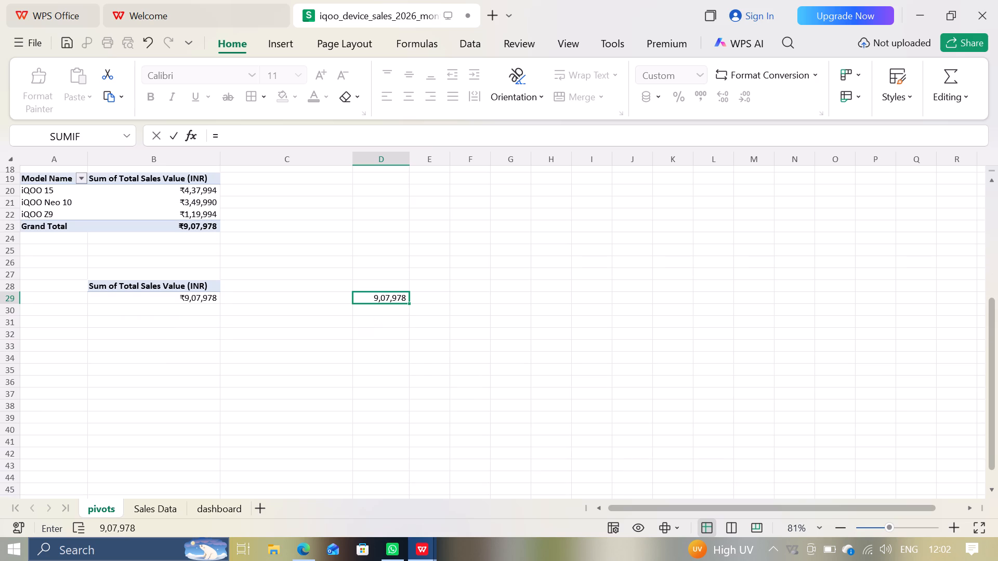
{"action": "left_click", "coordinate": [394, 301]}
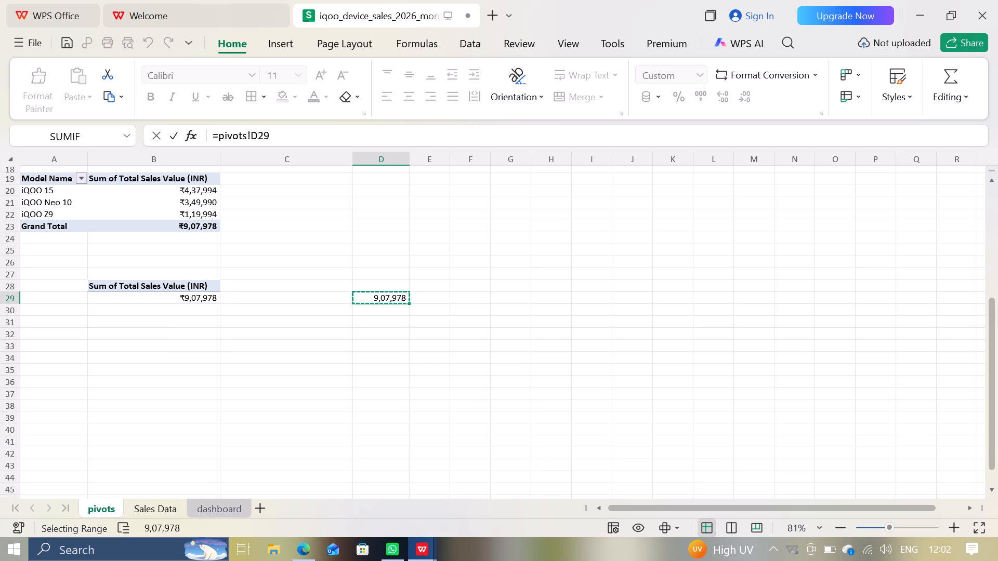
{"action": "left_click", "coordinate": [235, 508]}
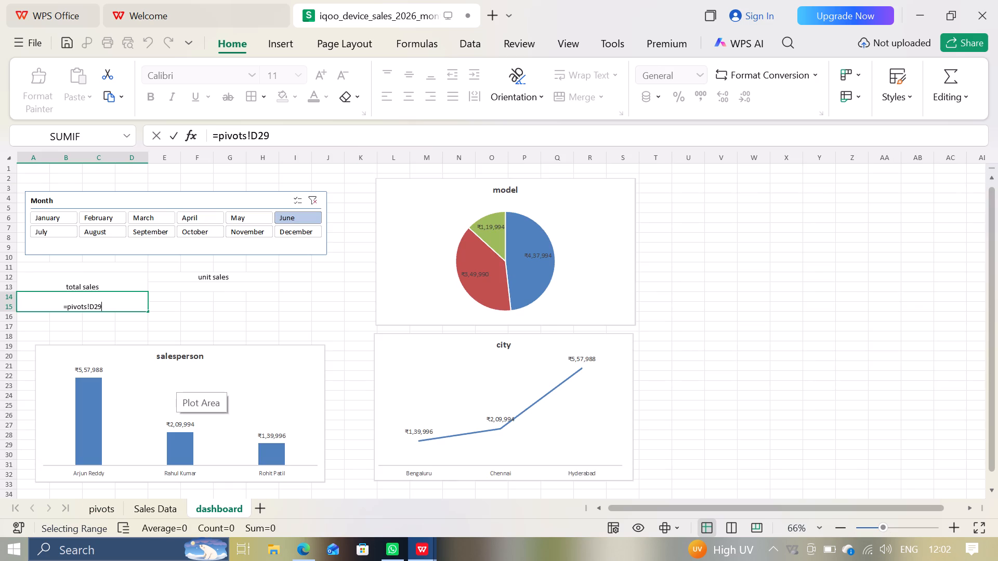
{"action": "key", "text": "Return"}
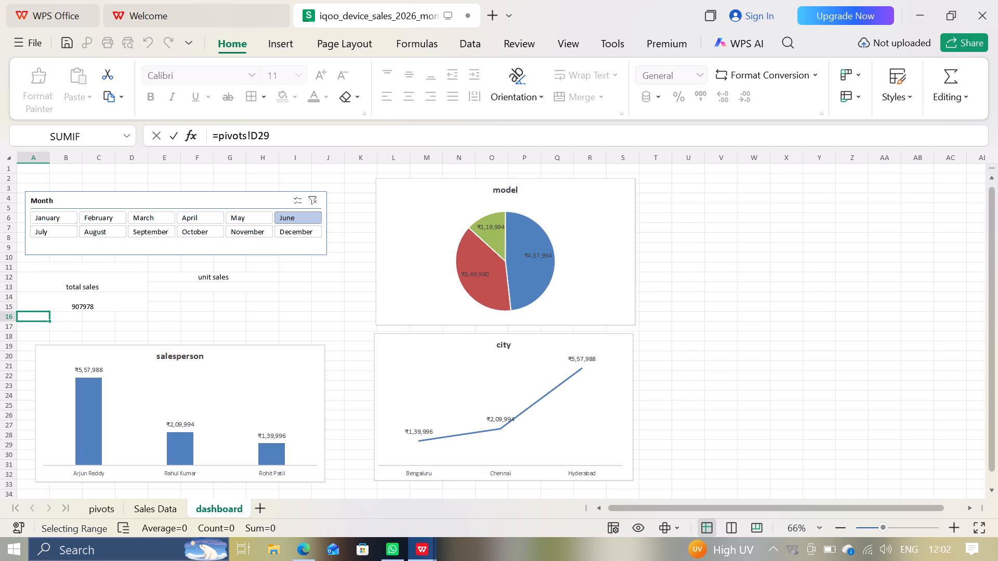
Unmerge the unit sales label and the cell below it, and merge and center E12 to H13 as one label.
{"action": "left_click", "coordinate": [150, 271]}
{"action": "left_click", "coordinate": [151, 276]}
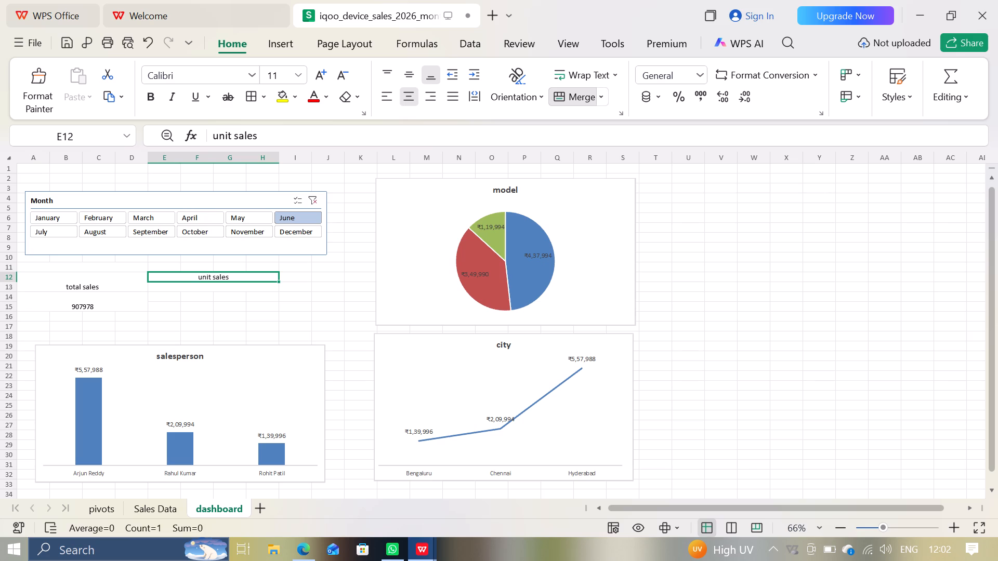
{"action": "left_click_drag", "start_coordinate": [274, 280], "coordinate": [275, 289]}
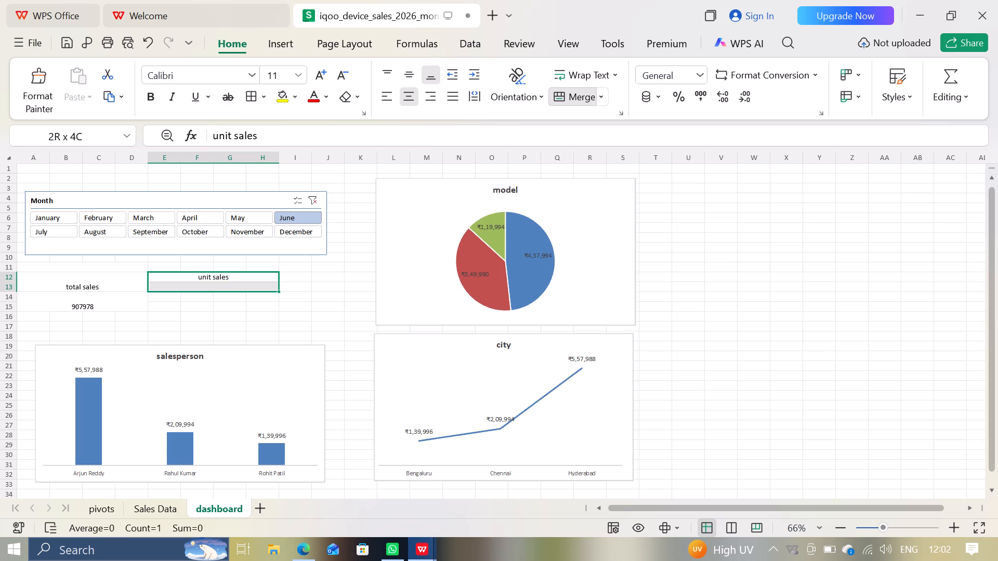
{"action": "left_click_drag", "start_coordinate": [275, 289], "coordinate": [275, 289]}
{"action": "key", "text": "ctrl+m"}
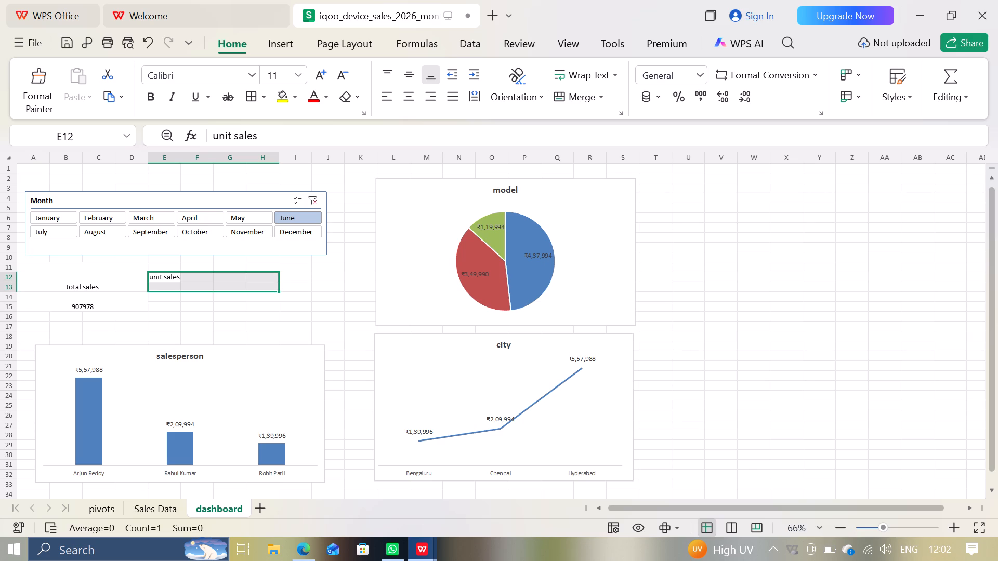
{"action": "key", "text": "ctrl+m"}
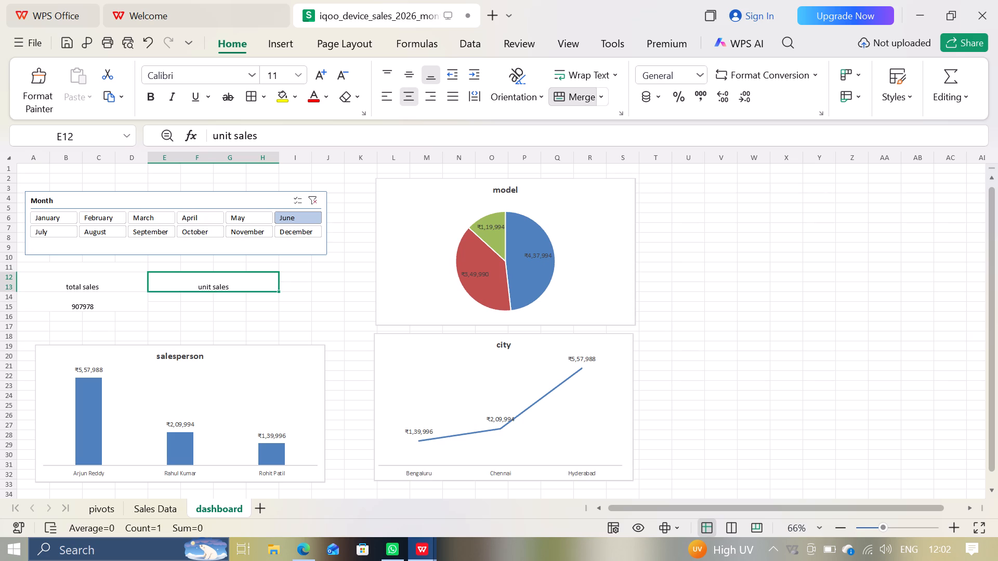
Merge and center cells E14 to H15 beneath the enlarged unit sales label.
{"action": "left_click", "coordinate": [155, 295]}
{"action": "left_click_drag", "start_coordinate": [155, 295], "coordinate": [277, 304]}
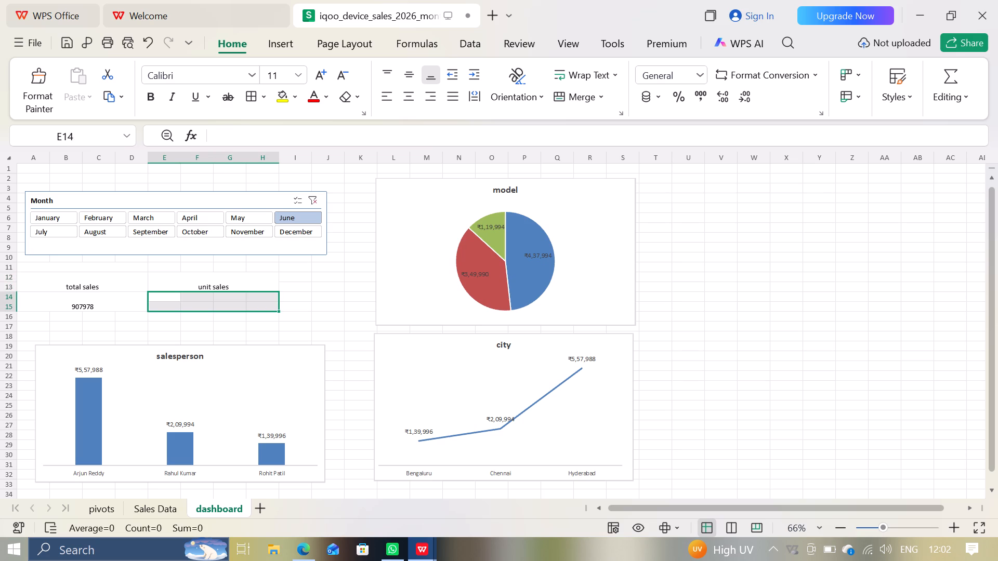
{"action": "key", "text": "ctrl+m"}
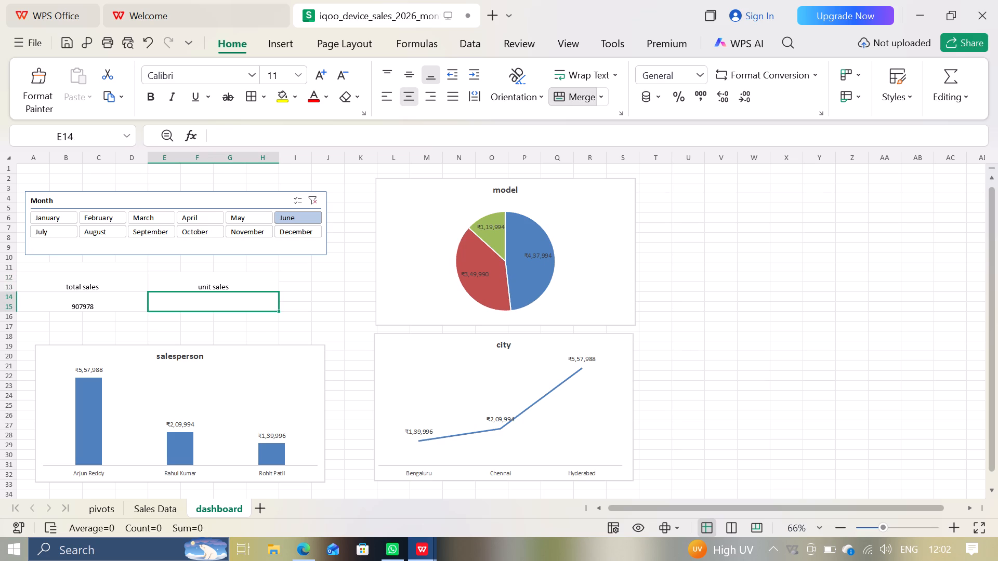
Fill the total sales label cell with yellow and the unit sales label cell with the blue theme color.
{"action": "left_click", "coordinate": [128, 284]}
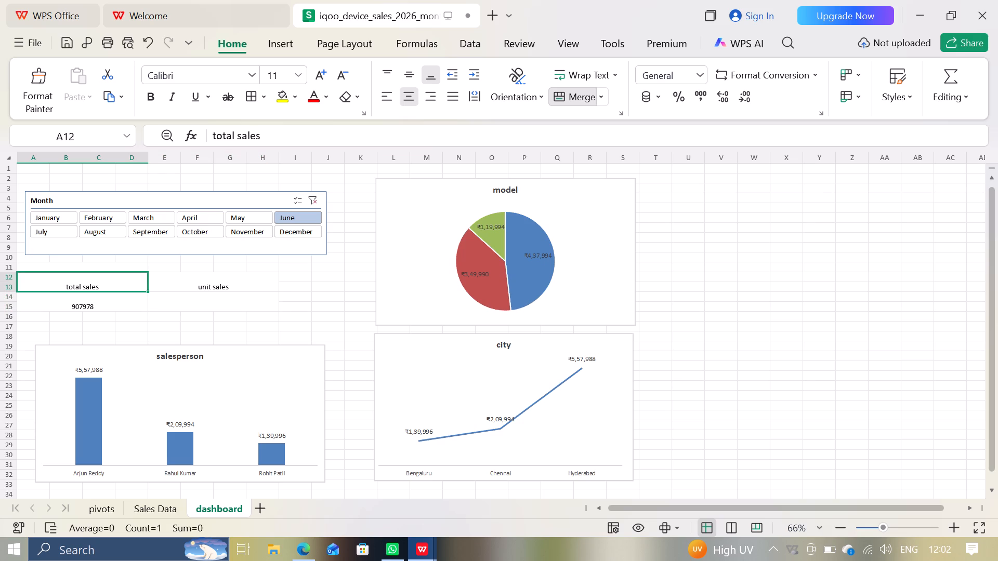
{"action": "left_click", "coordinate": [284, 94]}
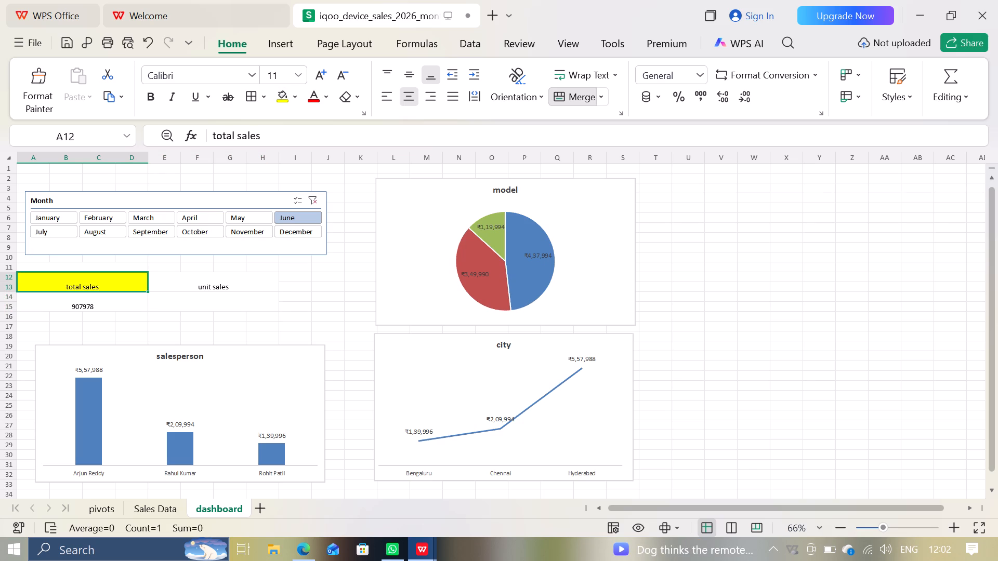
{"action": "left_click", "coordinate": [207, 286]}
{"action": "left_click", "coordinate": [292, 96]}
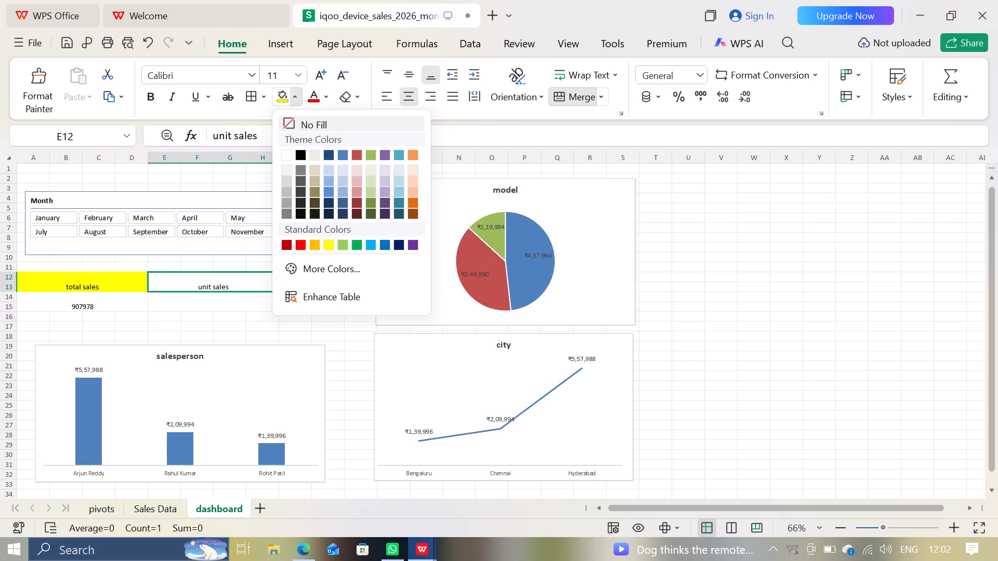
{"action": "left_click", "coordinate": [345, 158]}
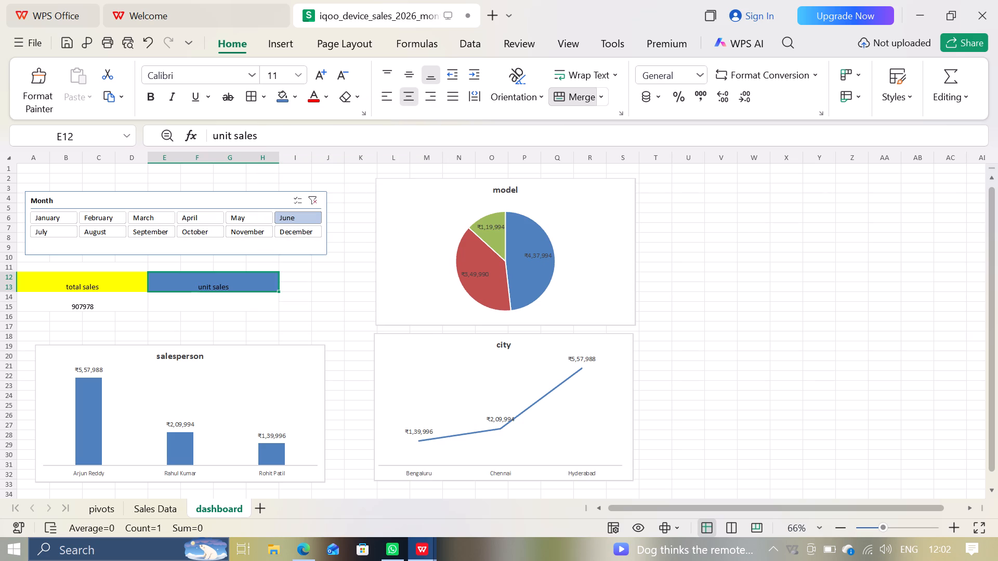
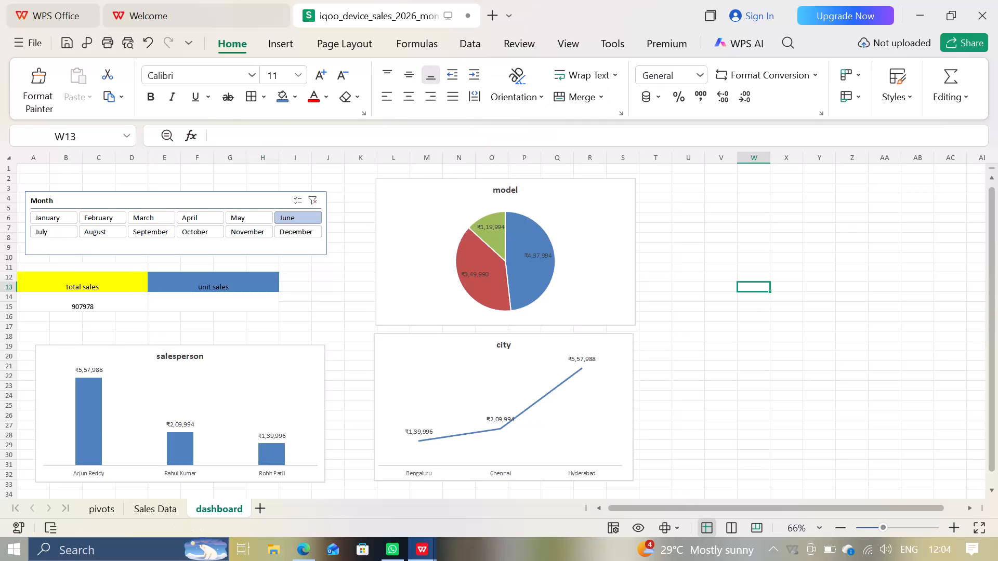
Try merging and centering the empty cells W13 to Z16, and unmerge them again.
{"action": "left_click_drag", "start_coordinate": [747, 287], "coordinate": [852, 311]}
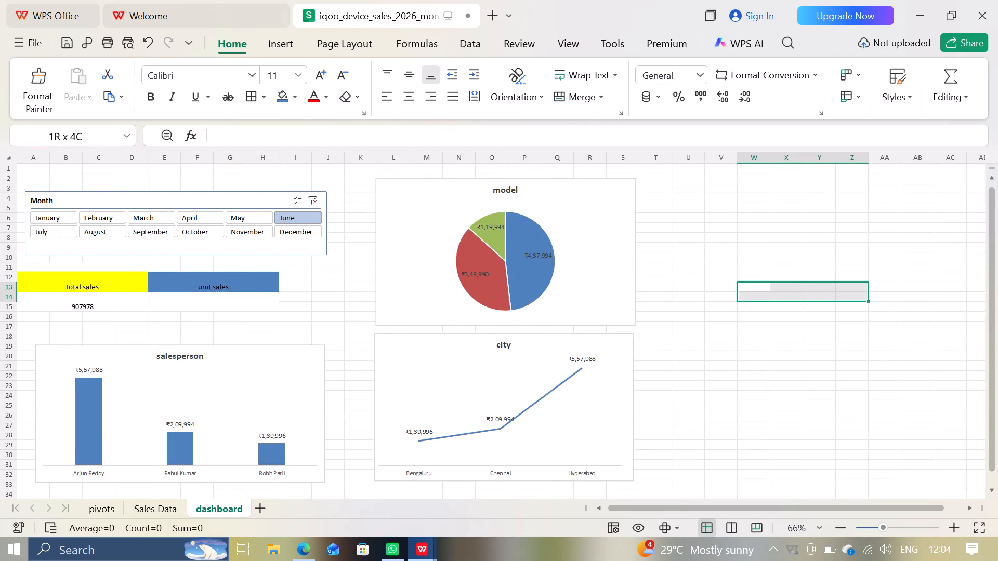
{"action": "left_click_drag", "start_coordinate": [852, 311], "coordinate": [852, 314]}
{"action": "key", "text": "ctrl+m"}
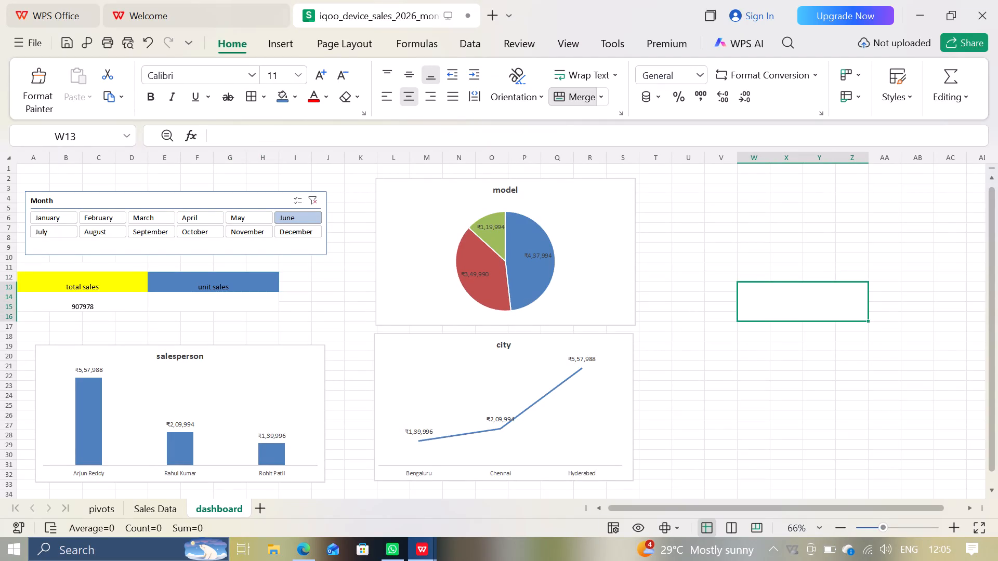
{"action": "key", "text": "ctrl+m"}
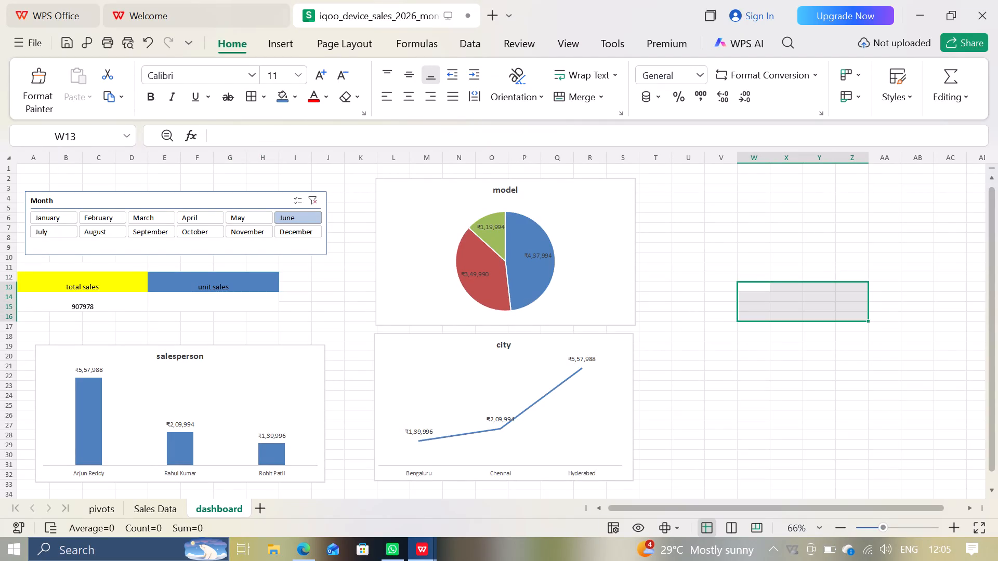
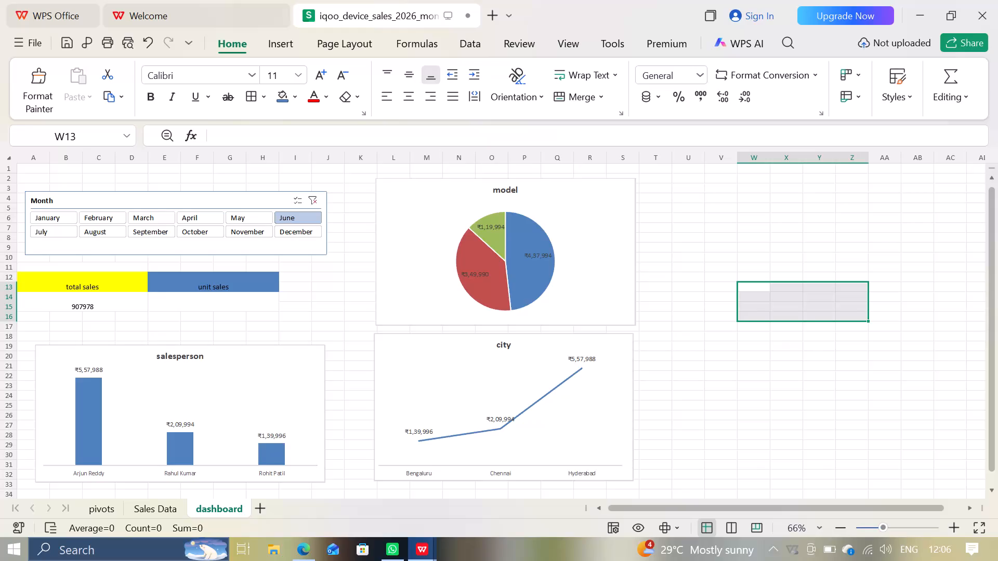
Switch to the pivots sheet and select the stand-alone total sales pivot table at B28.
{"action": "left_click", "coordinate": [107, 509]}
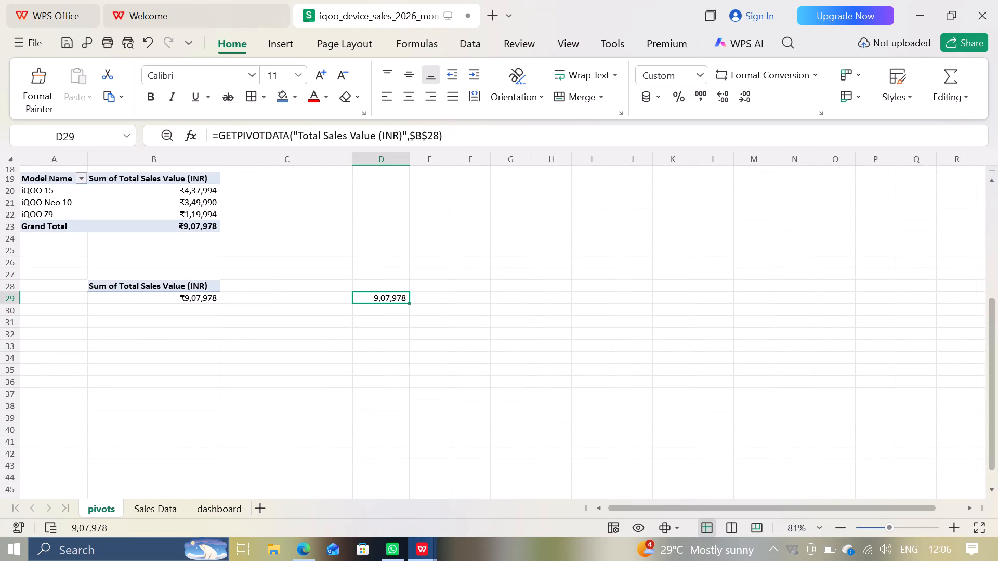
{"action": "left_click_drag", "start_coordinate": [160, 285], "coordinate": [160, 295]}
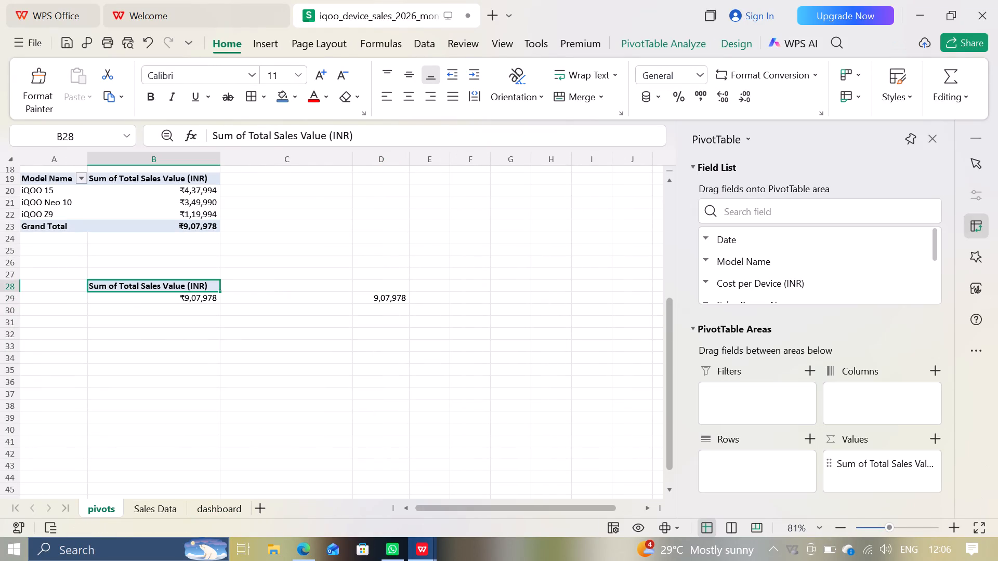
{"action": "left_click", "coordinate": [160, 295]}
{"action": "left_click", "coordinate": [159, 291]}
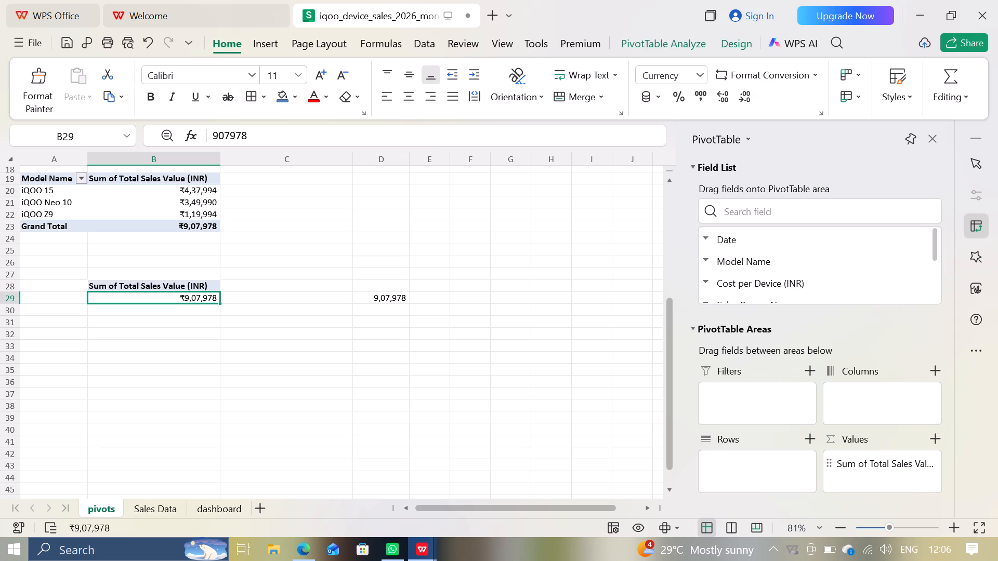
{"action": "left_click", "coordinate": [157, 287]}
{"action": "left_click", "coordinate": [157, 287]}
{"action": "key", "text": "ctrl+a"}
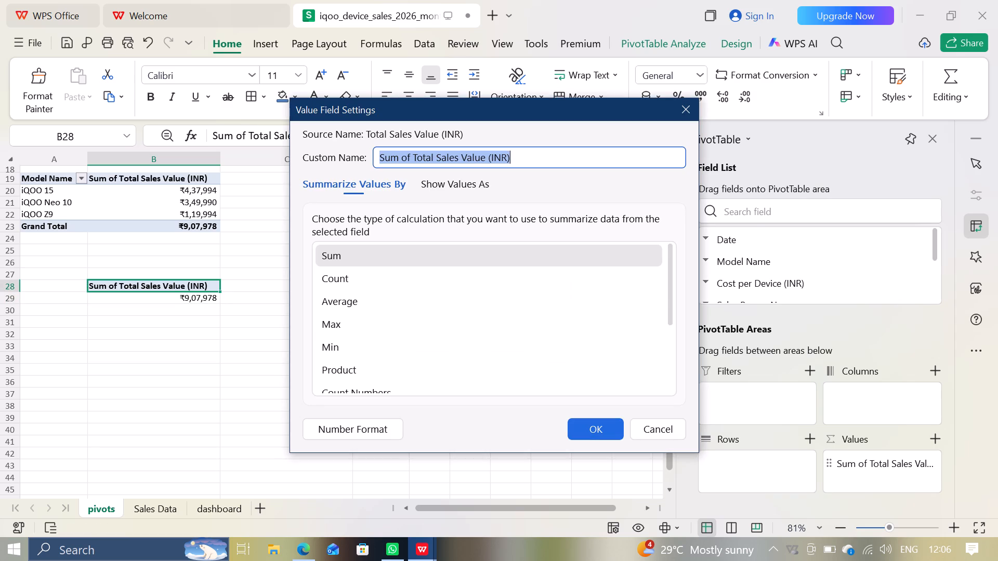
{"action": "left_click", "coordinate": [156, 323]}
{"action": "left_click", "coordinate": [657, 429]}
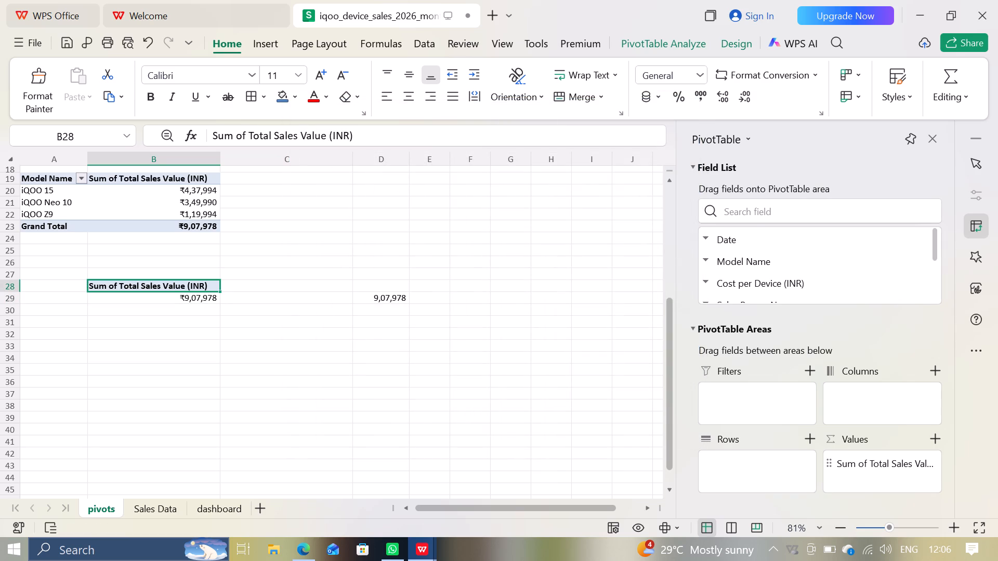
Copy the whole total sales pivot table in B28:B29 and paste the copy at B33.
{"action": "key", "text": "ctrl+a"}
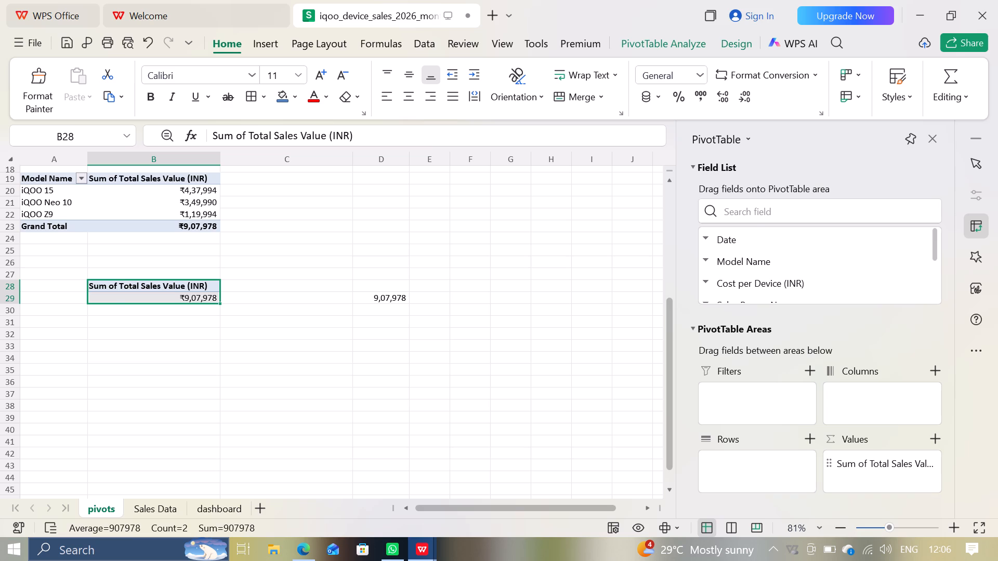
{"action": "key", "text": "ctrl+c"}
{"action": "left_click", "coordinate": [136, 352]}
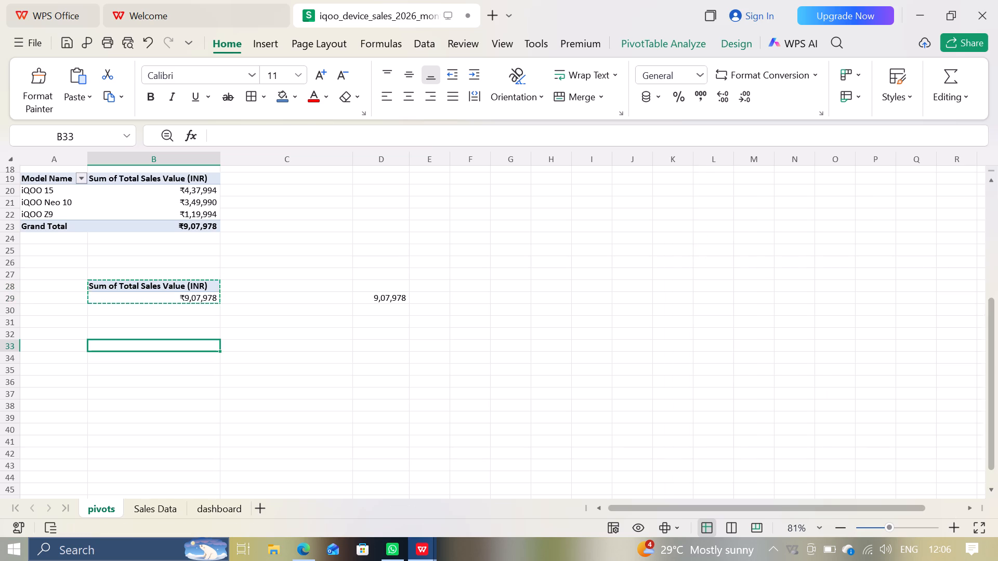
{"action": "key", "text": "ctrl+v"}
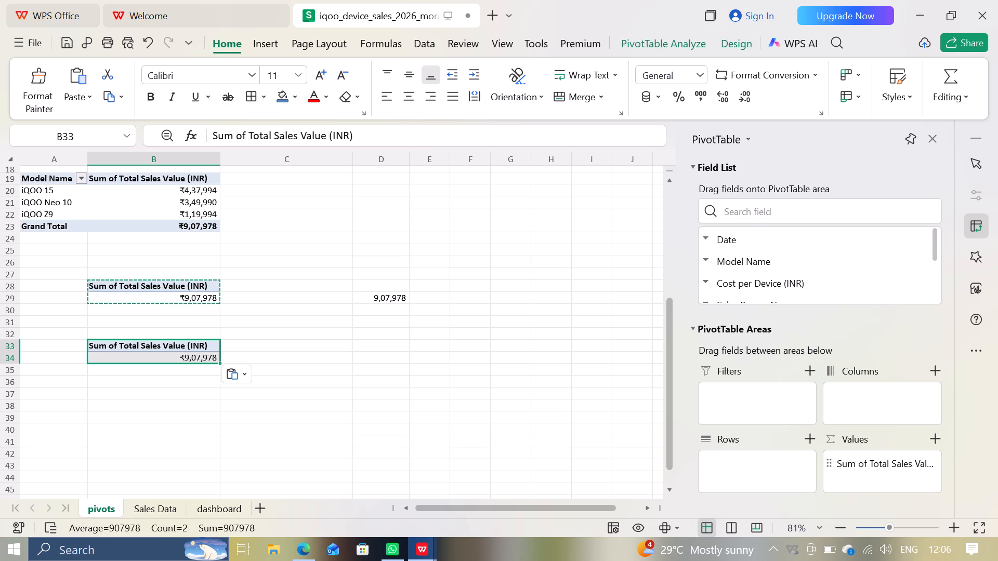
Change the copied pivot's value field at B33 to summarize Total Sales Value (INR) by Count.
{"action": "left_click", "coordinate": [183, 364]}
{"action": "left_click", "coordinate": [179, 383]}
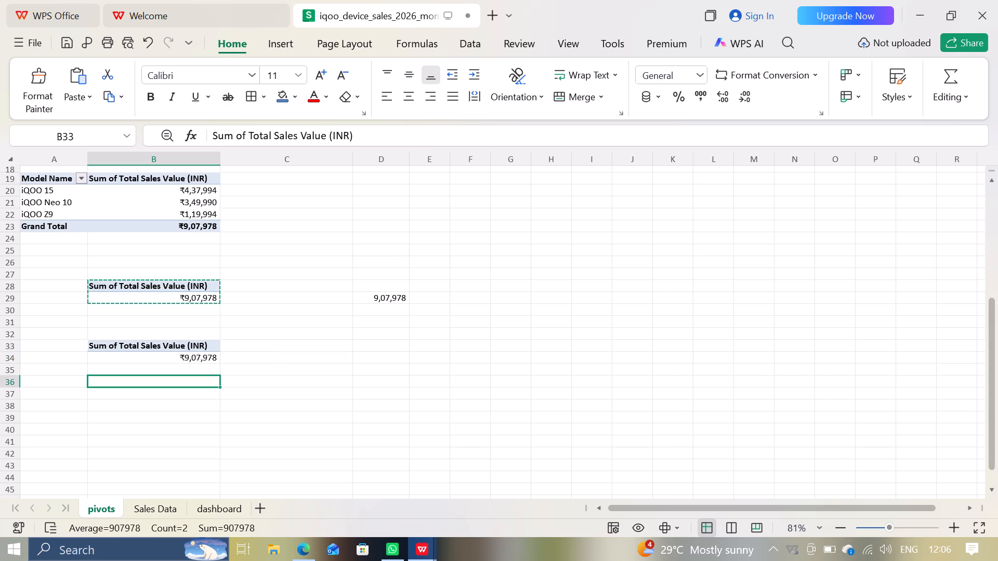
{"action": "left_click", "coordinate": [183, 362]}
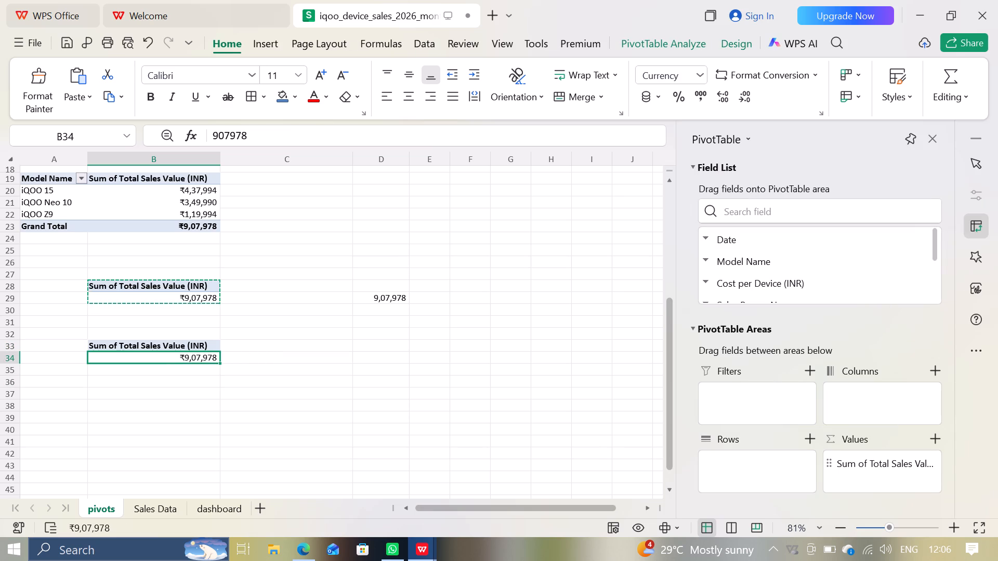
{"action": "left_click", "coordinate": [863, 466]}
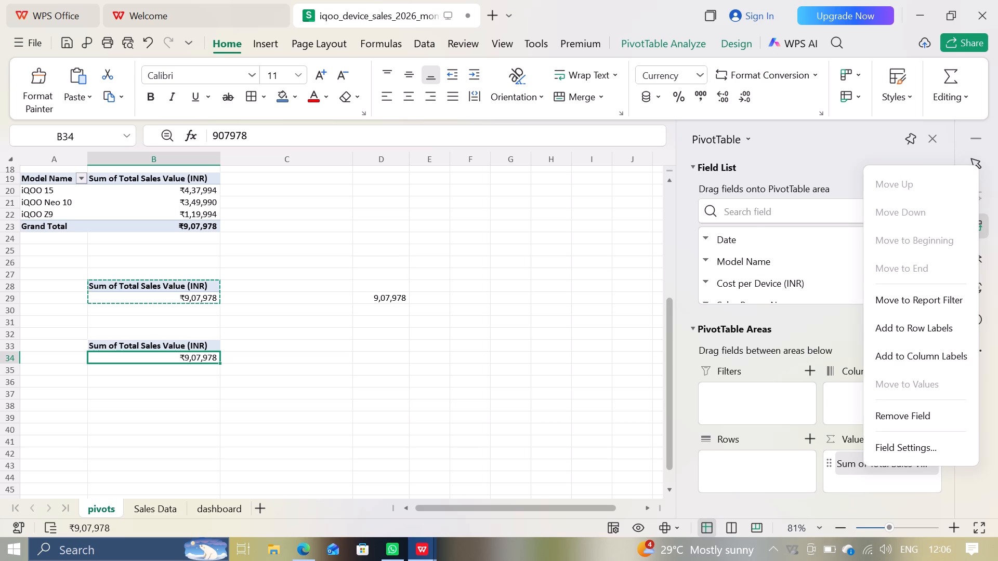
{"action": "left_click", "coordinate": [934, 472]}
{"action": "left_click", "coordinate": [933, 460]}
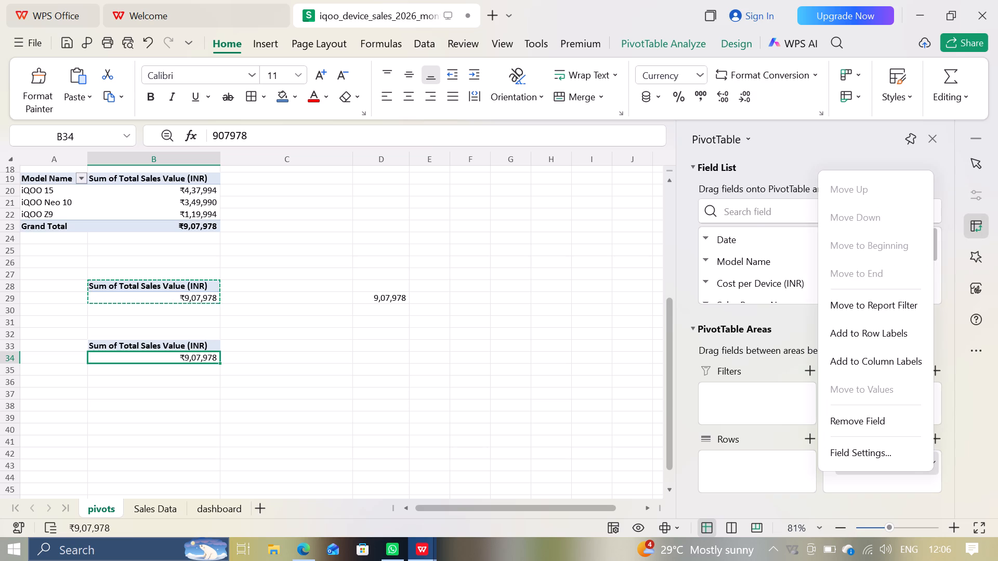
{"action": "left_click", "coordinate": [949, 477]}
{"action": "left_click", "coordinate": [929, 463]}
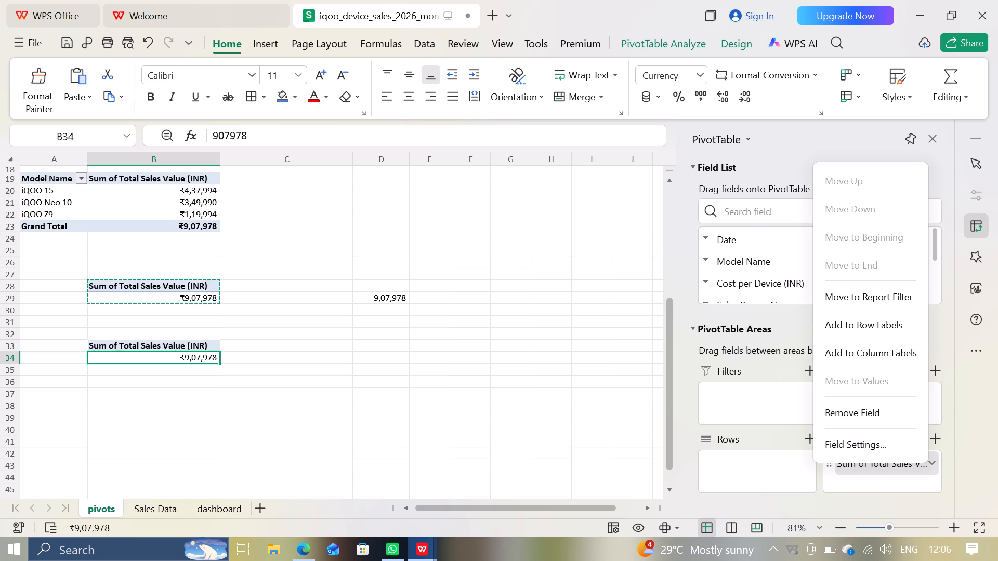
{"action": "left_click", "coordinate": [863, 452]}
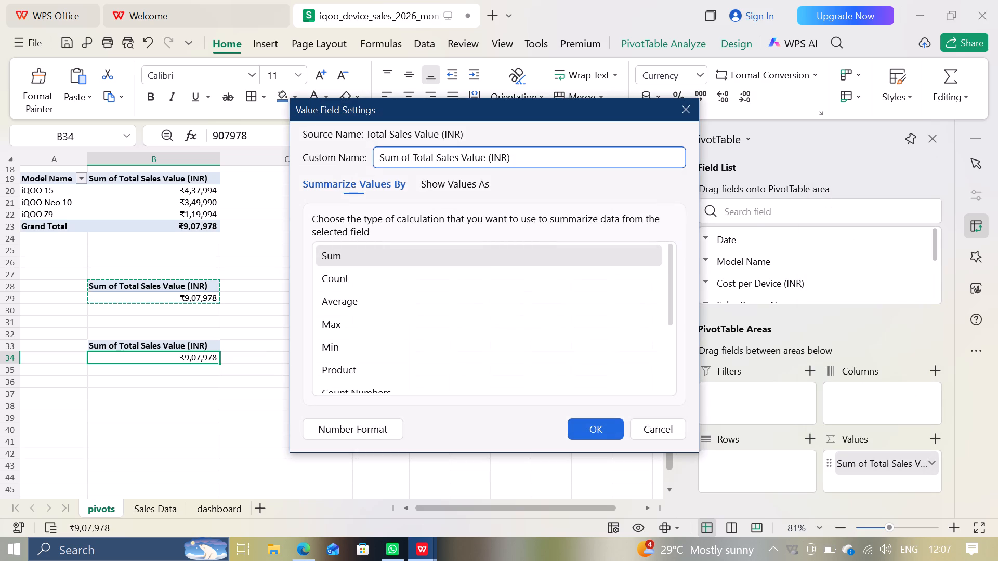
{"action": "scroll", "coordinate": [447, 321], "scroll_direction": "down", "scroll_amount": 2}
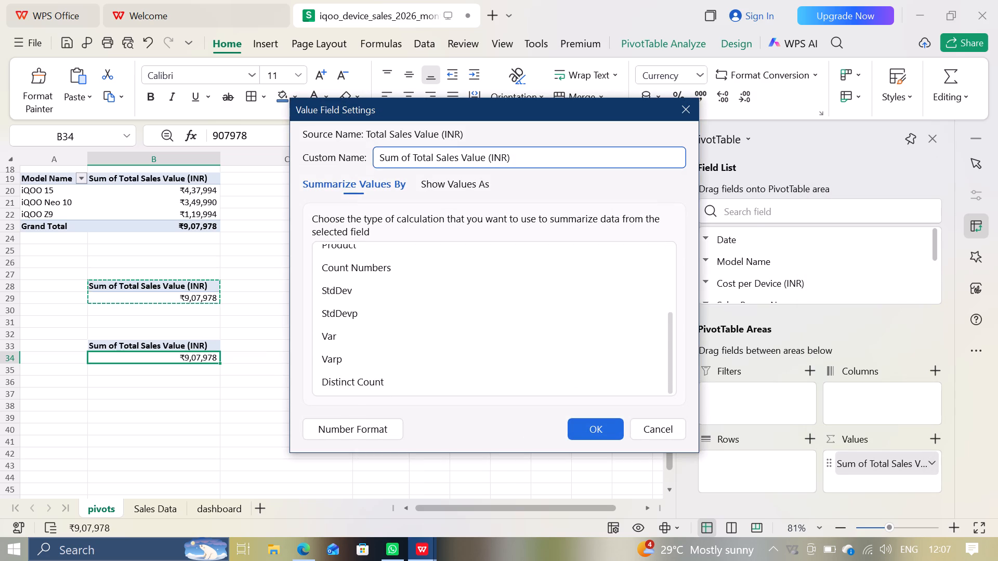
{"action": "scroll", "coordinate": [447, 321], "scroll_direction": "down", "scroll_amount": 2}
{"action": "scroll", "coordinate": [447, 321], "scroll_direction": "up", "scroll_amount": 5}
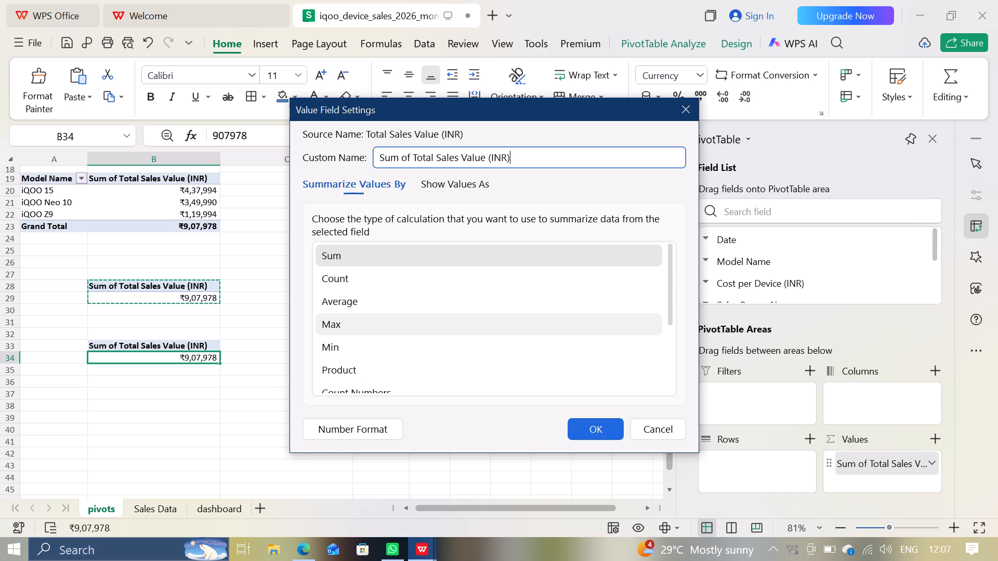
{"action": "left_click", "coordinate": [372, 286]}
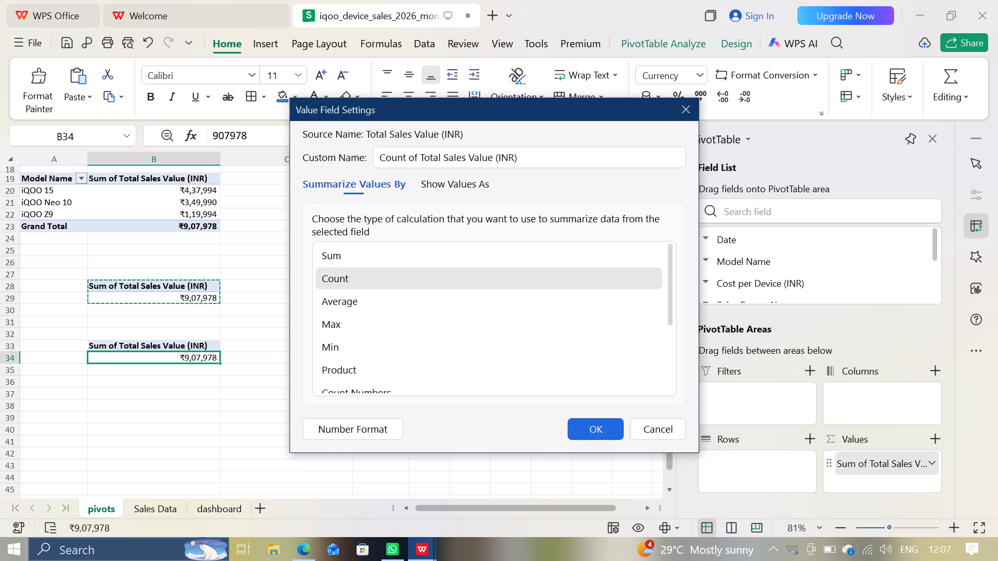
{"action": "left_click", "coordinate": [584, 430]}
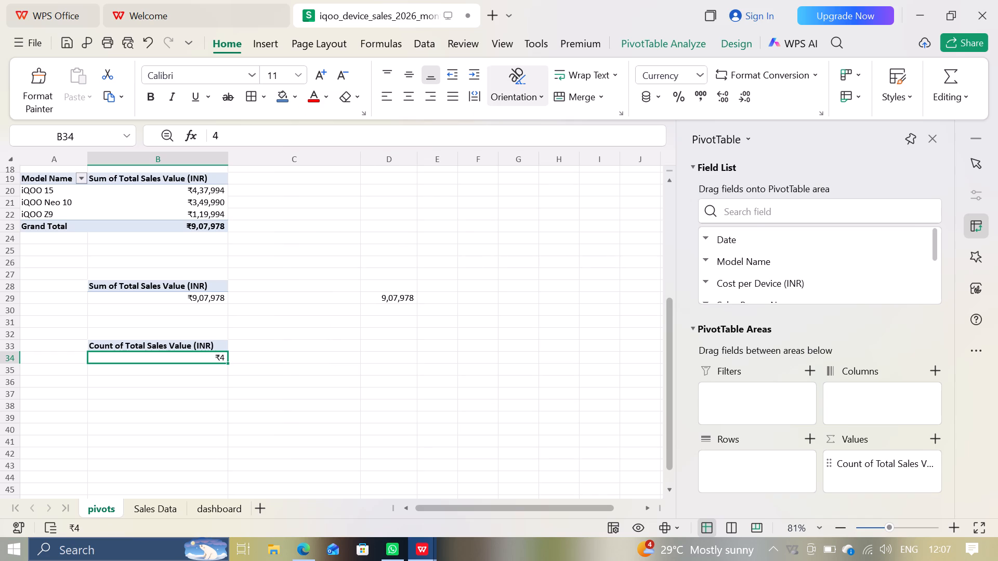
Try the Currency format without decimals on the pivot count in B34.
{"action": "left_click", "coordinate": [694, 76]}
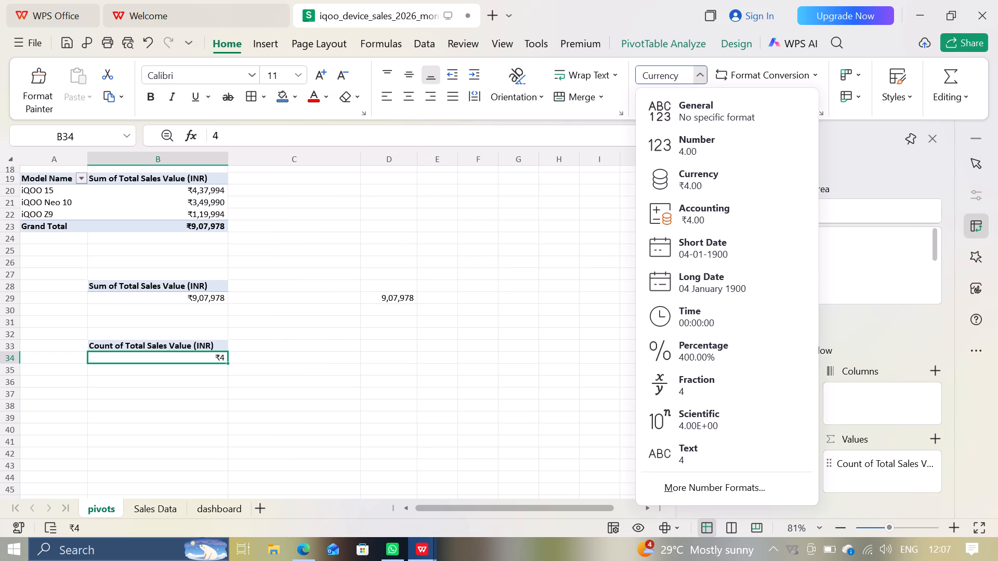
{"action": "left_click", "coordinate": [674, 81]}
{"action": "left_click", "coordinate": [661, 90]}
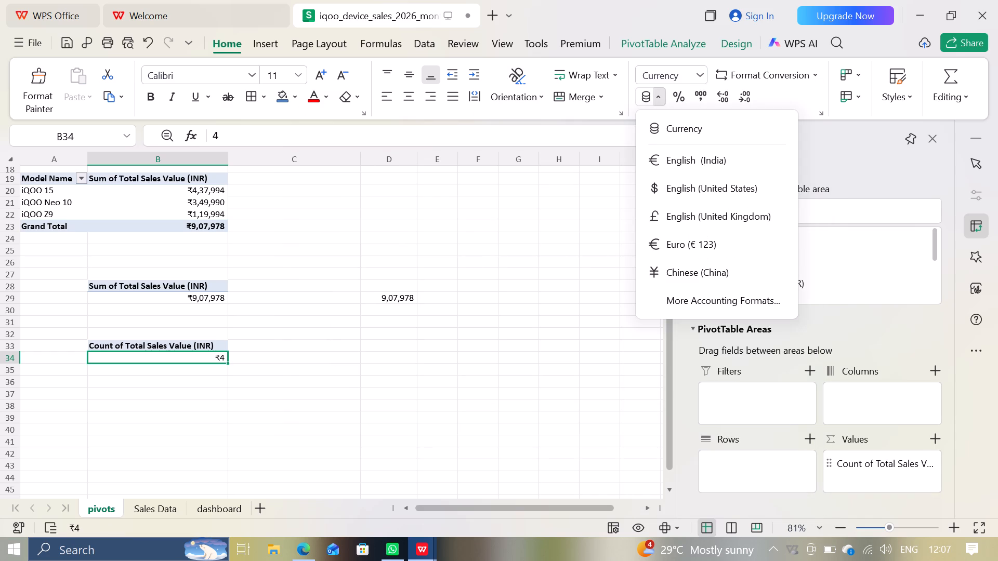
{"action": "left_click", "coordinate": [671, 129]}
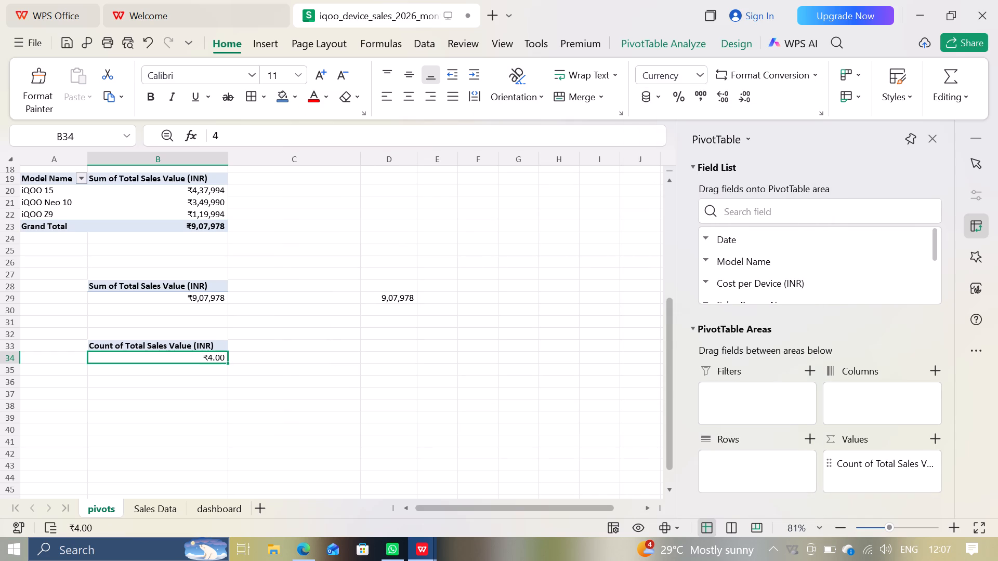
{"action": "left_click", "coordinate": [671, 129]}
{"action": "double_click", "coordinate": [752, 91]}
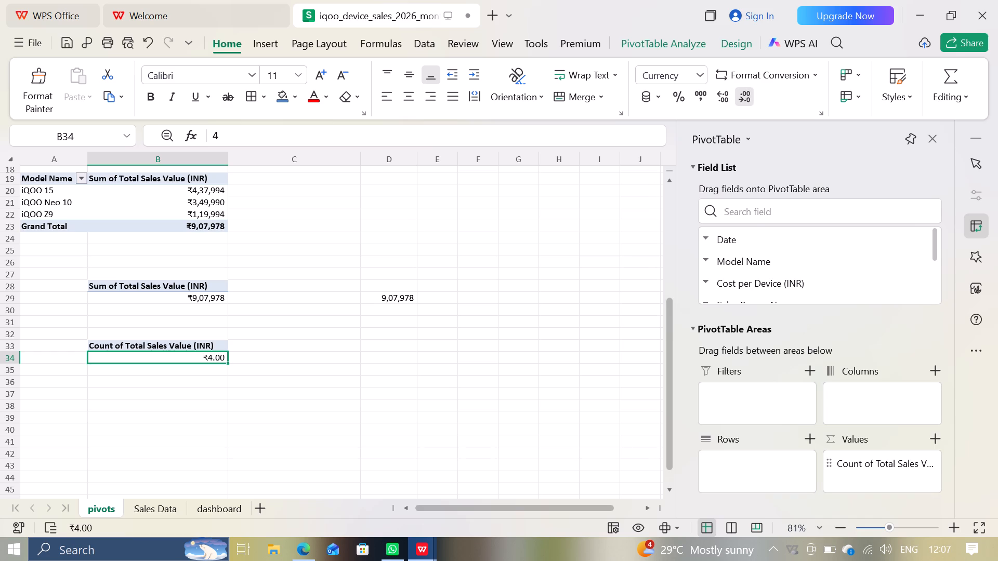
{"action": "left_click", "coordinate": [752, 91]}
Set the number format of the pivot count in B34 to General.
{"action": "left_click", "coordinate": [687, 77]}
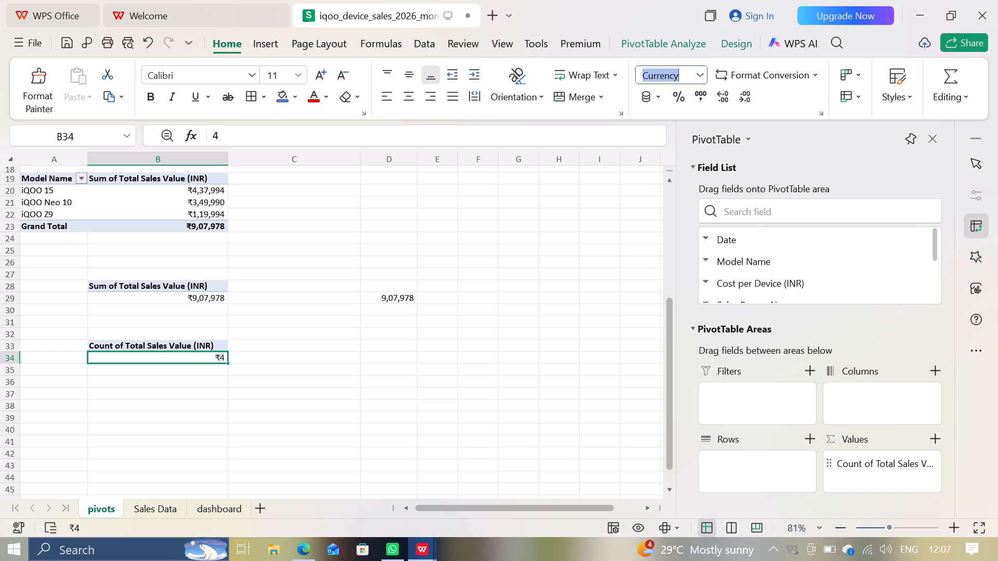
{"action": "left_click_drag", "start_coordinate": [678, 74], "coordinate": [698, 74]}
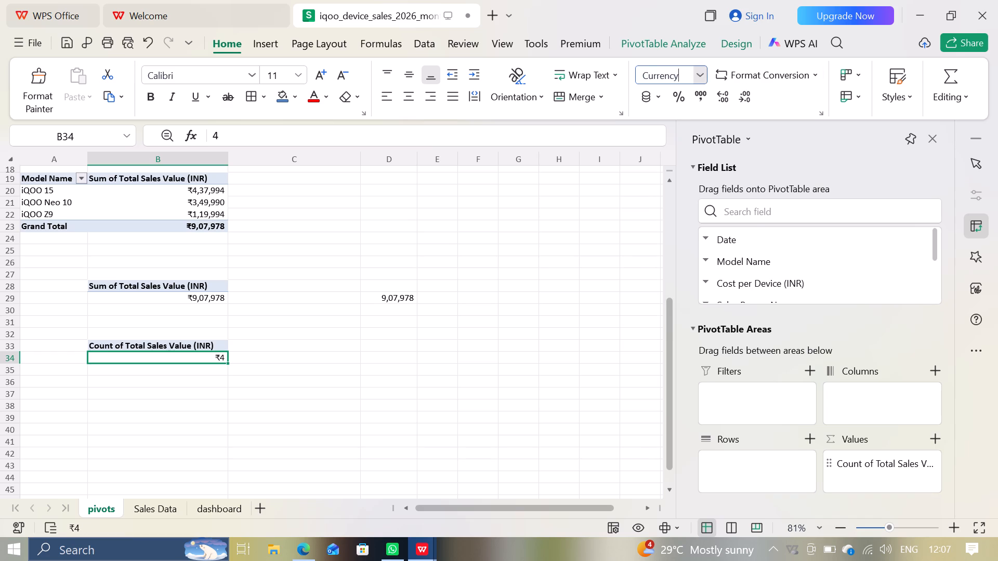
{"action": "left_click", "coordinate": [698, 74]}
{"action": "left_click", "coordinate": [683, 108]}
Enter a GETPIVOTDATA formula in D34 that references the pivot count in B34.
{"action": "left_click", "coordinate": [382, 363]}
{"action": "key", "text": "equal"}
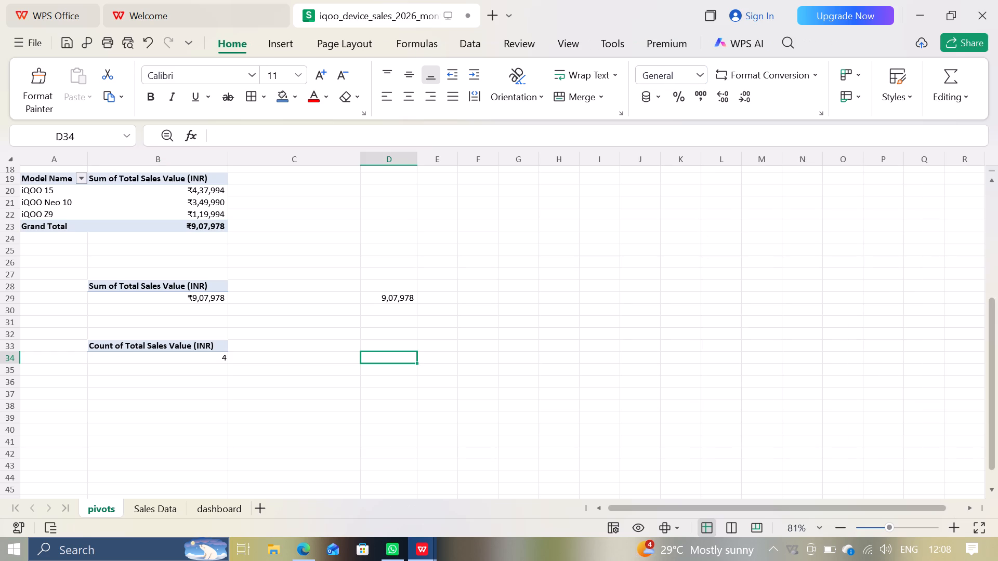
{"action": "left_click", "coordinate": [215, 360]}
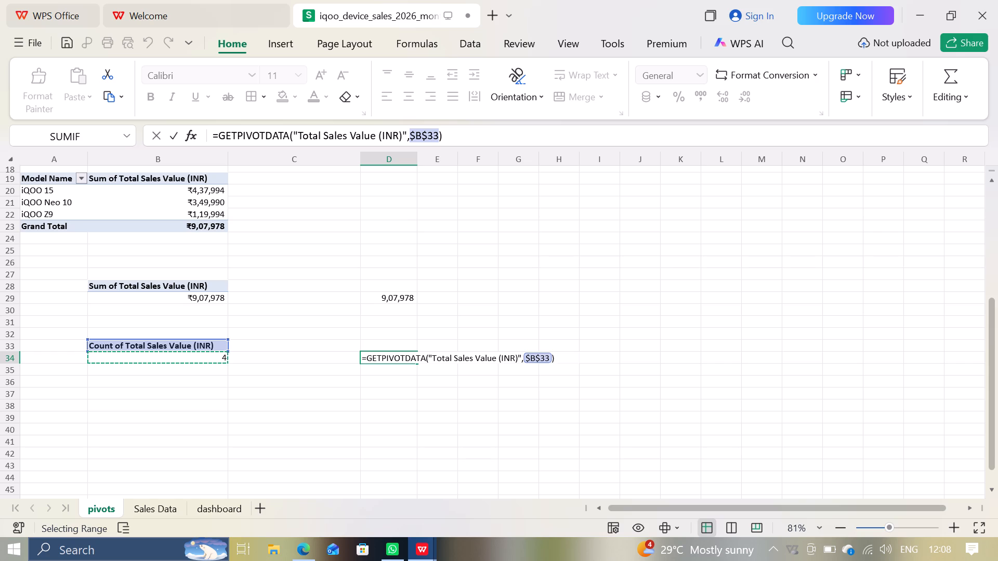
{"action": "key", "text": "Return"}
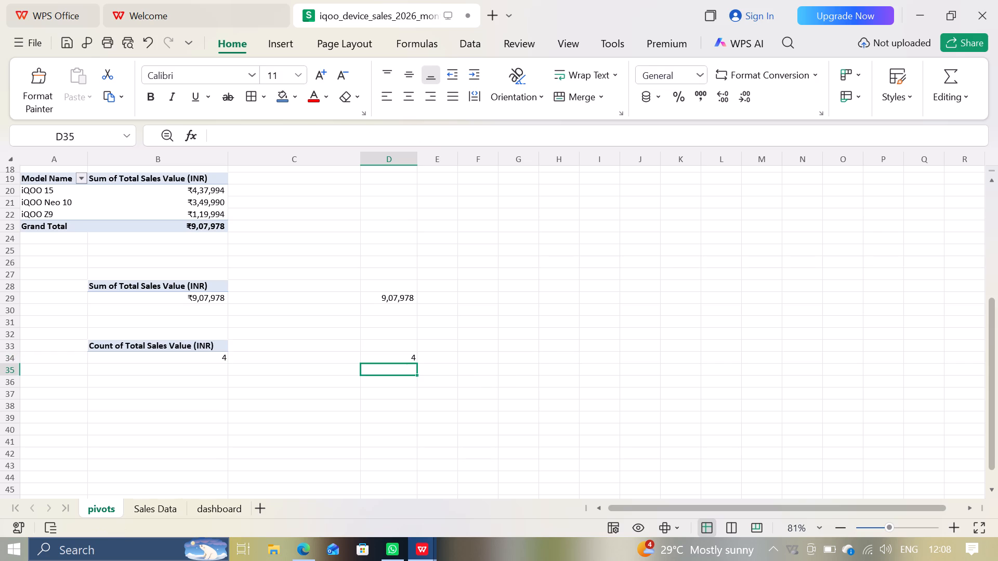
{"action": "left_click", "coordinate": [384, 357]}
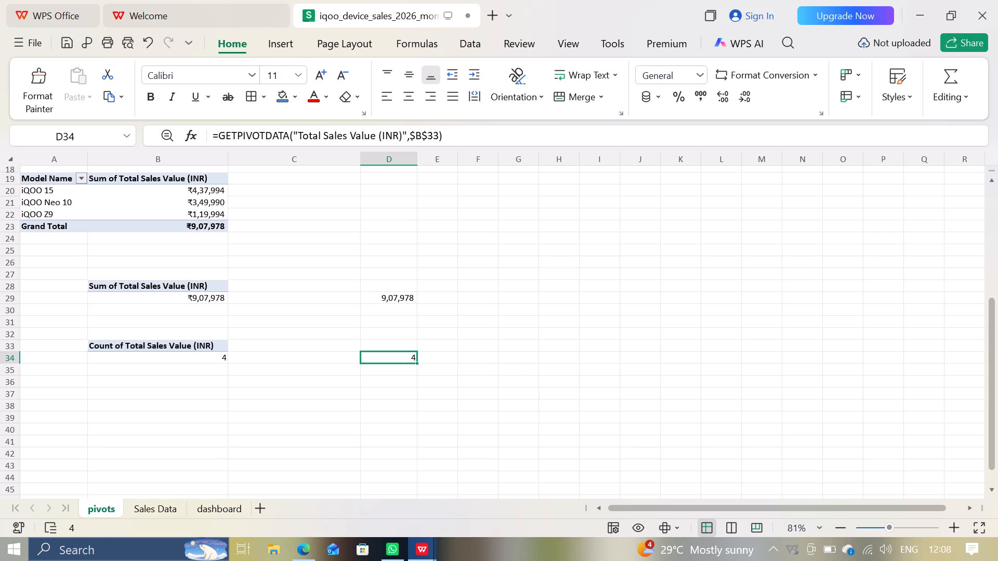
Link the dashboard's unit sales card value in E14 to cell D34 of the pivots sheet.
{"action": "left_click", "coordinate": [218, 513]}
{"action": "left_click", "coordinate": [189, 306]}
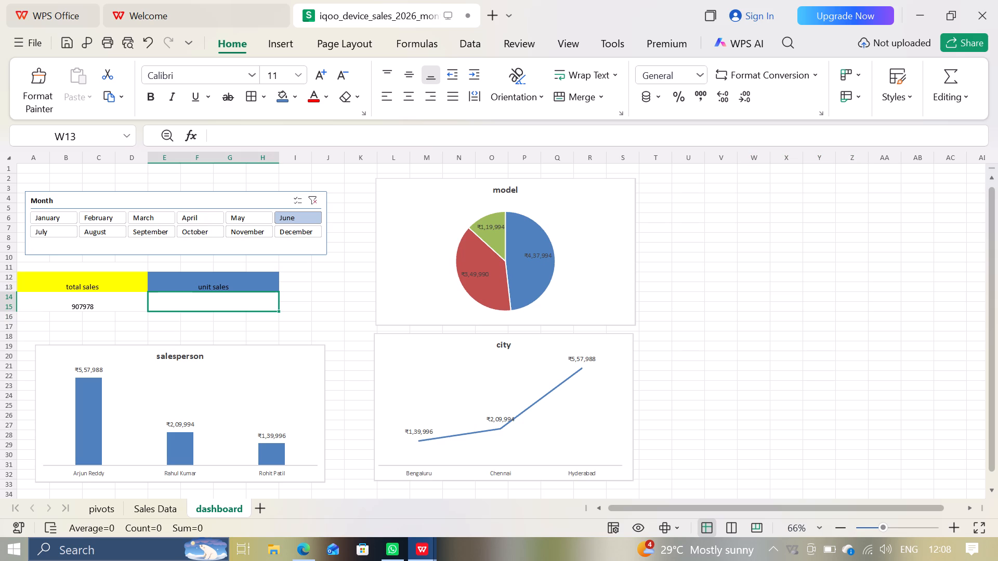
{"action": "key", "text": "equal"}
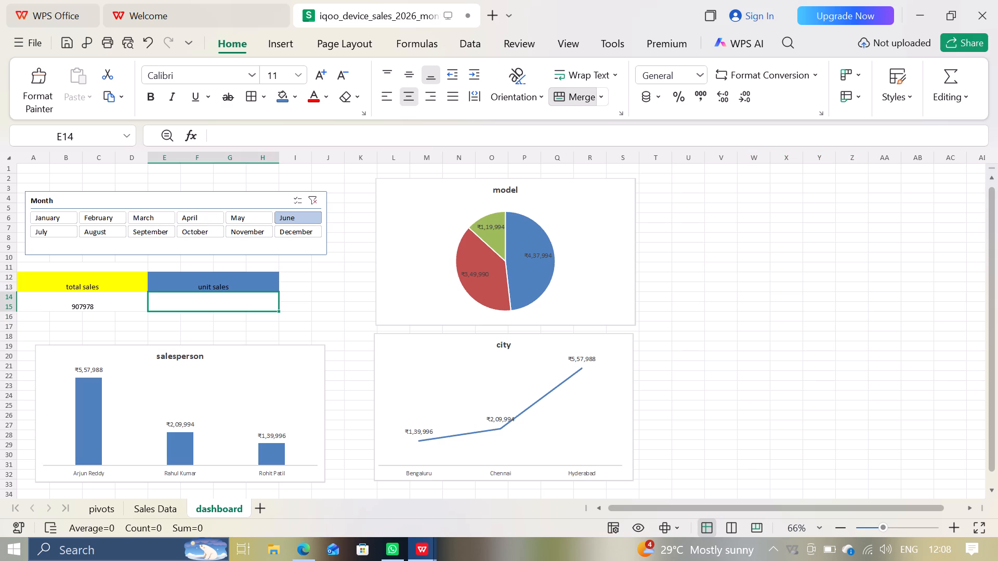
{"action": "left_click", "coordinate": [104, 516]}
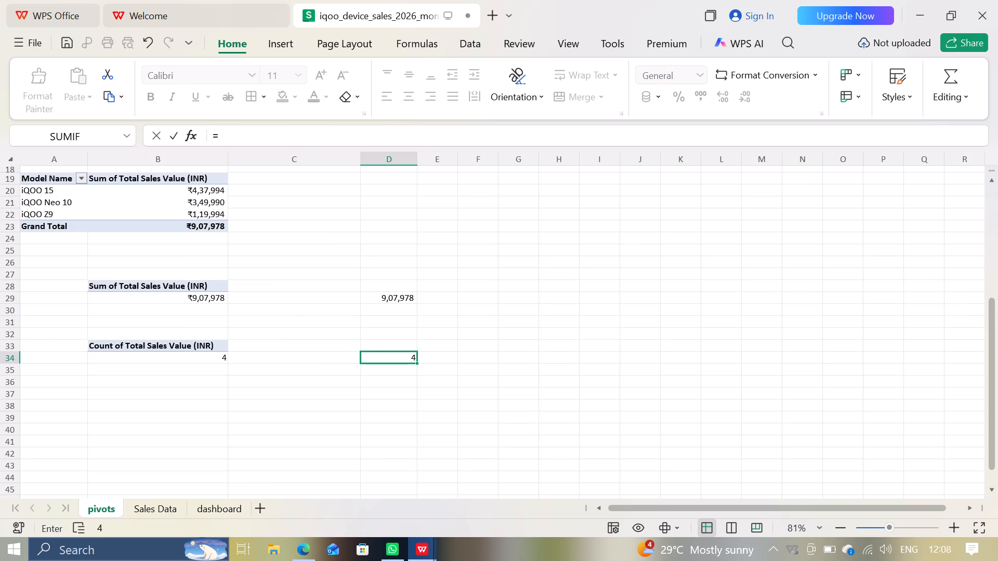
{"action": "left_click", "coordinate": [396, 360]}
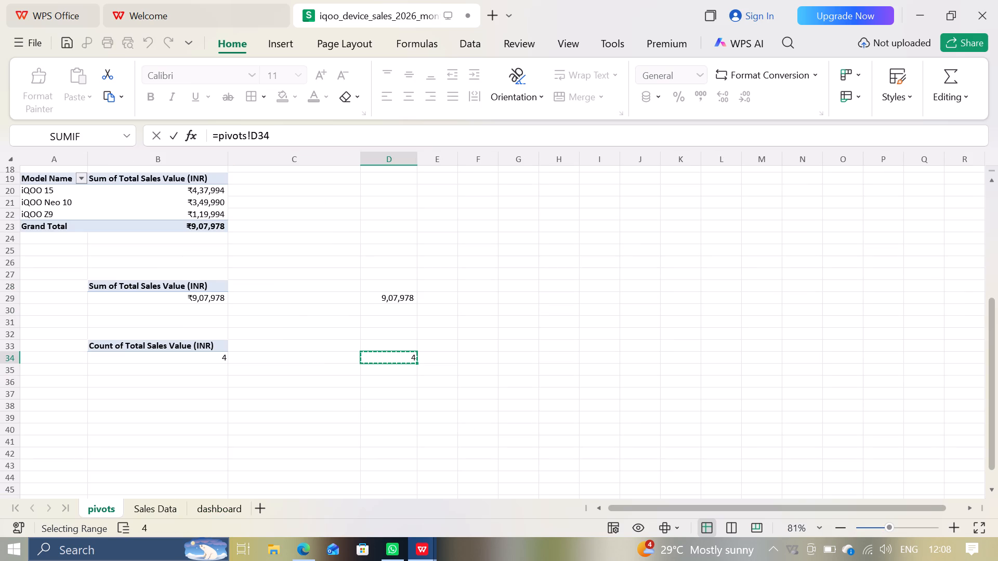
{"action": "left_click", "coordinate": [227, 513]}
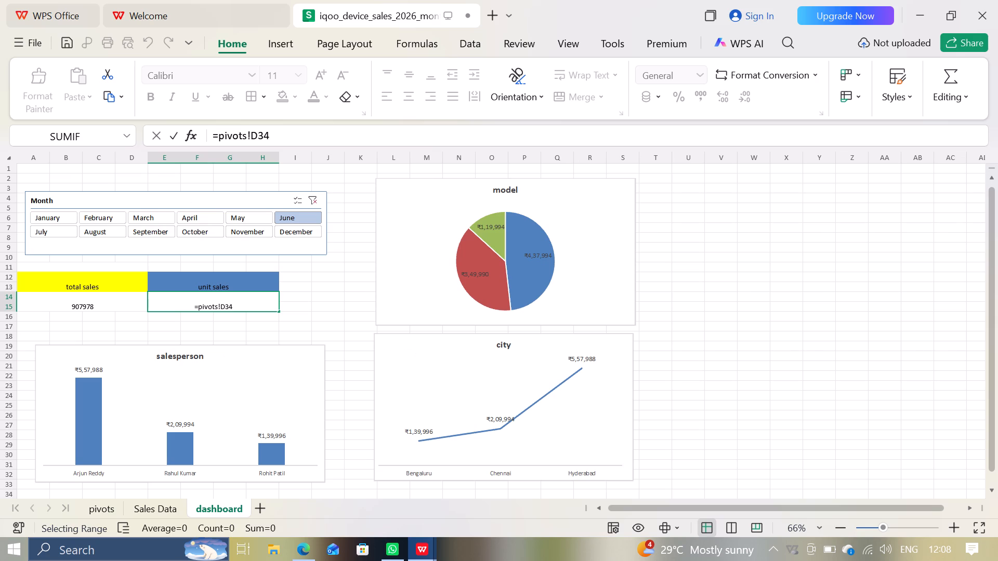
{"action": "key", "text": "Return"}
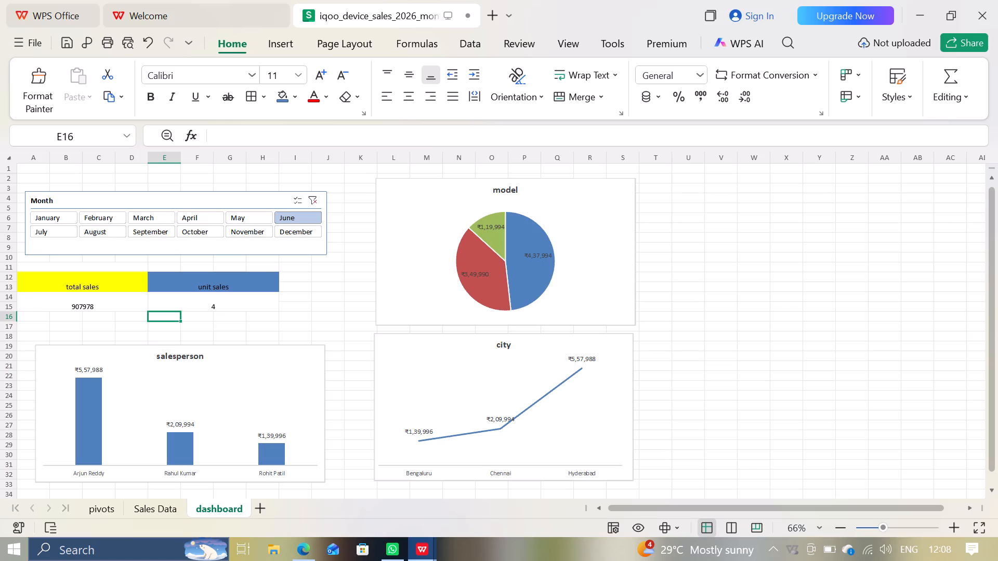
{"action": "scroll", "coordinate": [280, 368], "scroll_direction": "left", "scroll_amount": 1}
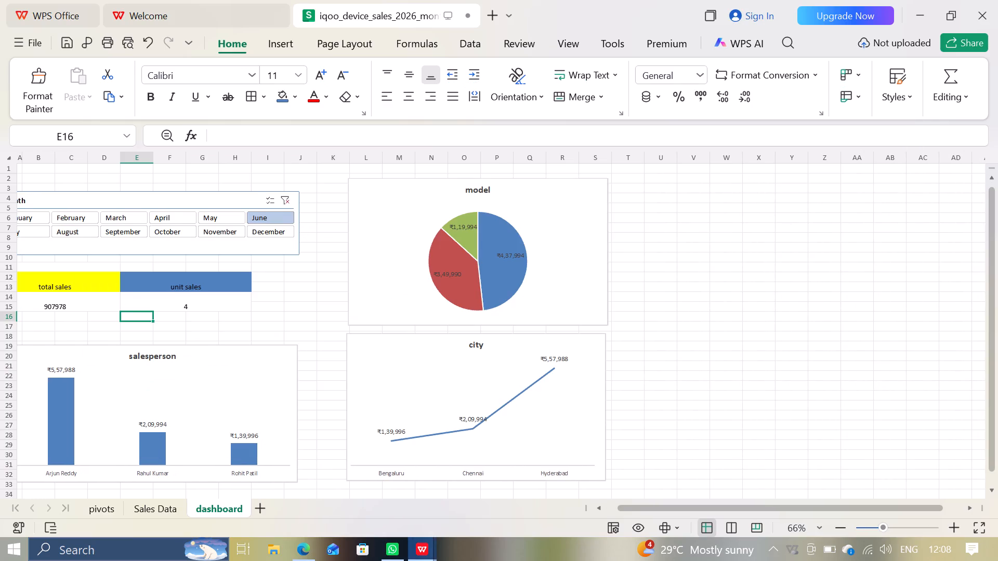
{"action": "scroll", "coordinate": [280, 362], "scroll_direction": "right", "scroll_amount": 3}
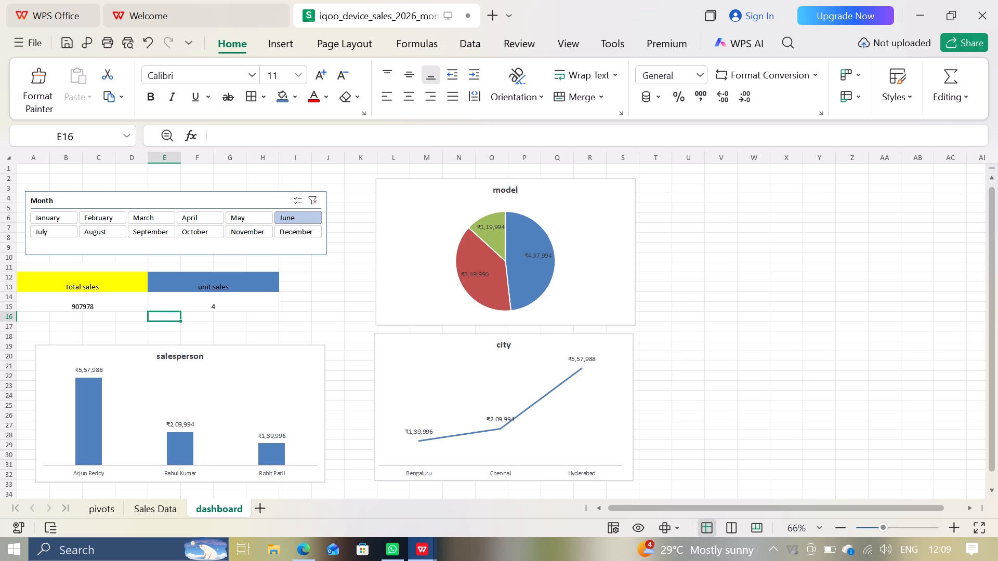
Select the dashboard's total sales card value in merged cell A14.
{"action": "left_click", "coordinate": [131, 306]}
{"action": "left_click", "coordinate": [140, 304]}
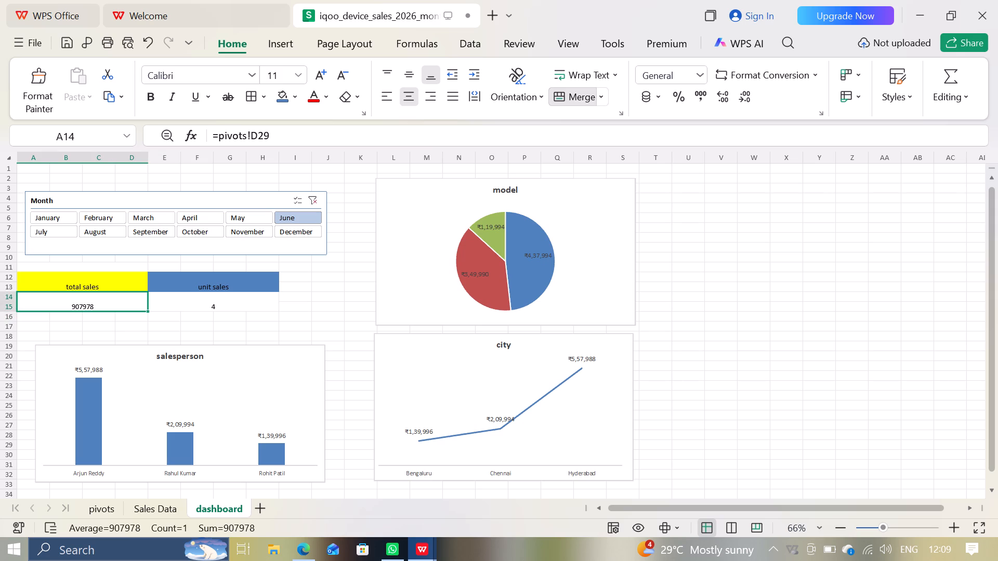
Set the font size of the total sales value in A14 to 16.
{"action": "double_click", "coordinate": [116, 307]}
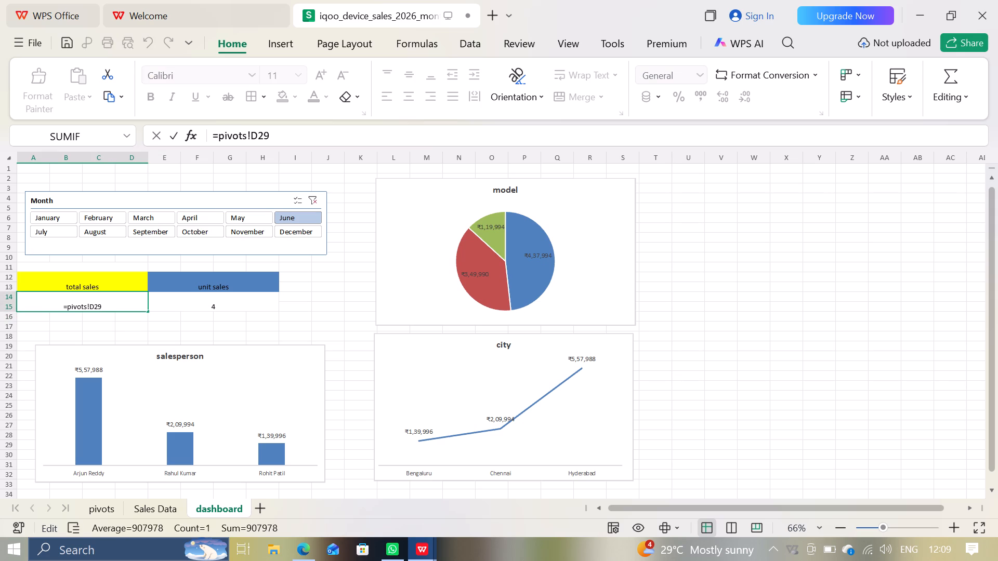
{"action": "left_click", "coordinate": [116, 307]}
{"action": "key", "text": "Return"}
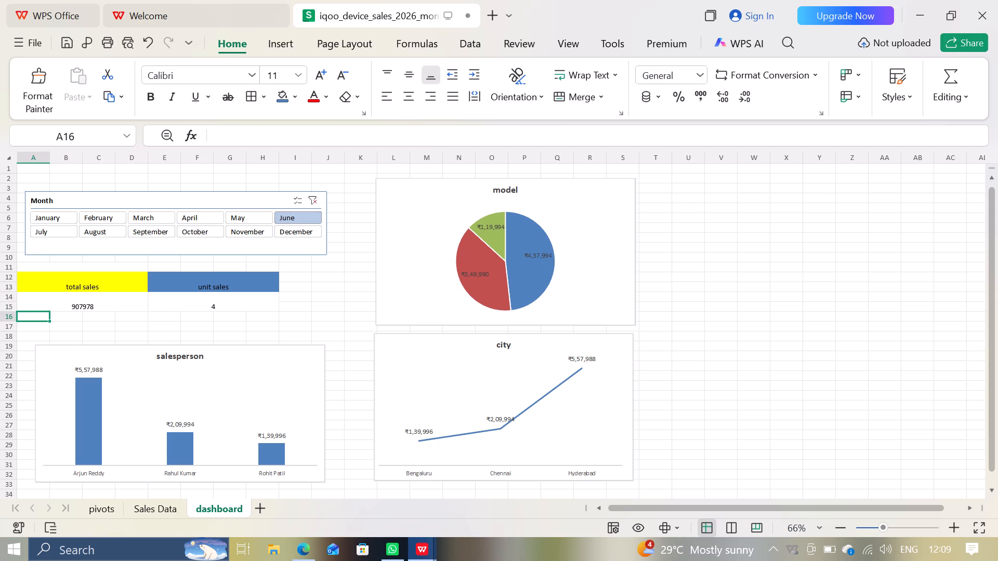
{"action": "left_click", "coordinate": [122, 302]}
{"action": "key", "text": "ctrl+a"}
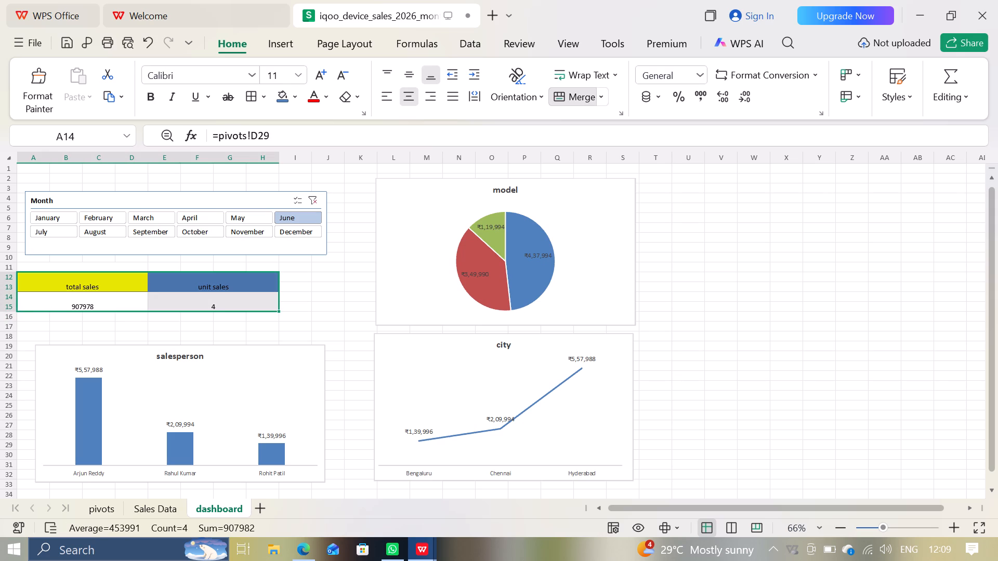
{"action": "left_click", "coordinate": [122, 302]}
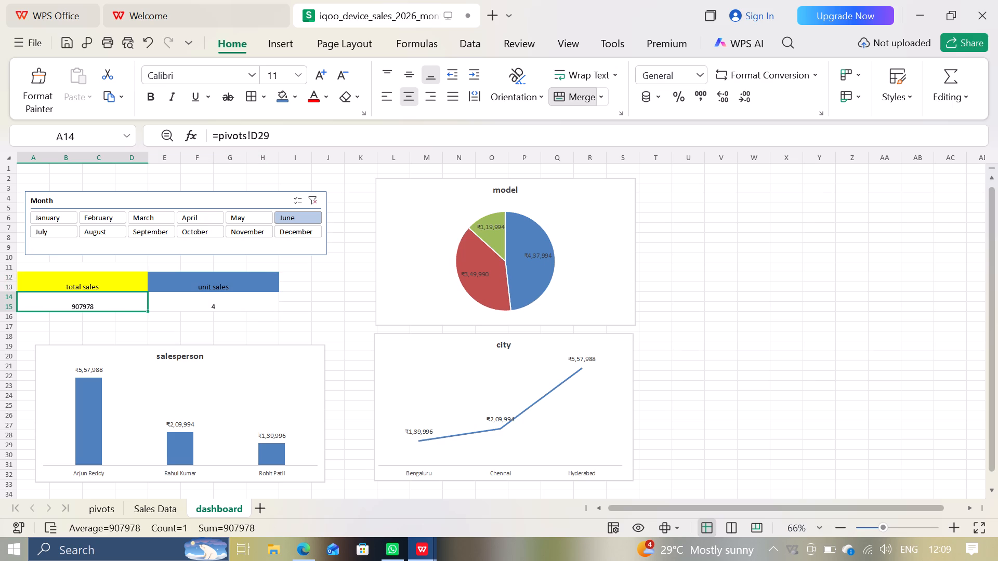
{"action": "left_click", "coordinate": [300, 77]}
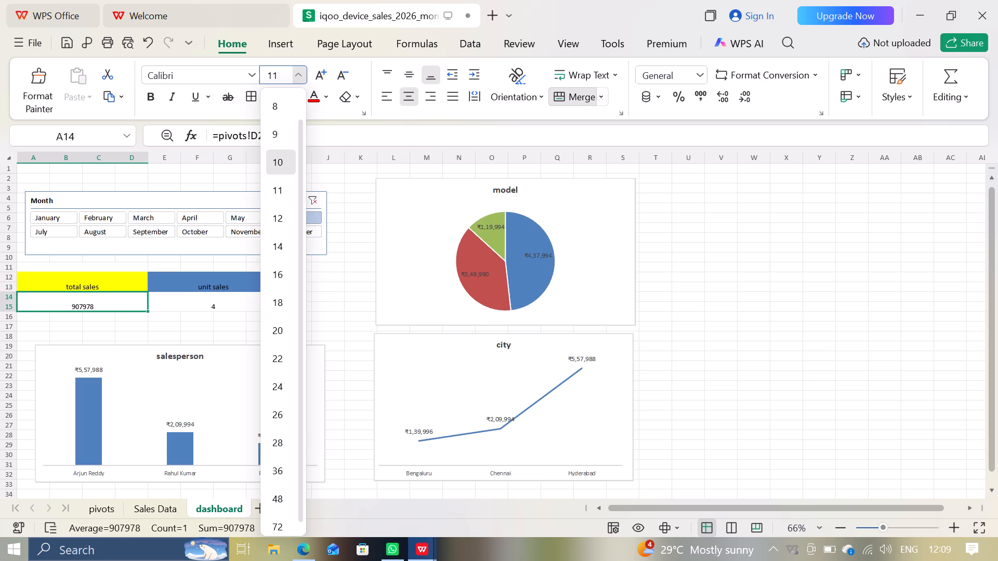
{"action": "left_click", "coordinate": [276, 280]}
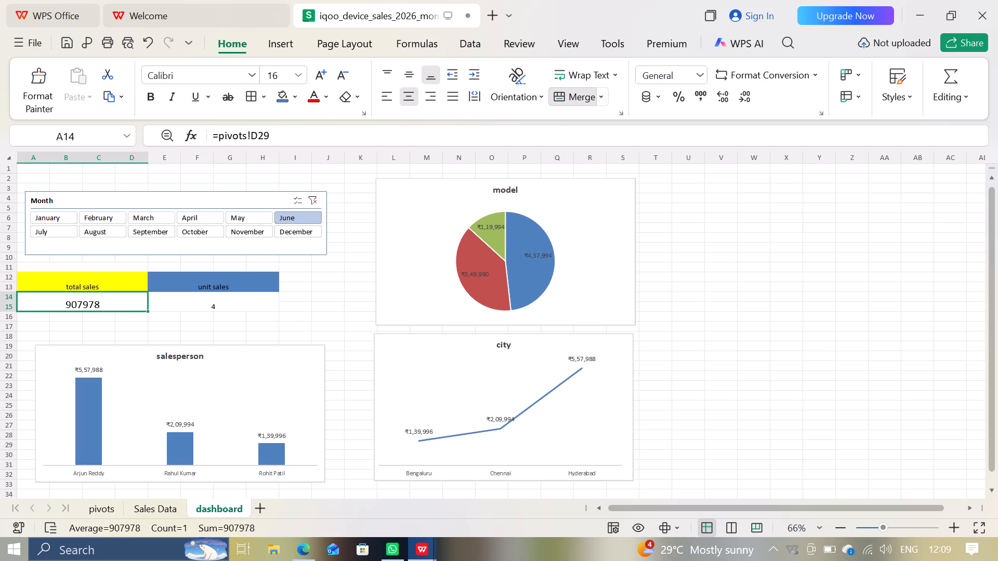
Set the font size of the unit sales value in E14 to 16, and raise it to 18.
{"action": "left_click", "coordinate": [206, 305]}
{"action": "left_click_drag", "start_coordinate": [298, 70], "coordinate": [288, 136]}
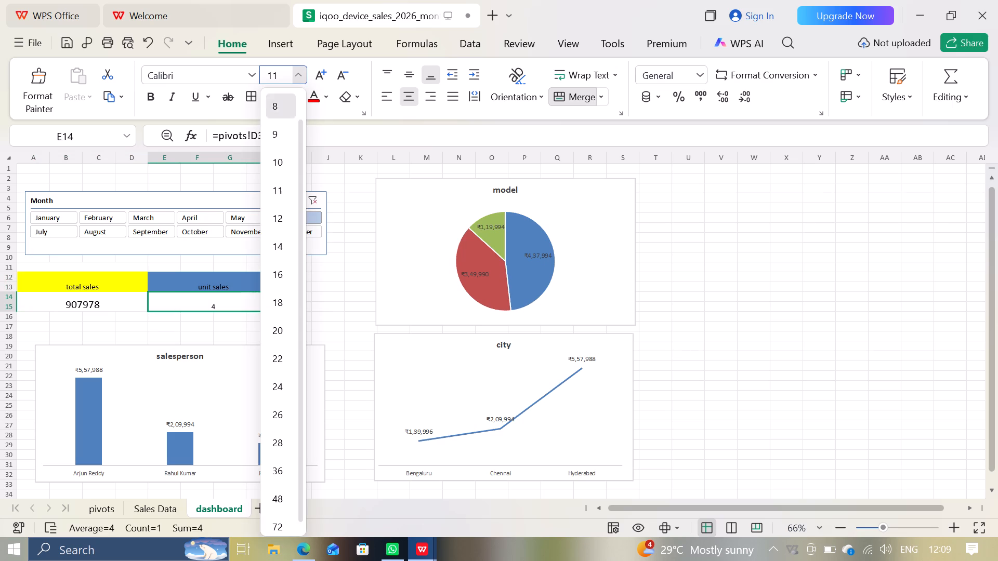
{"action": "left_click_drag", "start_coordinate": [288, 136], "coordinate": [285, 283]}
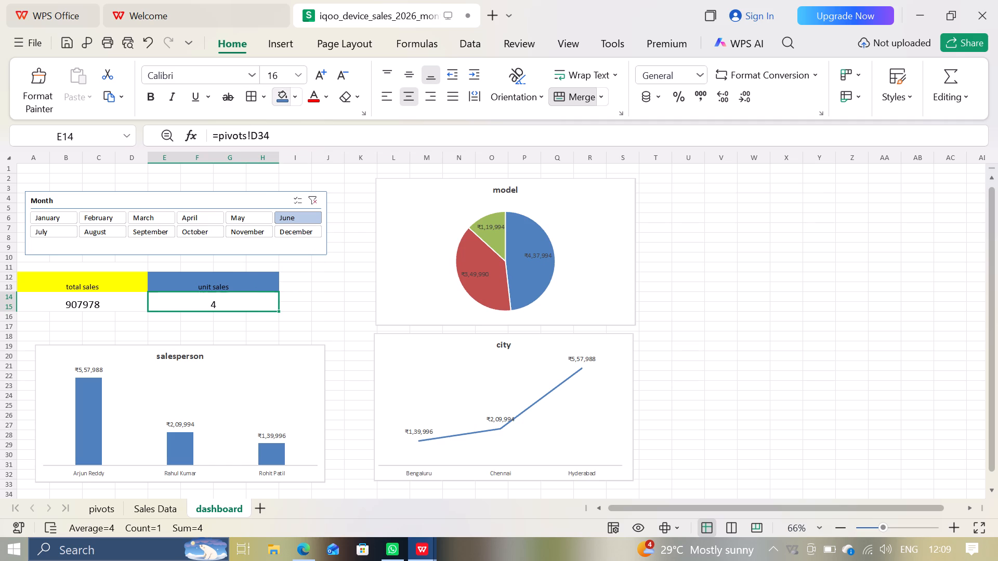
{"action": "left_click", "coordinate": [304, 73]}
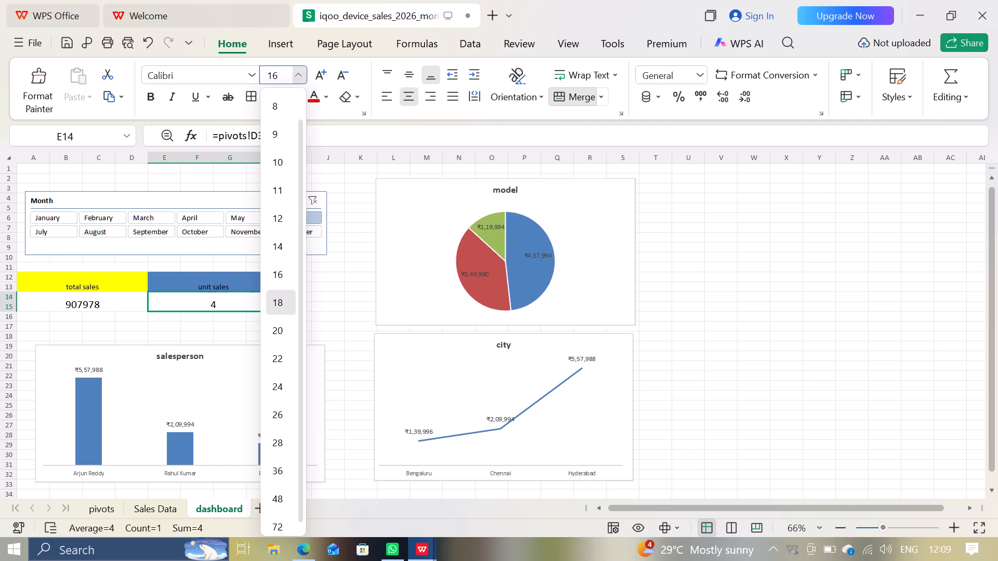
{"action": "left_click", "coordinate": [283, 305]}
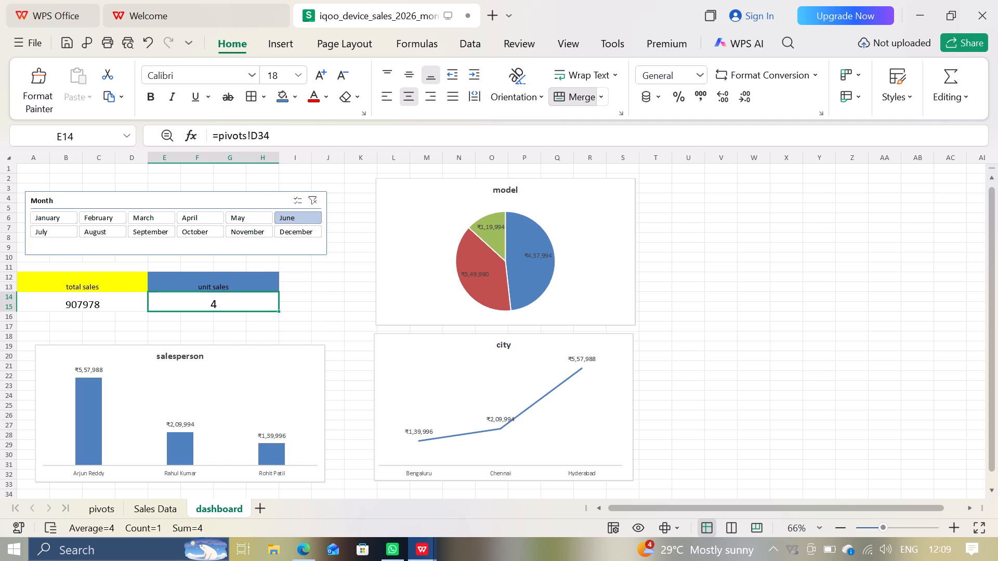
Check the cards and charts by filtering the Month slicer through May, April, February, October to December, and January to June, ending on June.
{"action": "left_click", "coordinate": [251, 217]}
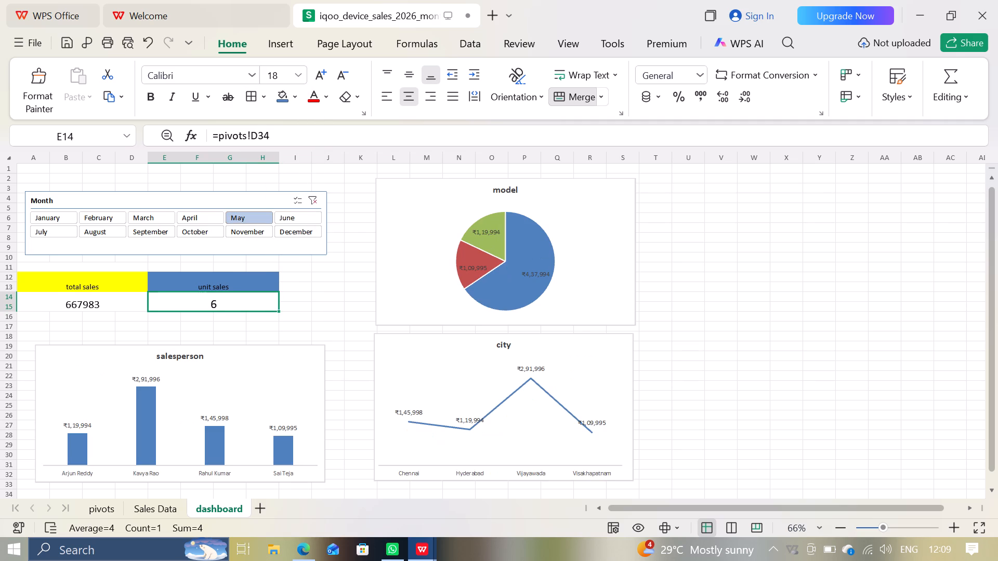
{"action": "left_click", "coordinate": [178, 220]}
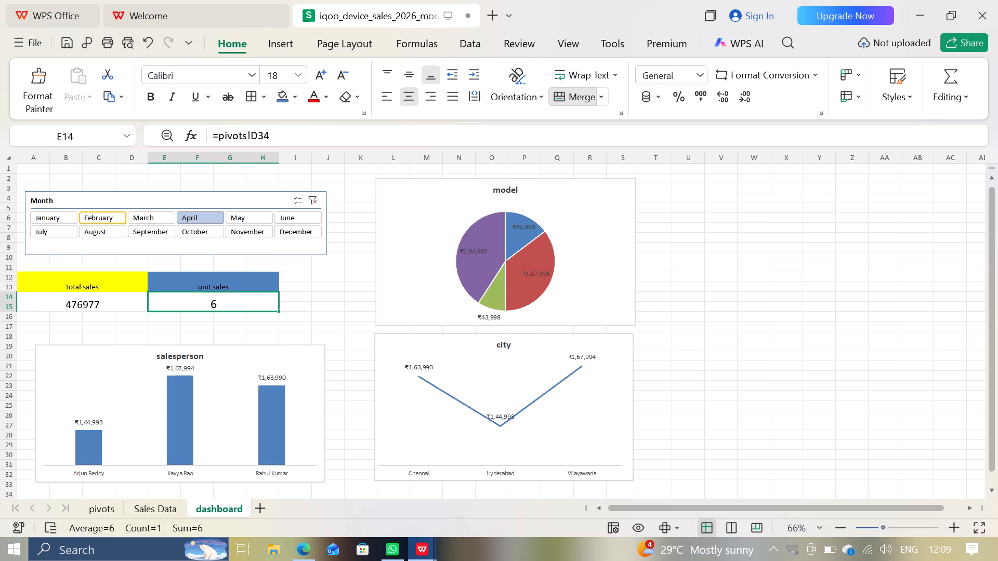
{"action": "left_click", "coordinate": [120, 215]}
{"action": "left_click", "coordinate": [204, 228]}
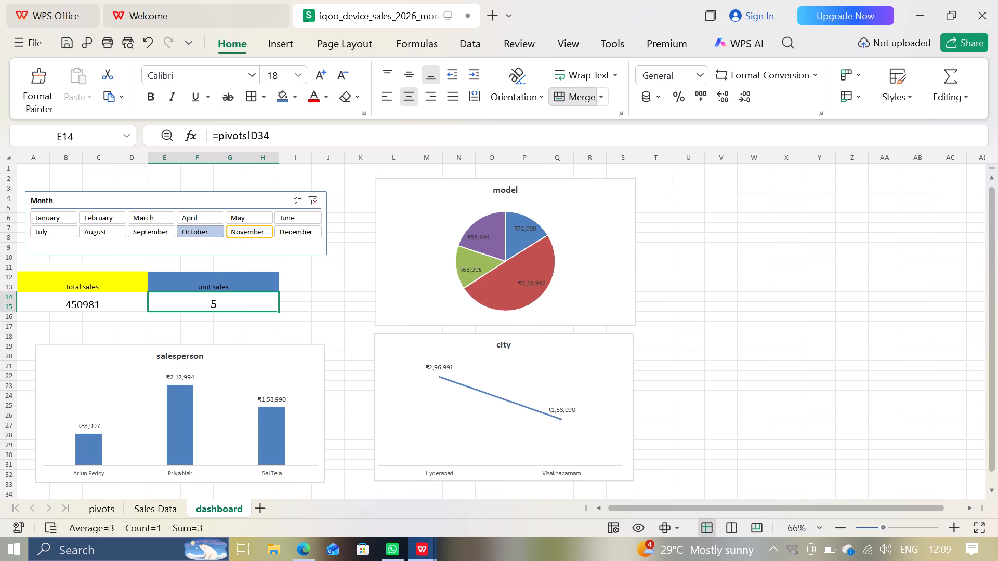
{"action": "left_click", "coordinate": [269, 234]}
{"action": "left_click", "coordinate": [291, 234]}
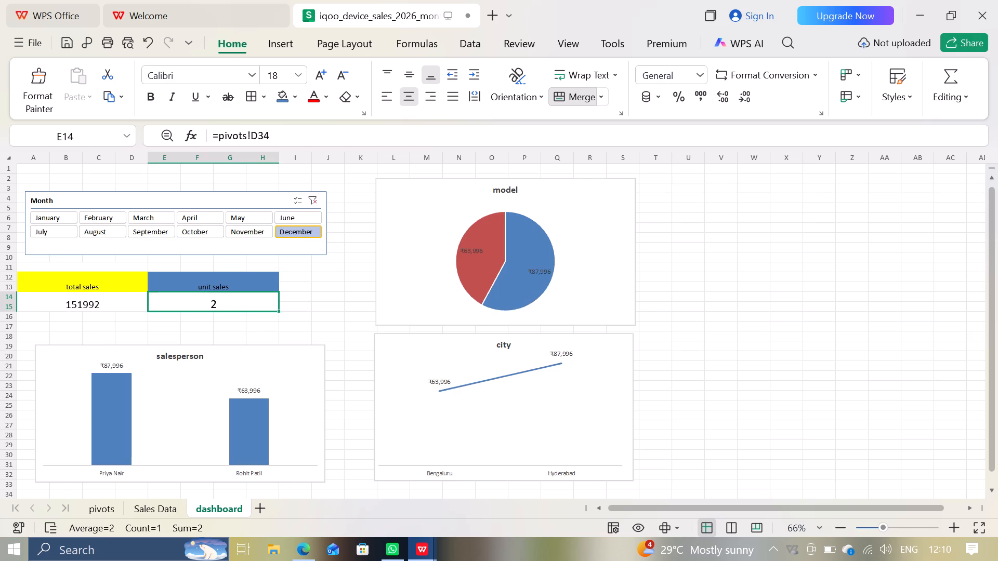
{"action": "left_click", "coordinate": [48, 212]}
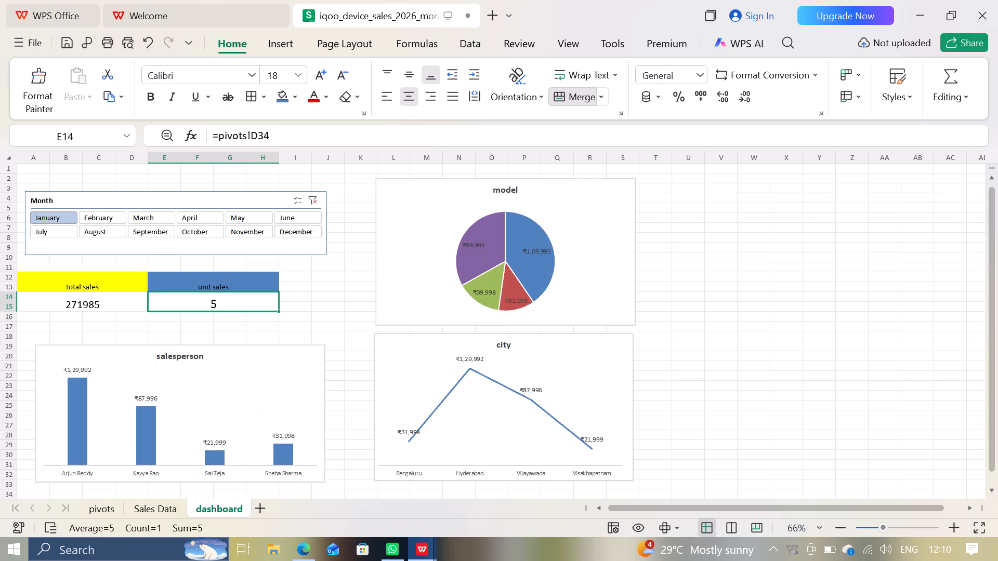
{"action": "left_click", "coordinate": [93, 216]}
{"action": "left_click", "coordinate": [152, 222]}
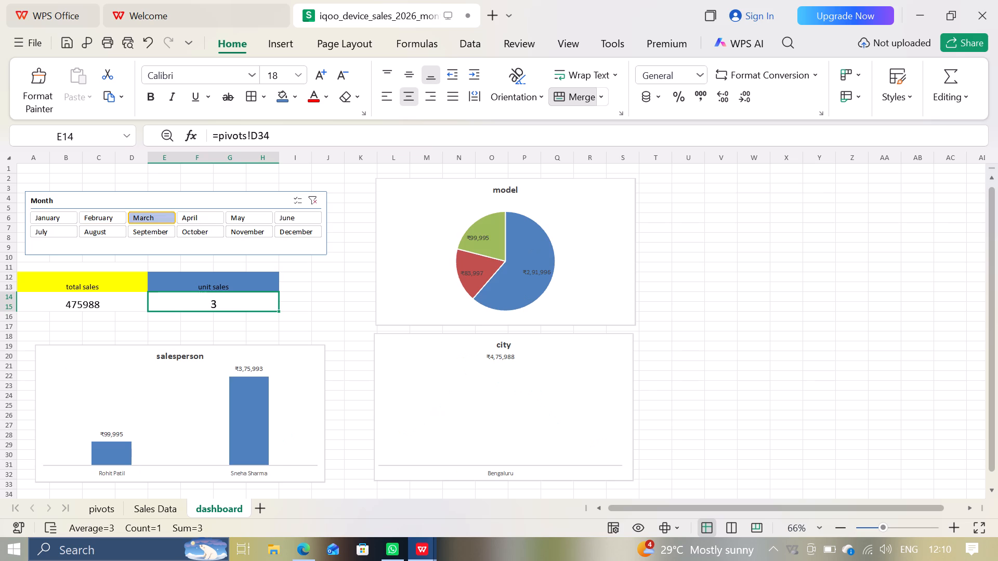
{"action": "left_click", "coordinate": [201, 220]}
{"action": "left_click", "coordinate": [240, 219]}
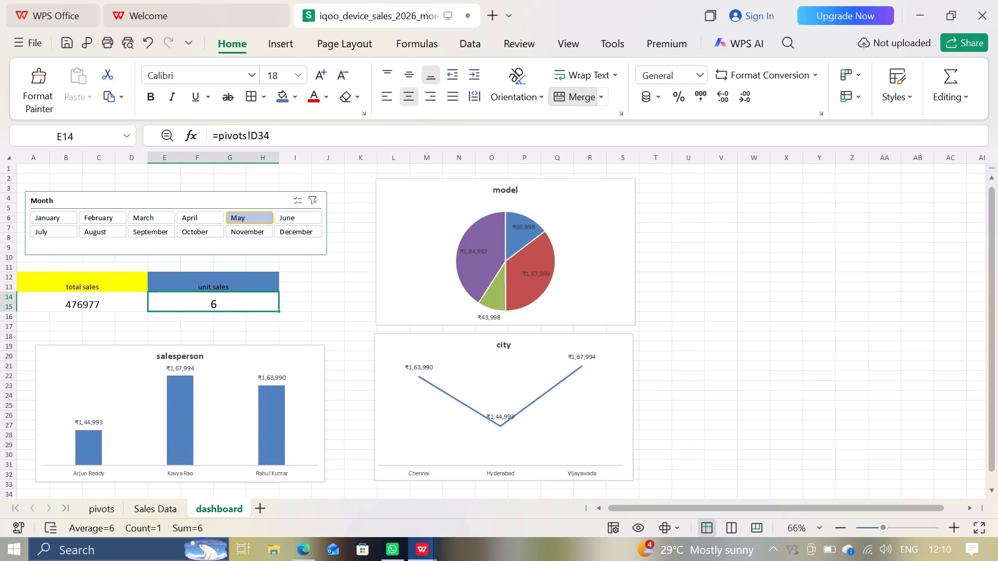
{"action": "left_click", "coordinate": [269, 219]}
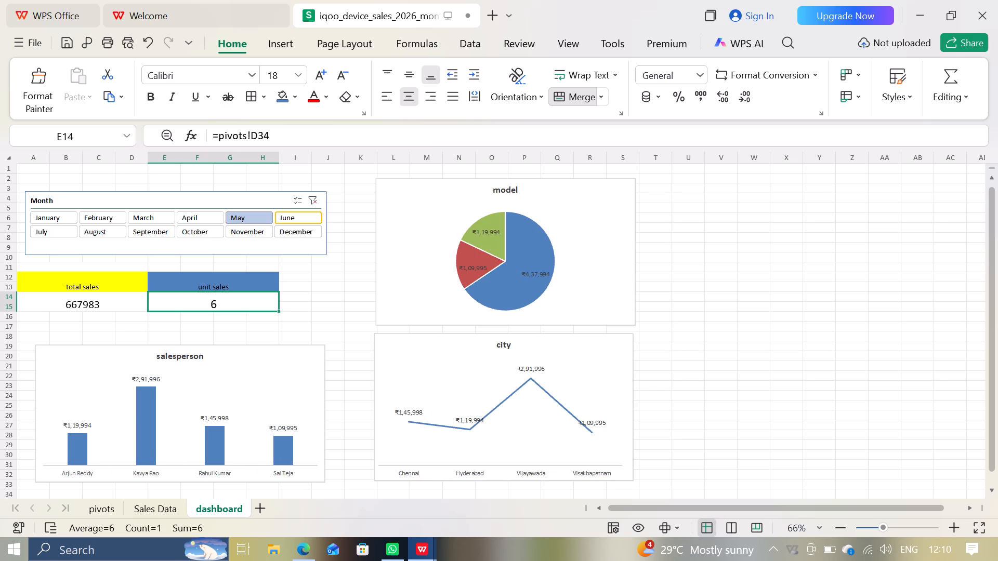
{"action": "left_click", "coordinate": [289, 216]}
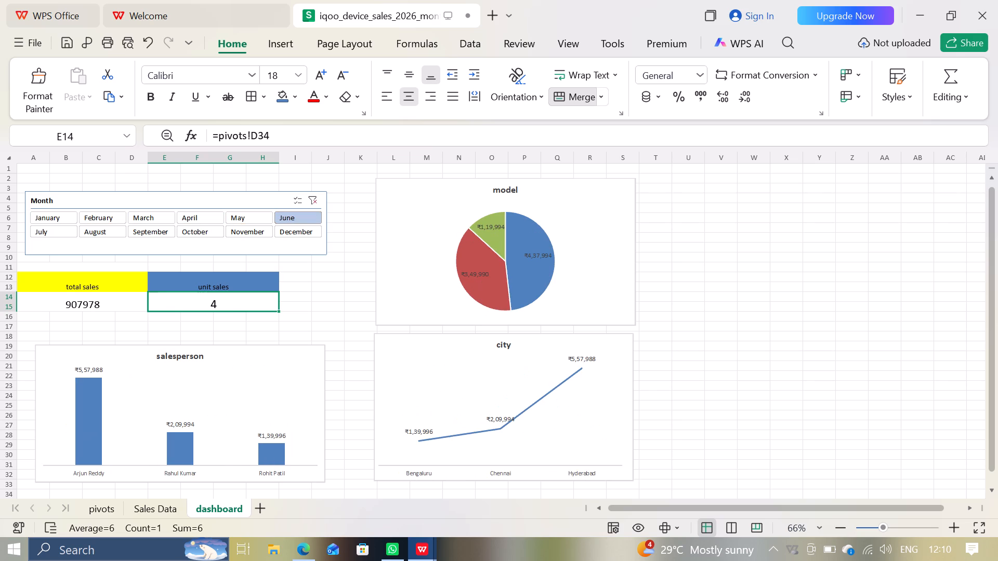